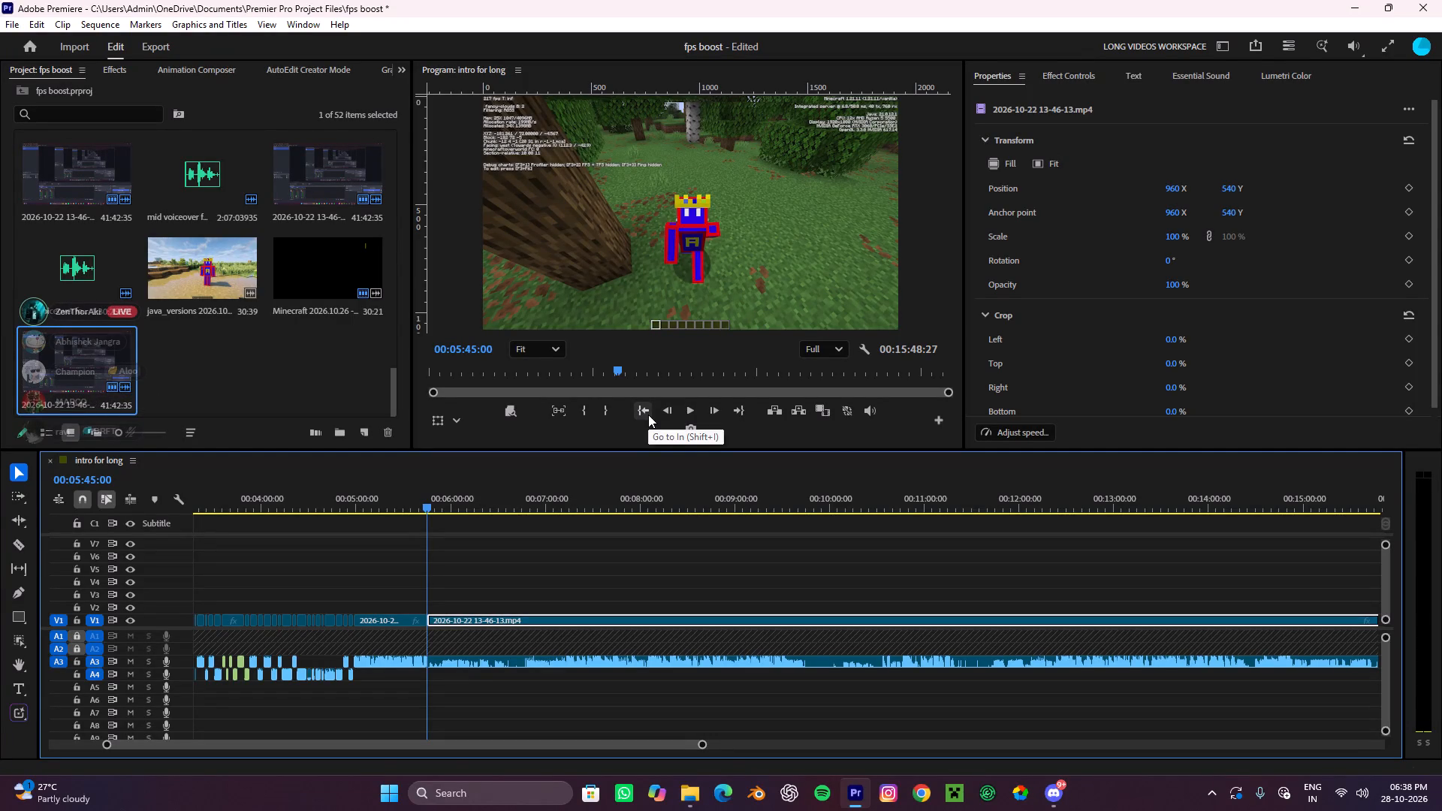
{"action": "key", "text": "space"}
{"action": "key", "text": "space"}
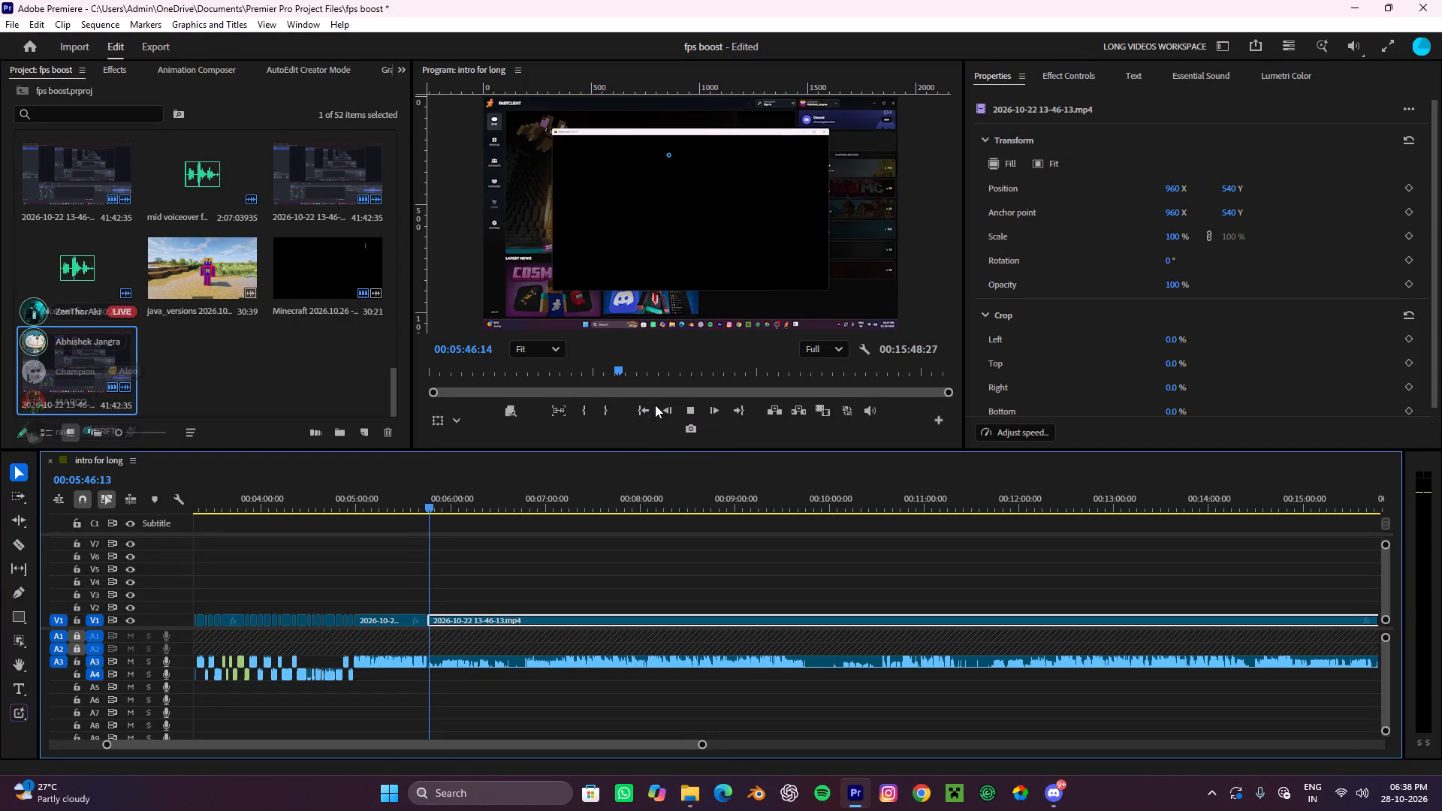
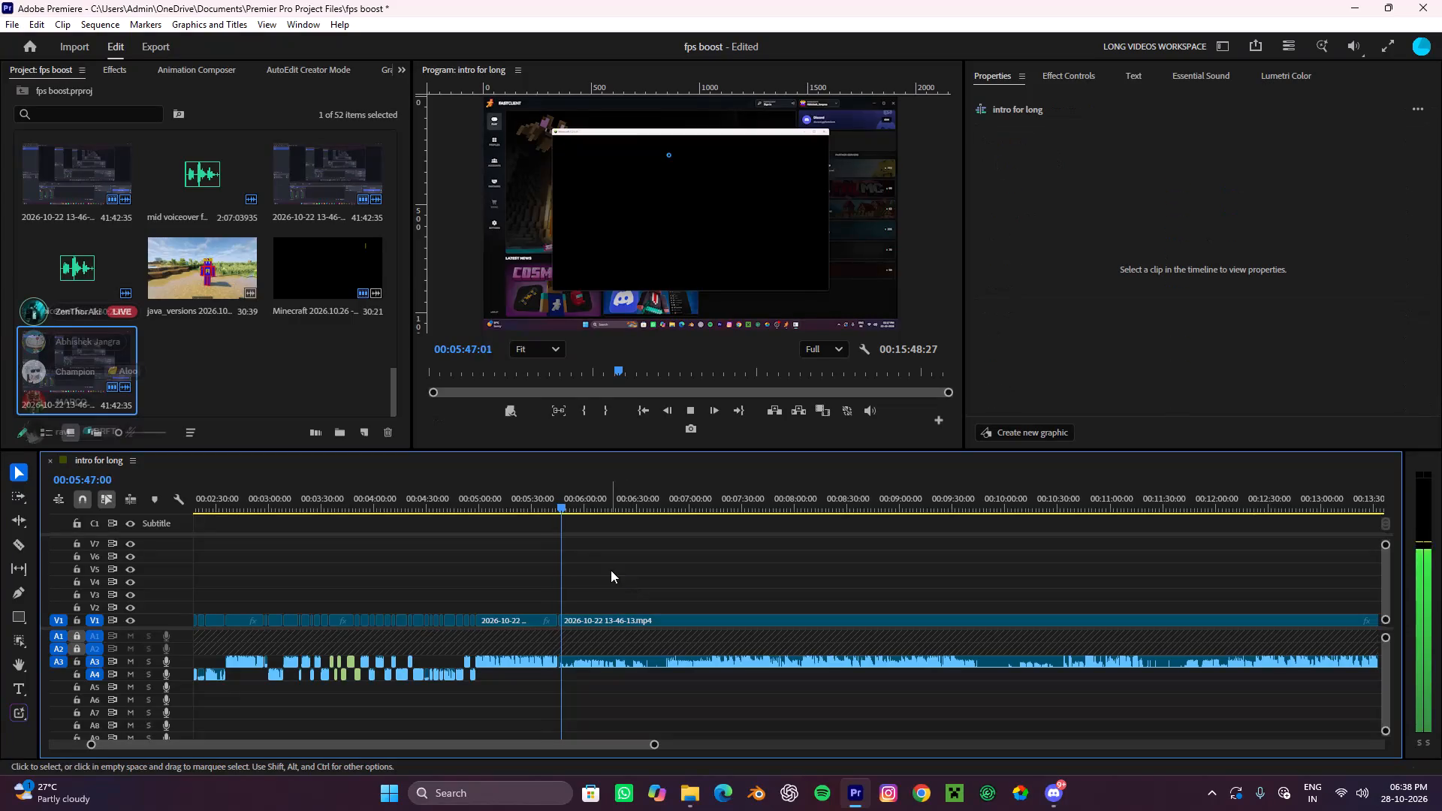
{"action": "scroll", "coordinate": [563, 651], "scroll_direction": "up", "scroll_amount": 4, "text": "alt"}
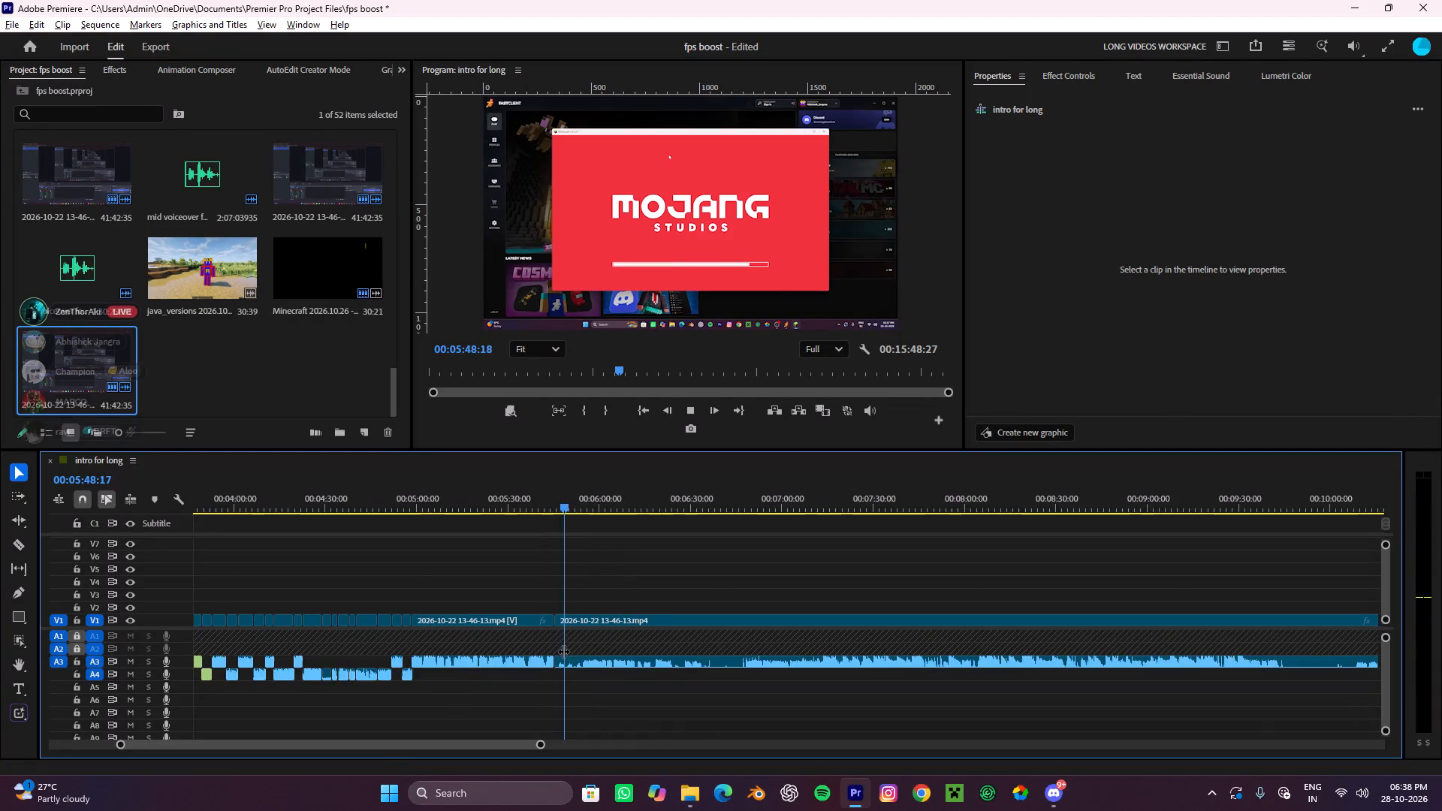
{"action": "scroll", "coordinate": [563, 651], "scroll_direction": "up", "scroll_amount": 9, "text": "alt"}
{"action": "left_click_drag", "start_coordinate": [575, 505], "coordinate": [605, 532]}
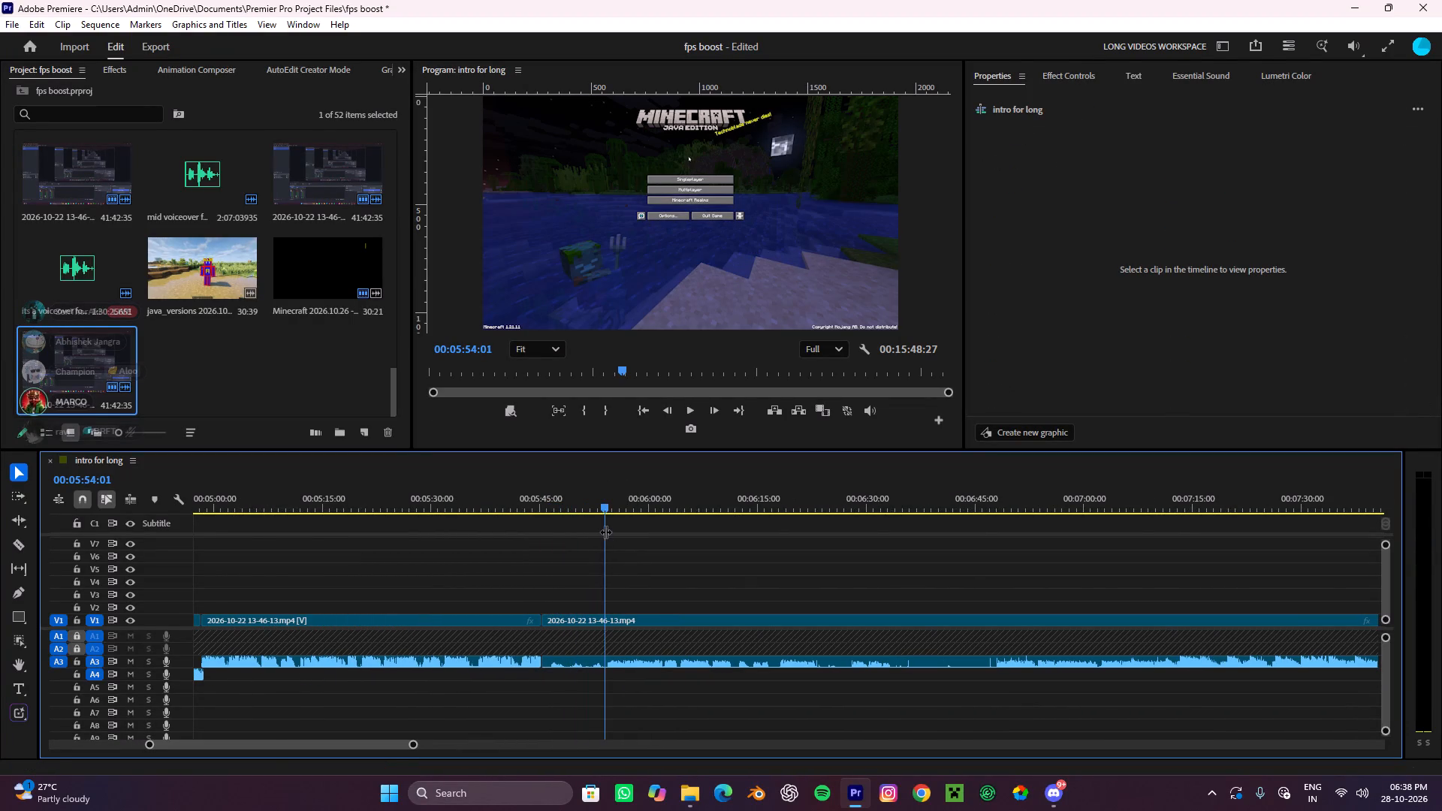
{"action": "key", "text": "c"}
{"action": "left_click", "coordinate": [606, 622]}
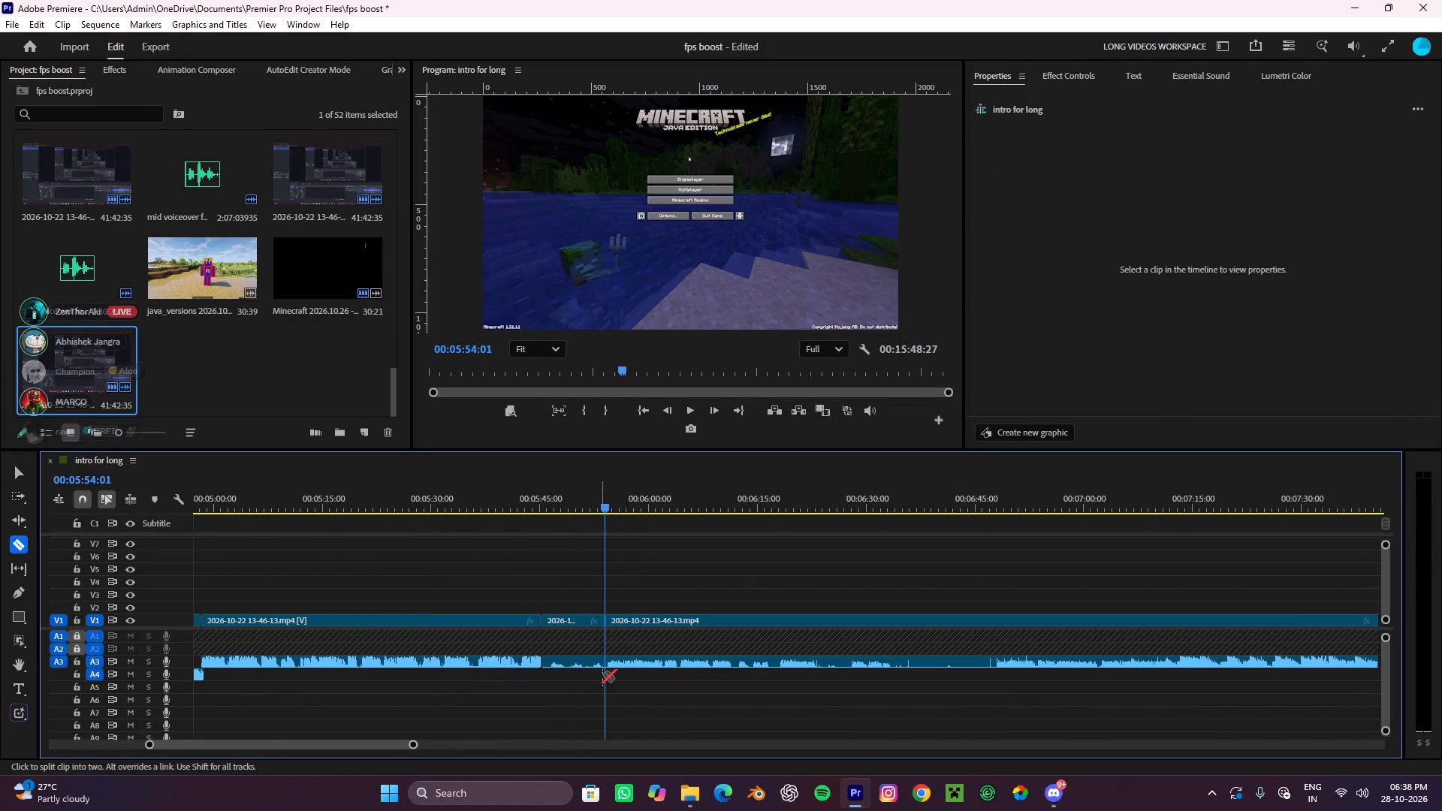
{"action": "left_click", "coordinate": [605, 662]}
Cut out the short loading-screen segment between 00:05:45:09 and 00:05:54:01 and close the gap it leaves.
{"action": "key", "text": "v"}
{"action": "left_click_drag", "start_coordinate": [573, 713], "coordinate": [564, 587]}
{"action": "key", "text": "ctrl+x"}
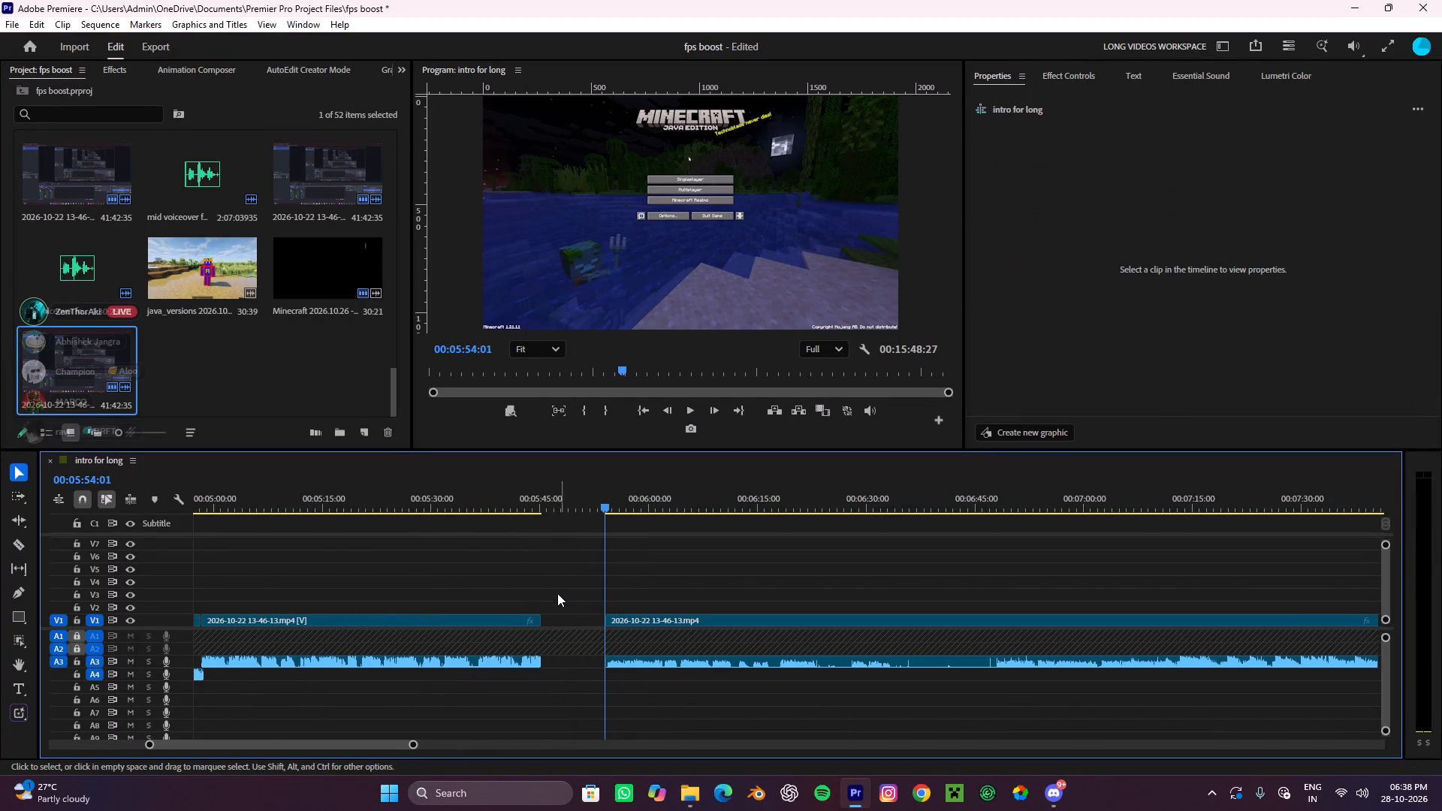
{"action": "left_click", "coordinate": [569, 618]}
{"action": "key", "text": "e"}
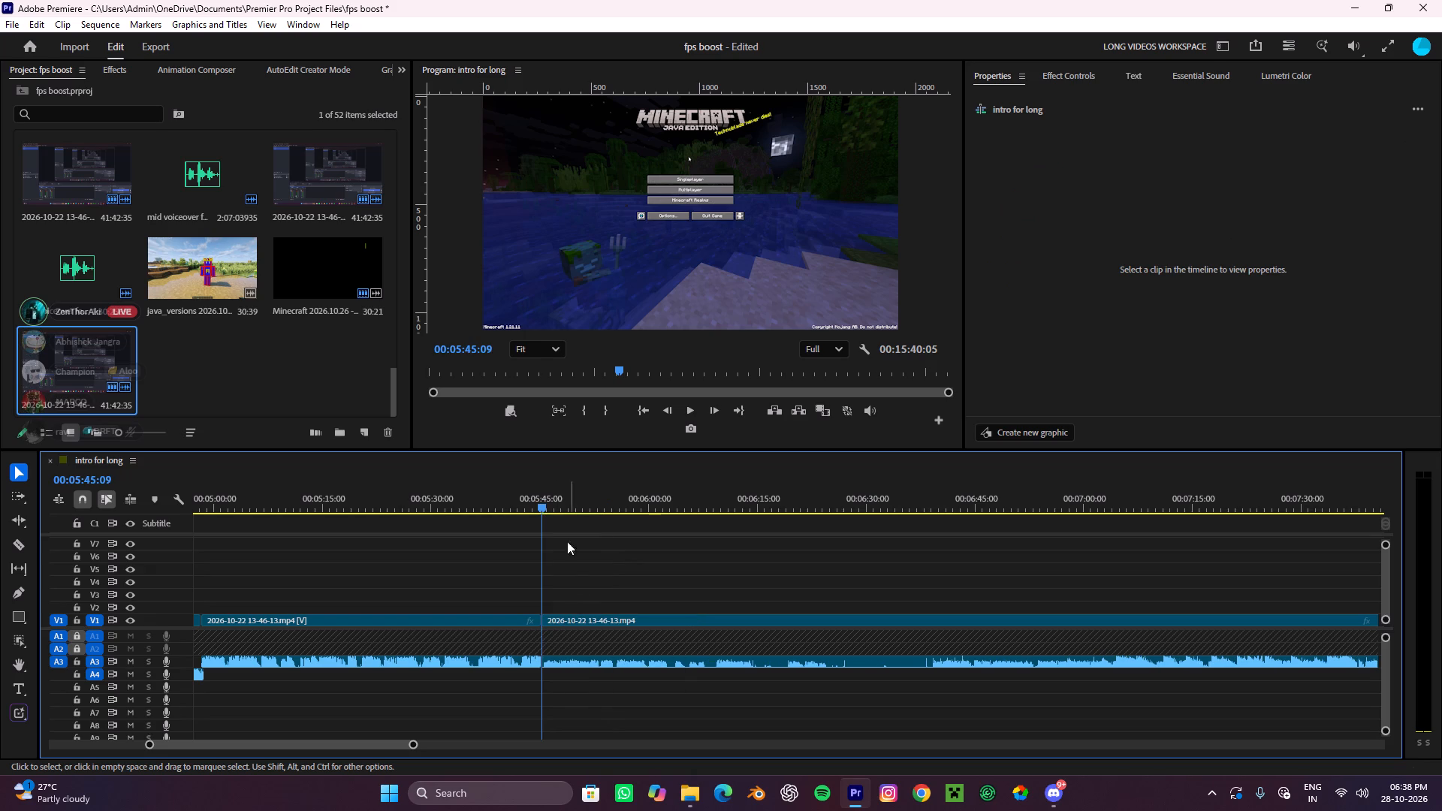
Play the sequence from just before the join at 00:05:45:09 to review the transition into the Minecraft title menu.
{"action": "left_click_drag", "start_coordinate": [539, 503], "coordinate": [529, 519]}
{"action": "left_click", "coordinate": [583, 577]}
{"action": "key", "text": "space"}
{"action": "scroll", "coordinate": [556, 592], "scroll_direction": "down", "scroll_amount": 3, "text": "alt"}
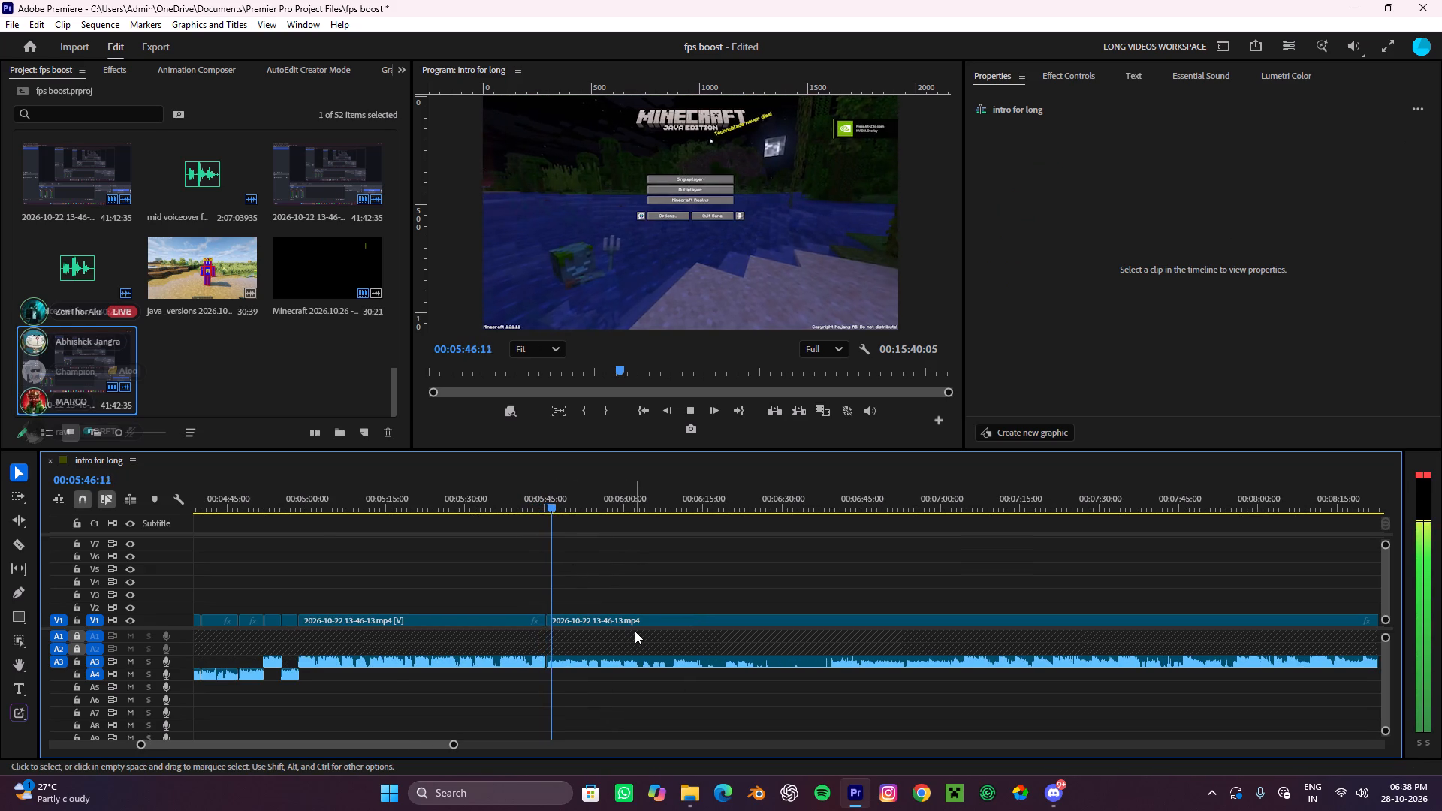
{"action": "scroll", "coordinate": [635, 631], "scroll_direction": "down", "scroll_amount": 4, "text": "alt"}
{"action": "scroll", "coordinate": [635, 631], "scroll_direction": "up", "scroll_amount": 4, "text": "alt"}
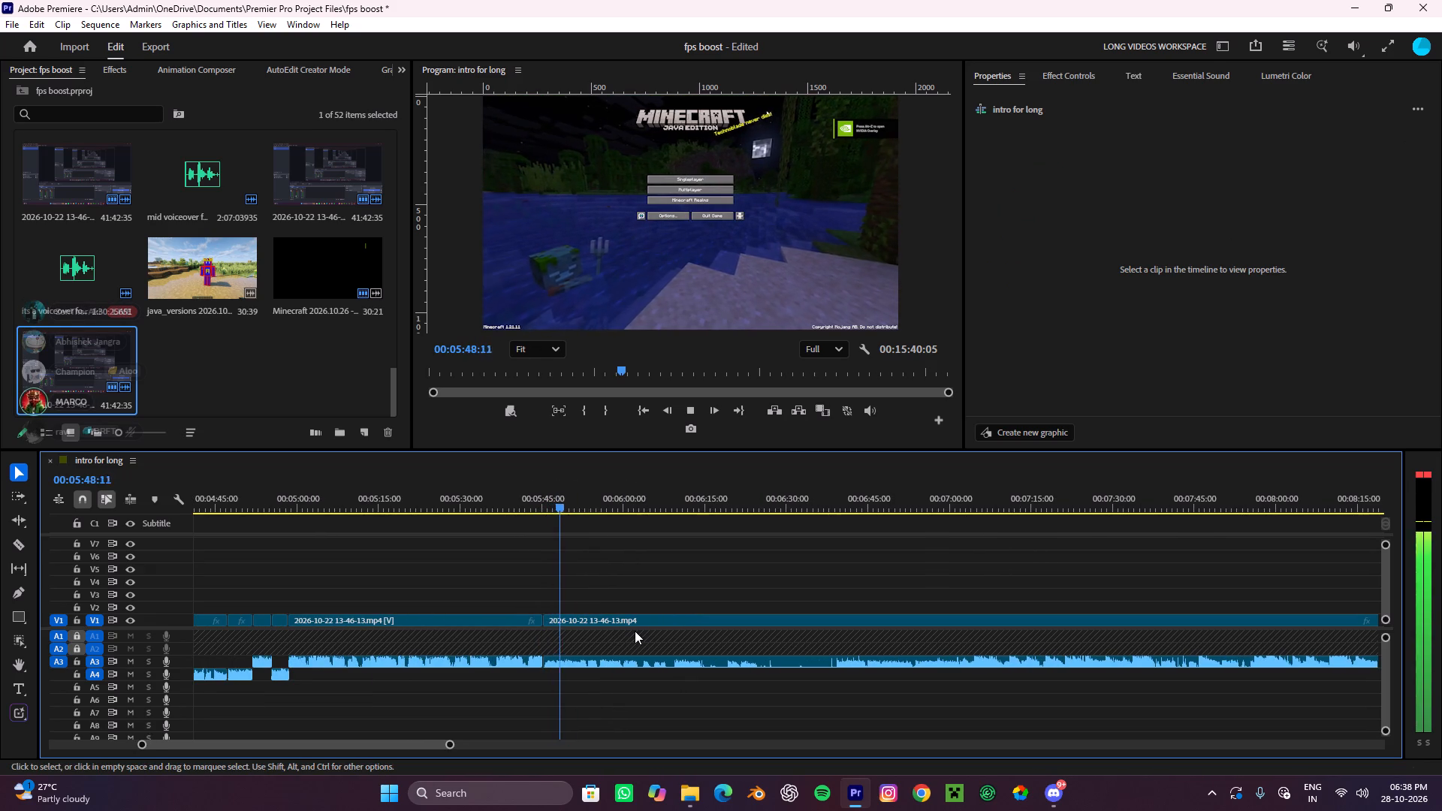
{"action": "scroll", "coordinate": [635, 631], "scroll_direction": "down", "scroll_amount": 8, "text": "alt"}
{"action": "scroll", "coordinate": [635, 631], "scroll_direction": "up", "scroll_amount": 4, "text": "alt"}
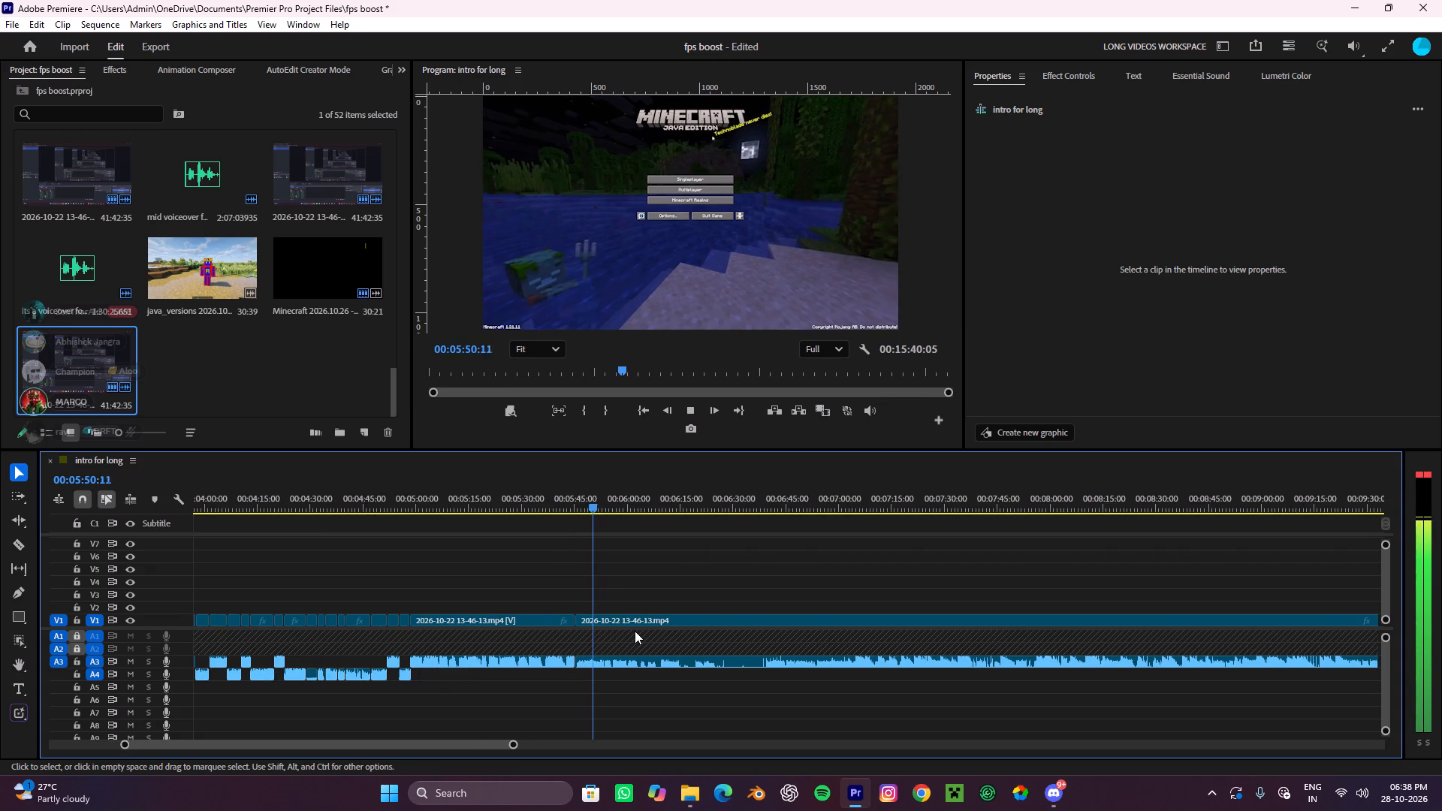
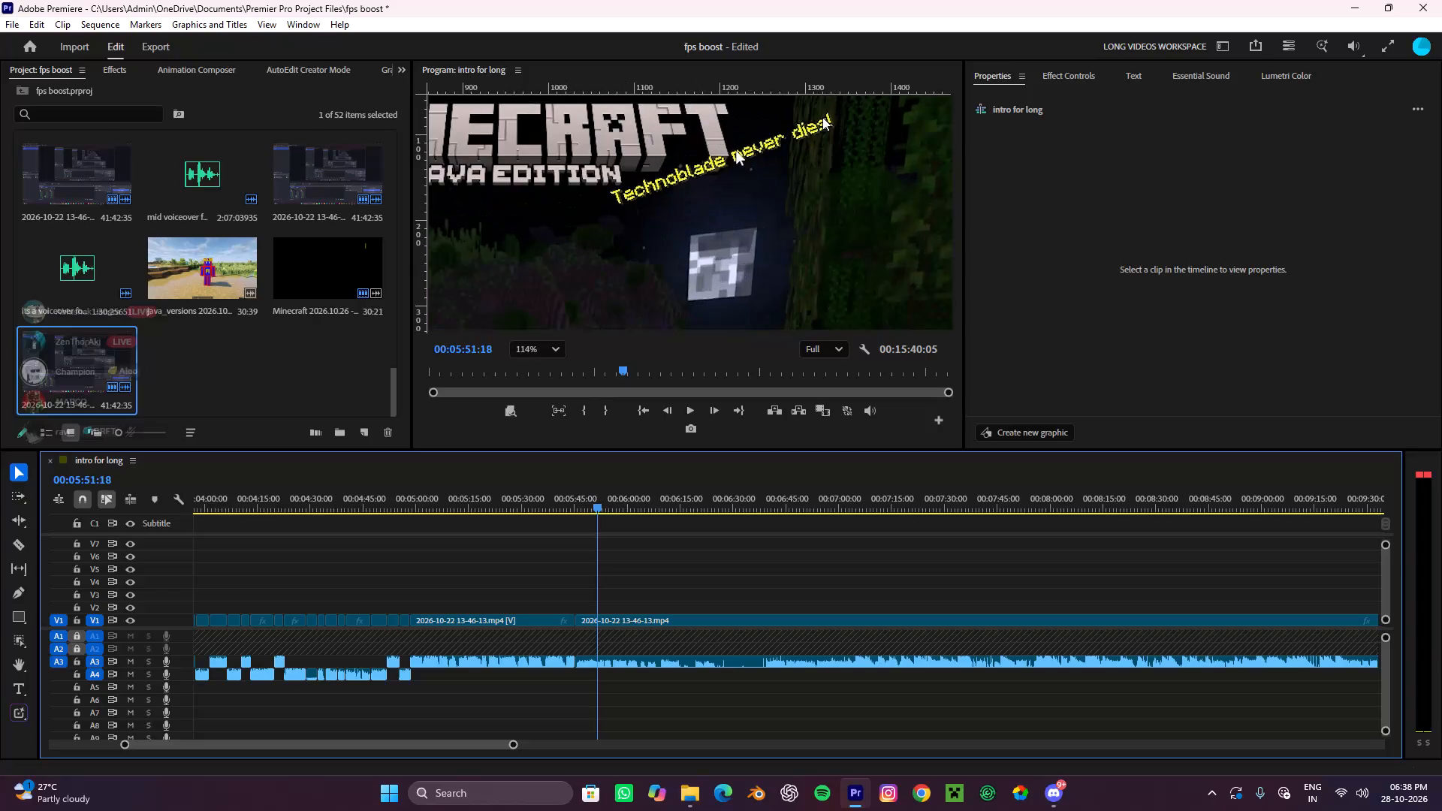
Inspect the Minecraft title screen's yellow splash text up close and return the sequence preview's magnification to Fit.
{"action": "scroll", "coordinate": [810, 122], "scroll_direction": "up", "scroll_amount": 3}
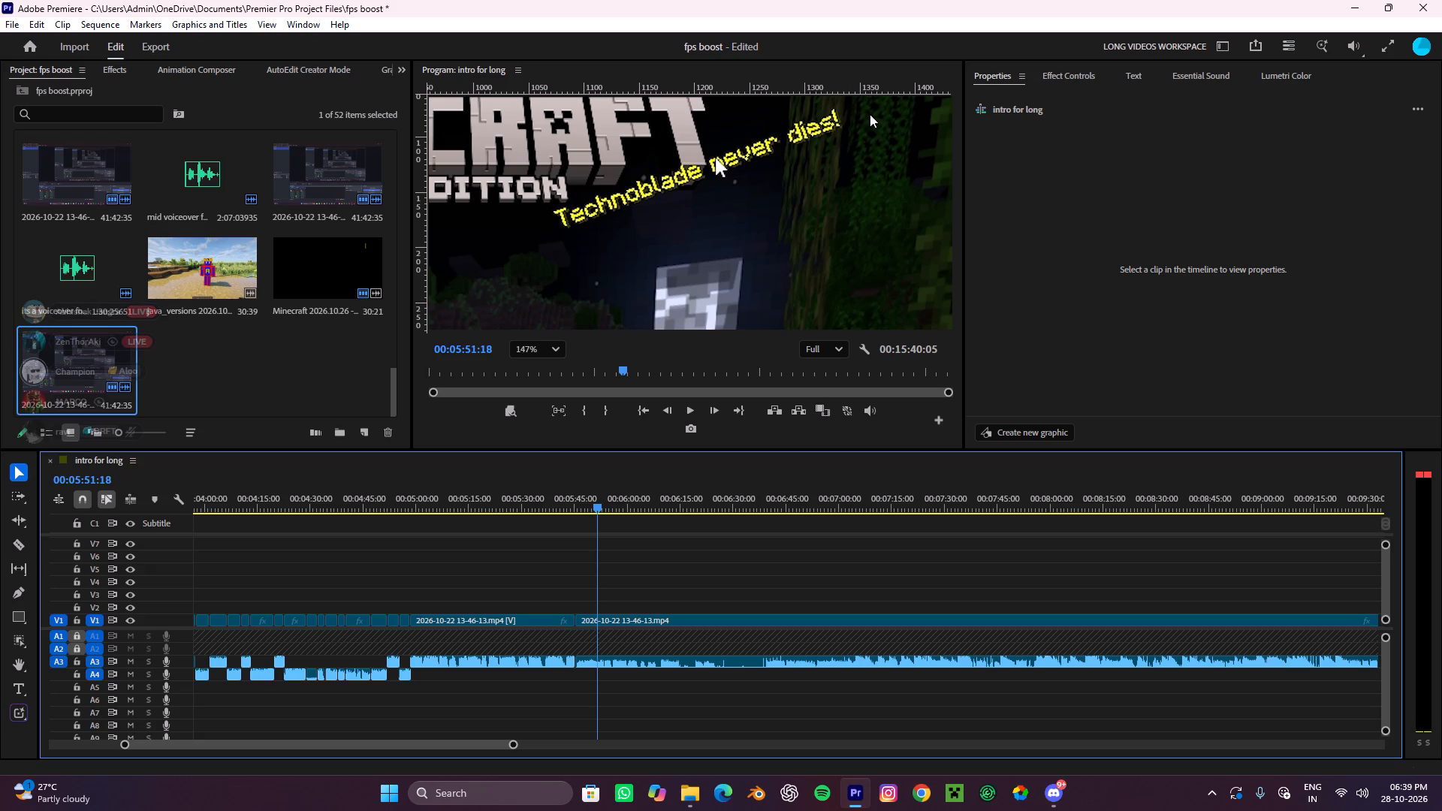
{"action": "left_click_drag", "start_coordinate": [699, 179], "coordinate": [623, 213]}
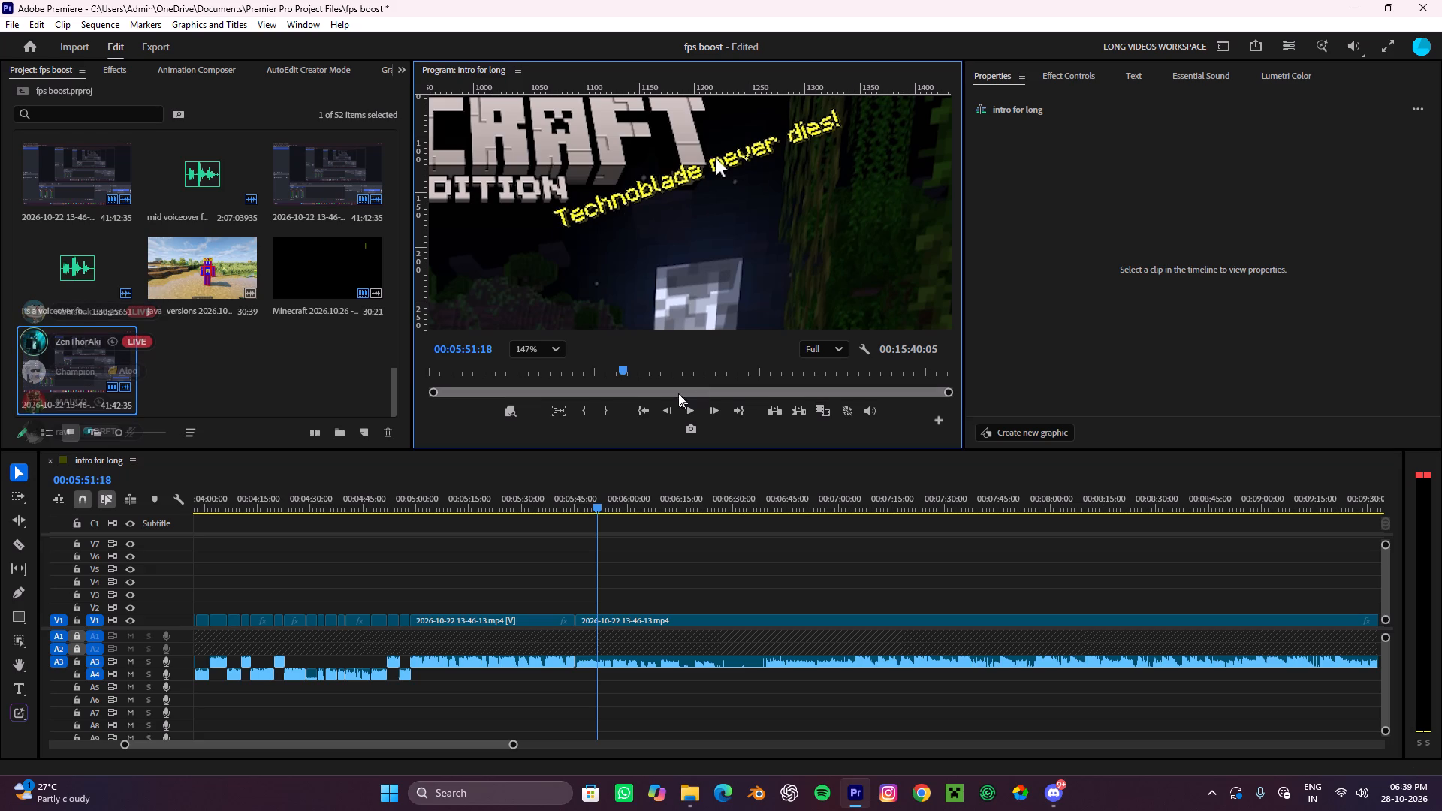
{"action": "left_click", "coordinate": [529, 343]}
{"action": "left_click", "coordinate": [543, 364]}
{"action": "left_click", "coordinate": [536, 372]}
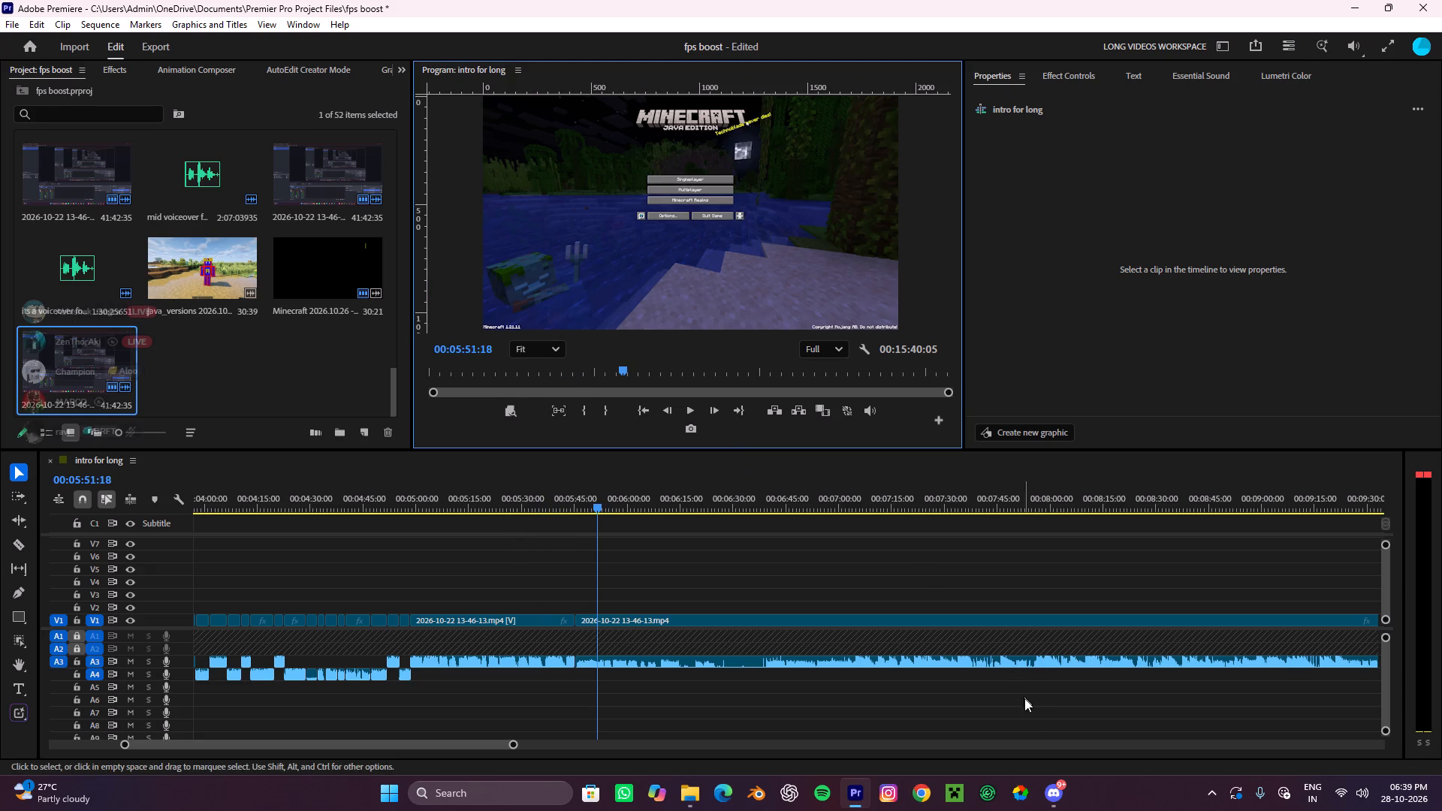
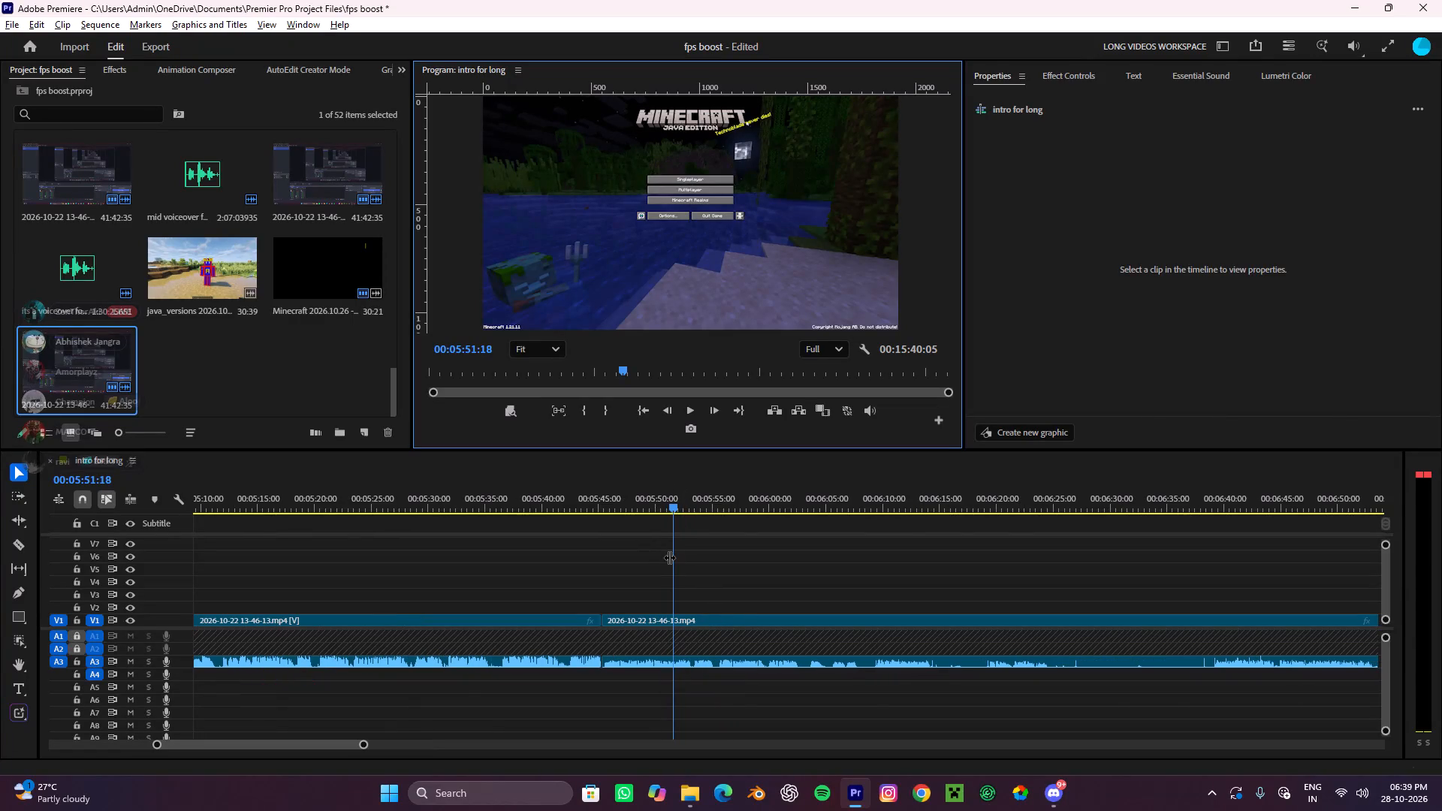
Move the playhead back to 00:05:44:25, just before the cut between the two screen-recording clips.
{"action": "scroll", "coordinate": [669, 555], "scroll_direction": "up", "scroll_amount": 4, "text": "alt"}
{"action": "left_click_drag", "start_coordinate": [673, 508], "coordinate": [555, 557]}
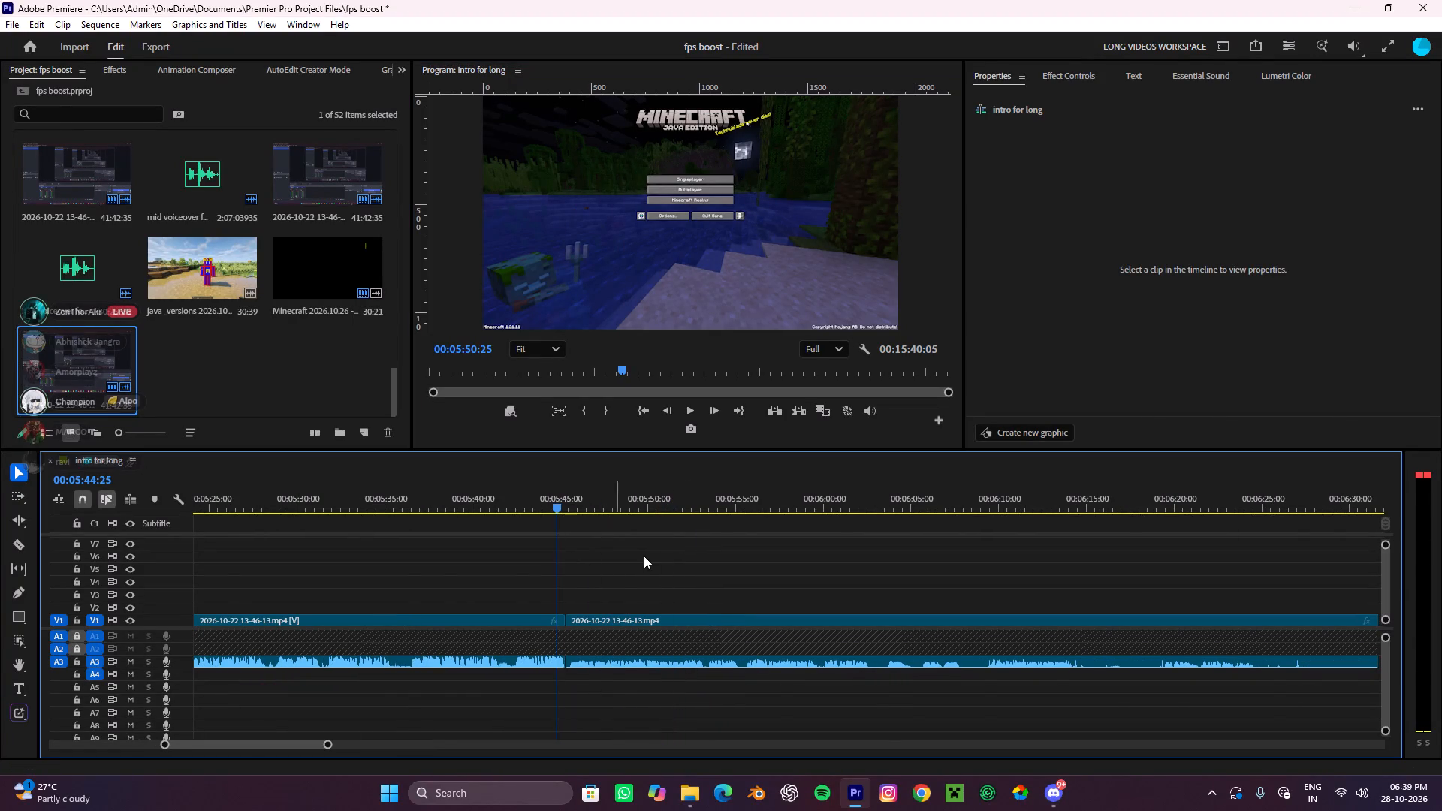
{"action": "left_click", "coordinate": [644, 556]}
Link the video and audio of the screen-recording clip that starts just after 00:05:45.
{"action": "scroll", "coordinate": [654, 583], "scroll_direction": "down", "scroll_amount": 8, "text": "alt"}
{"action": "scroll", "coordinate": [654, 584], "scroll_direction": "up", "scroll_amount": 5, "text": "alt"}
{"action": "scroll", "coordinate": [654, 584], "scroll_direction": "down", "scroll_amount": 1, "text": "alt"}
{"action": "scroll", "coordinate": [654, 584], "scroll_direction": "up", "scroll_amount": 4, "text": "alt"}
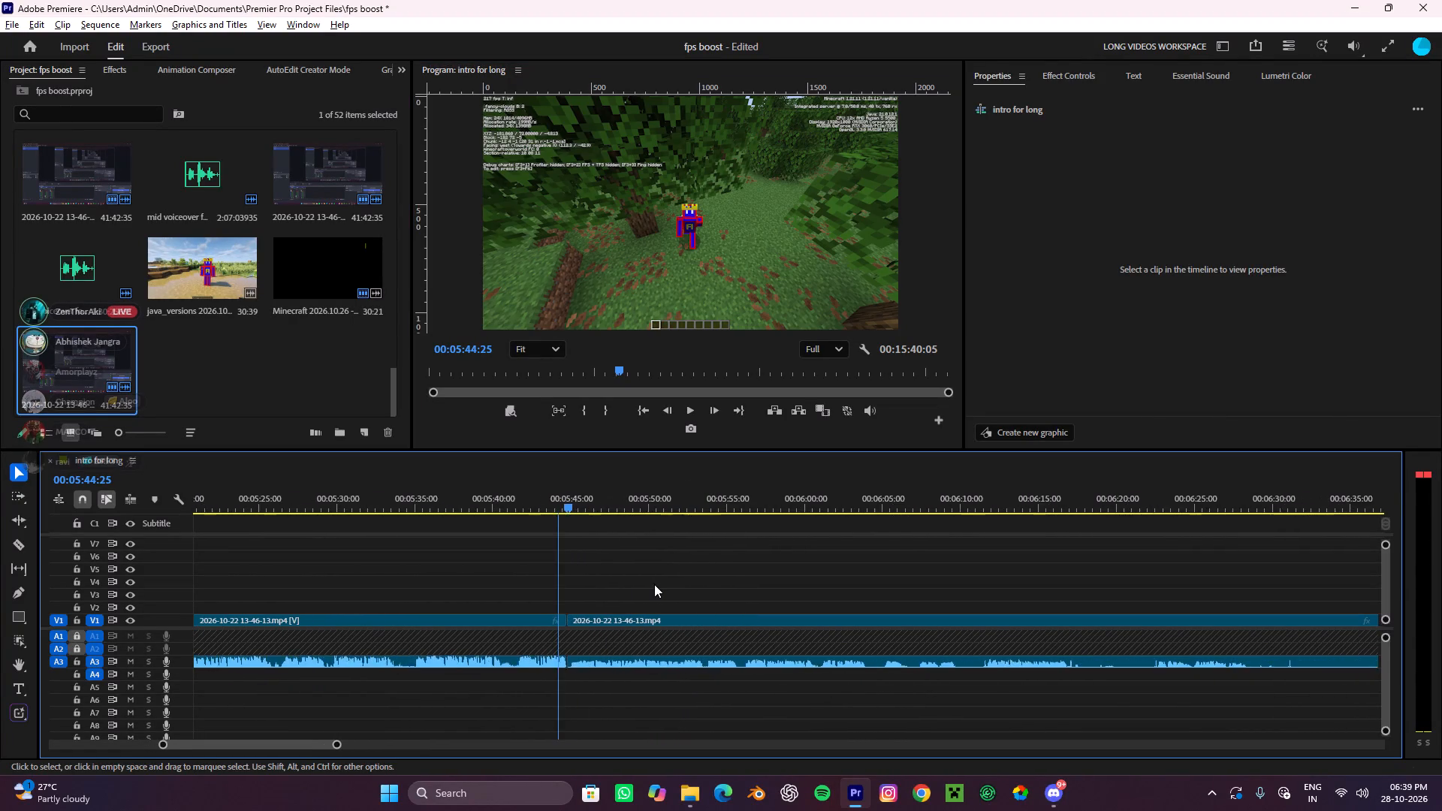
{"action": "scroll", "coordinate": [654, 584], "scroll_direction": "up", "scroll_amount": 4, "text": "alt"}
{"action": "left_click_drag", "start_coordinate": [654, 584], "coordinate": [607, 728]}
{"action": "right_click", "coordinate": [655, 616]}
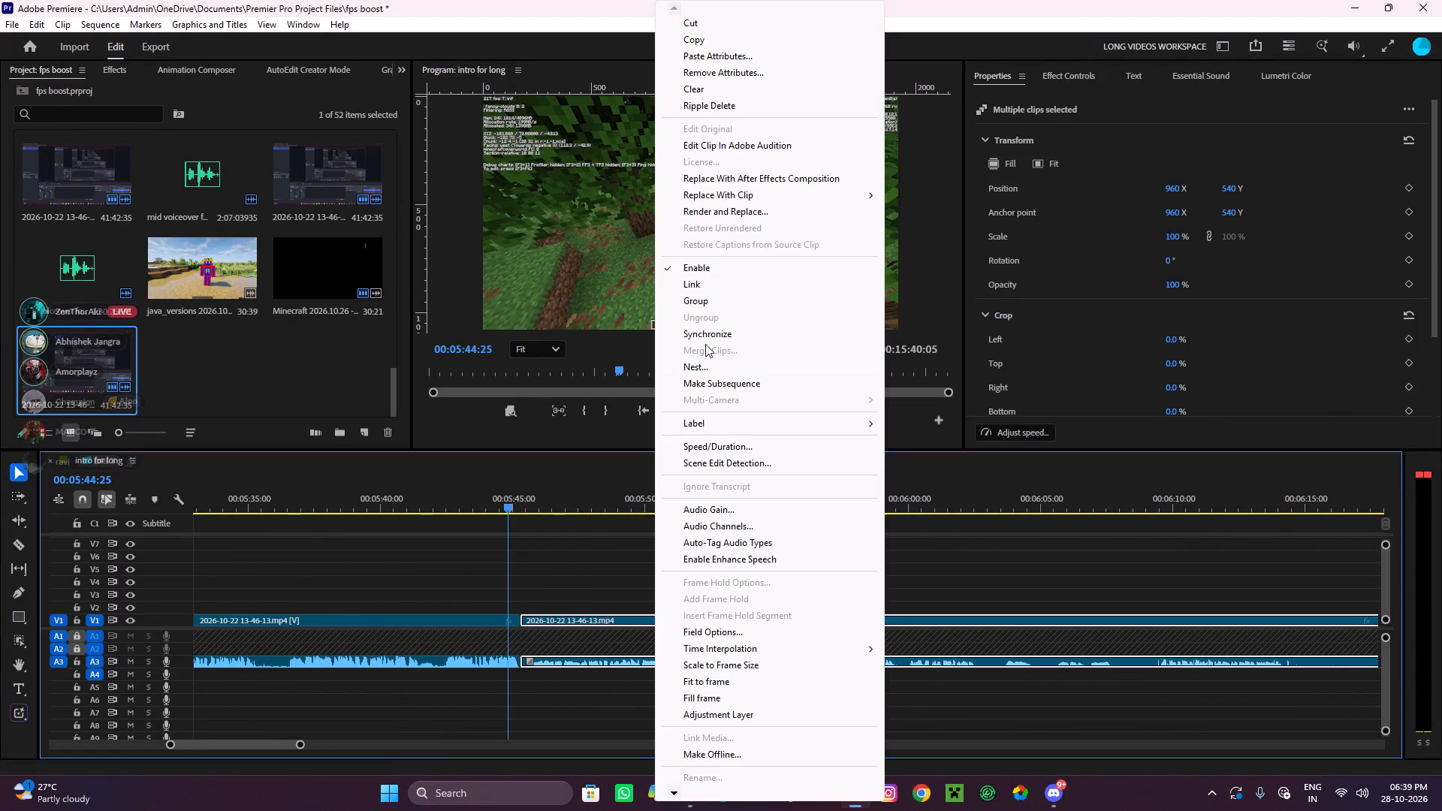
{"action": "left_click", "coordinate": [727, 288]}
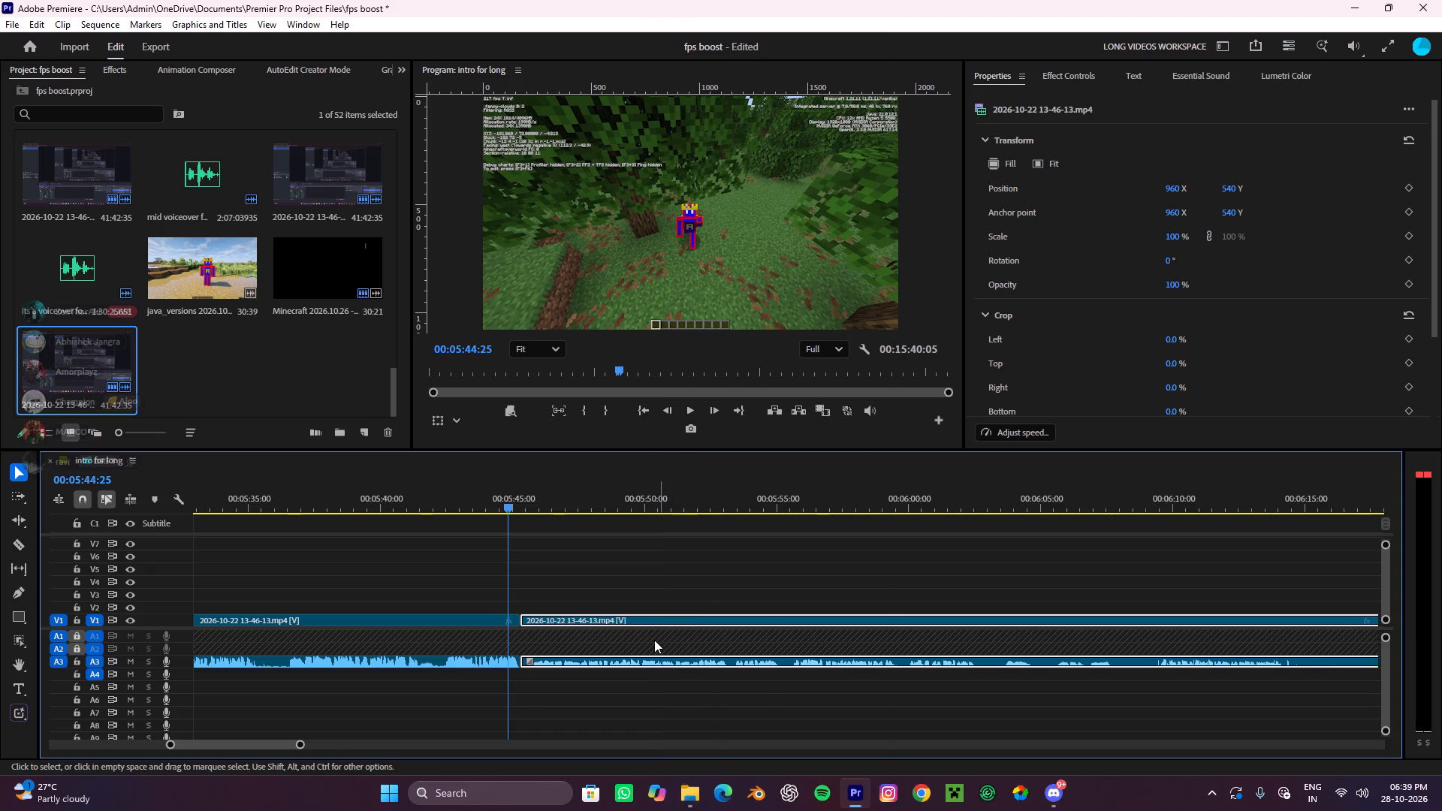
Set the audio volume of the newly linked screen-recording clip to 7 dB and deselect it.
{"action": "scroll", "coordinate": [654, 640], "scroll_direction": "down", "scroll_amount": 5, "text": "alt"}
{"action": "scroll", "coordinate": [622, 638], "scroll_direction": "up", "scroll_amount": 3, "text": "alt"}
{"action": "scroll", "coordinate": [1154, 356], "scroll_direction": "down", "scroll_amount": 3}
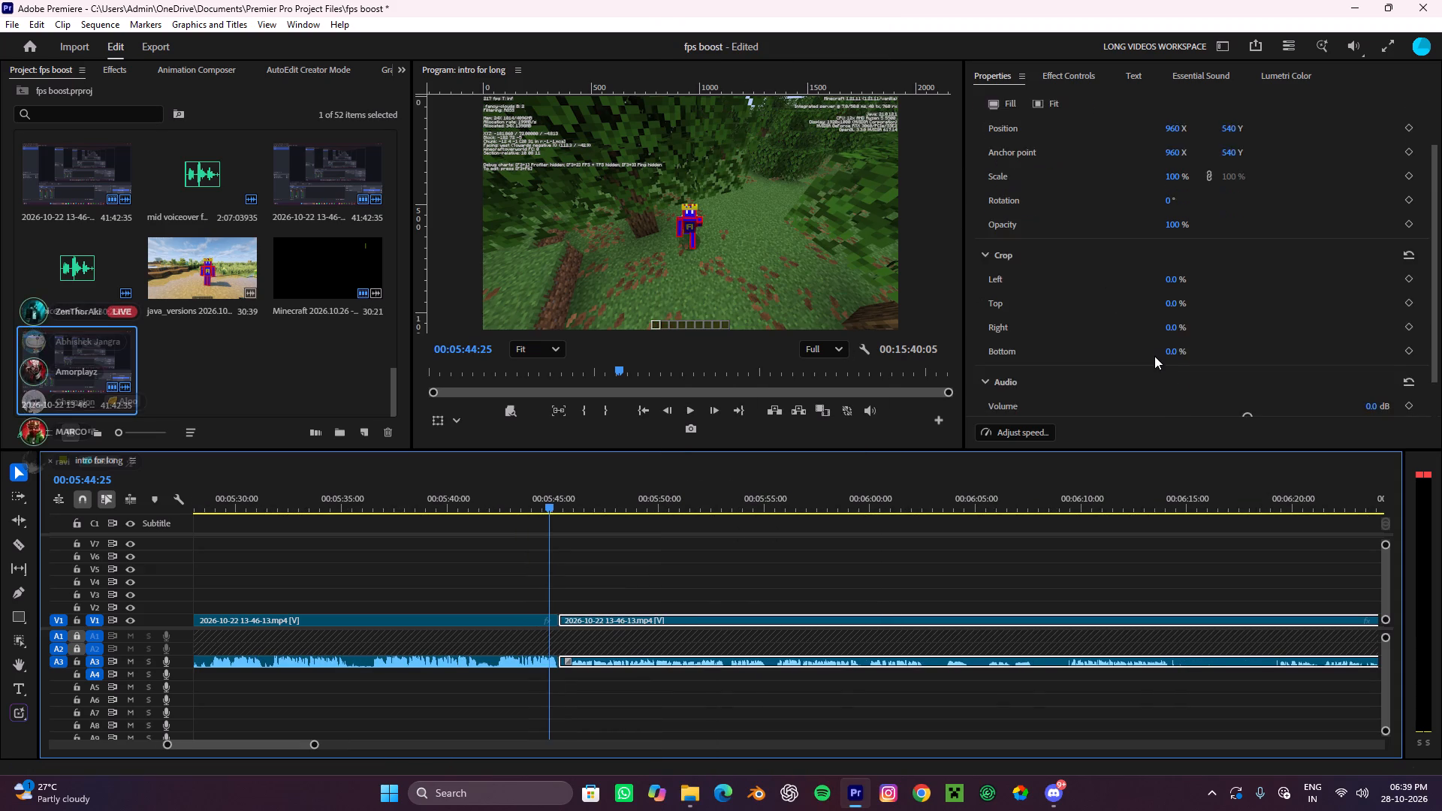
{"action": "scroll", "coordinate": [1154, 356], "scroll_direction": "down", "scroll_amount": 10}
{"action": "left_click", "coordinate": [1283, 366]}
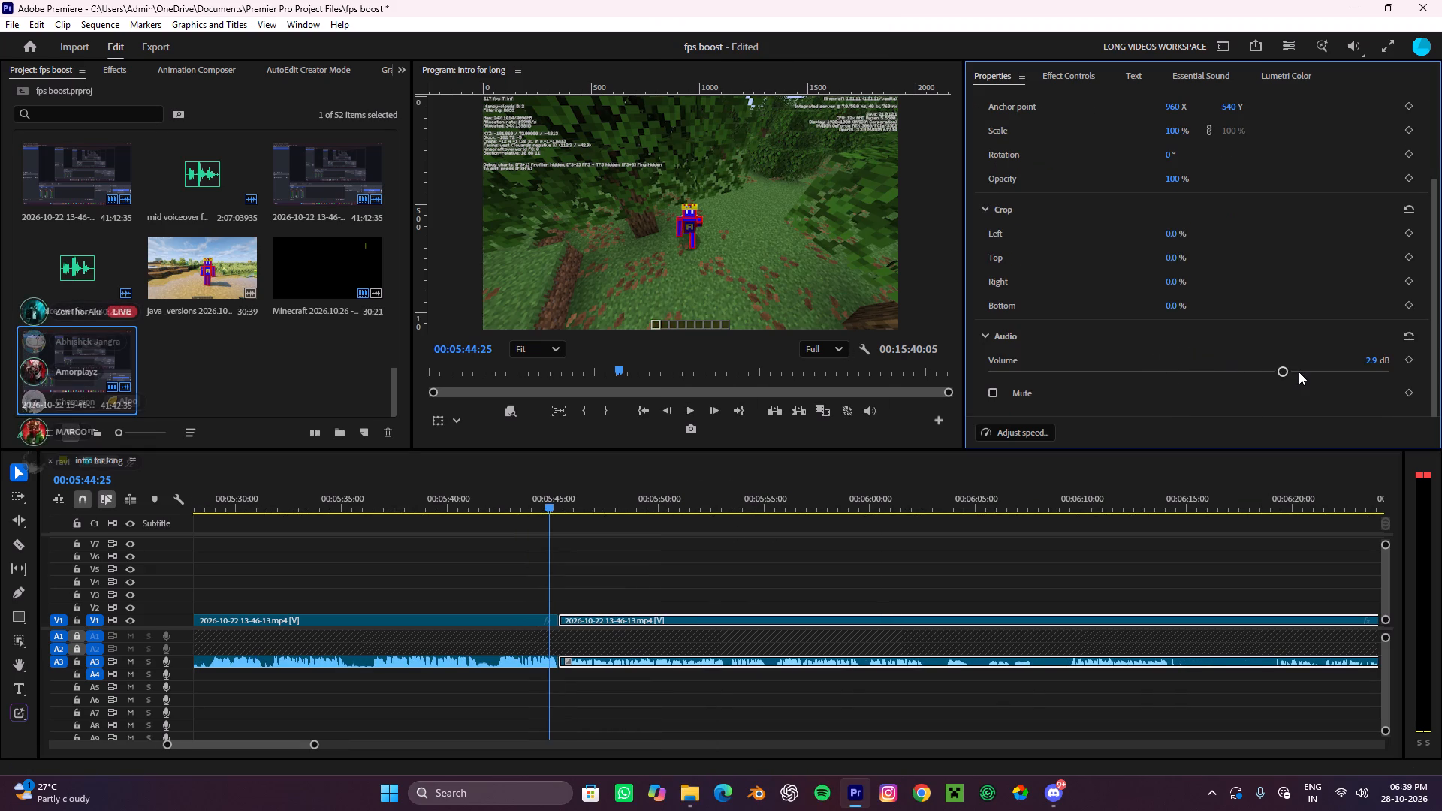
{"action": "left_click", "coordinate": [1299, 372]}
{"action": "left_click_drag", "start_coordinate": [1299, 372], "coordinate": [1329, 371]}
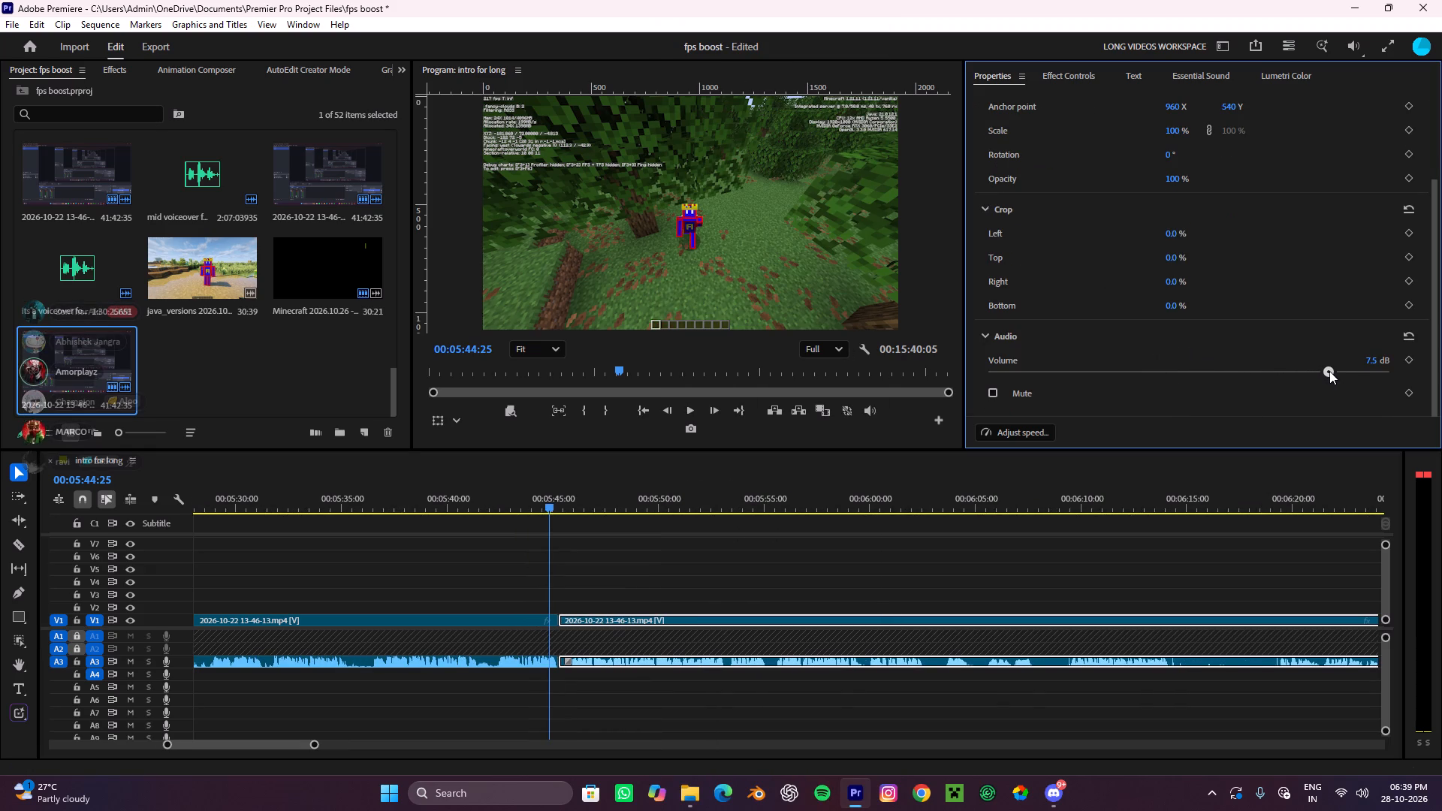
{"action": "left_click_drag", "start_coordinate": [1329, 371], "coordinate": [1327, 395]}
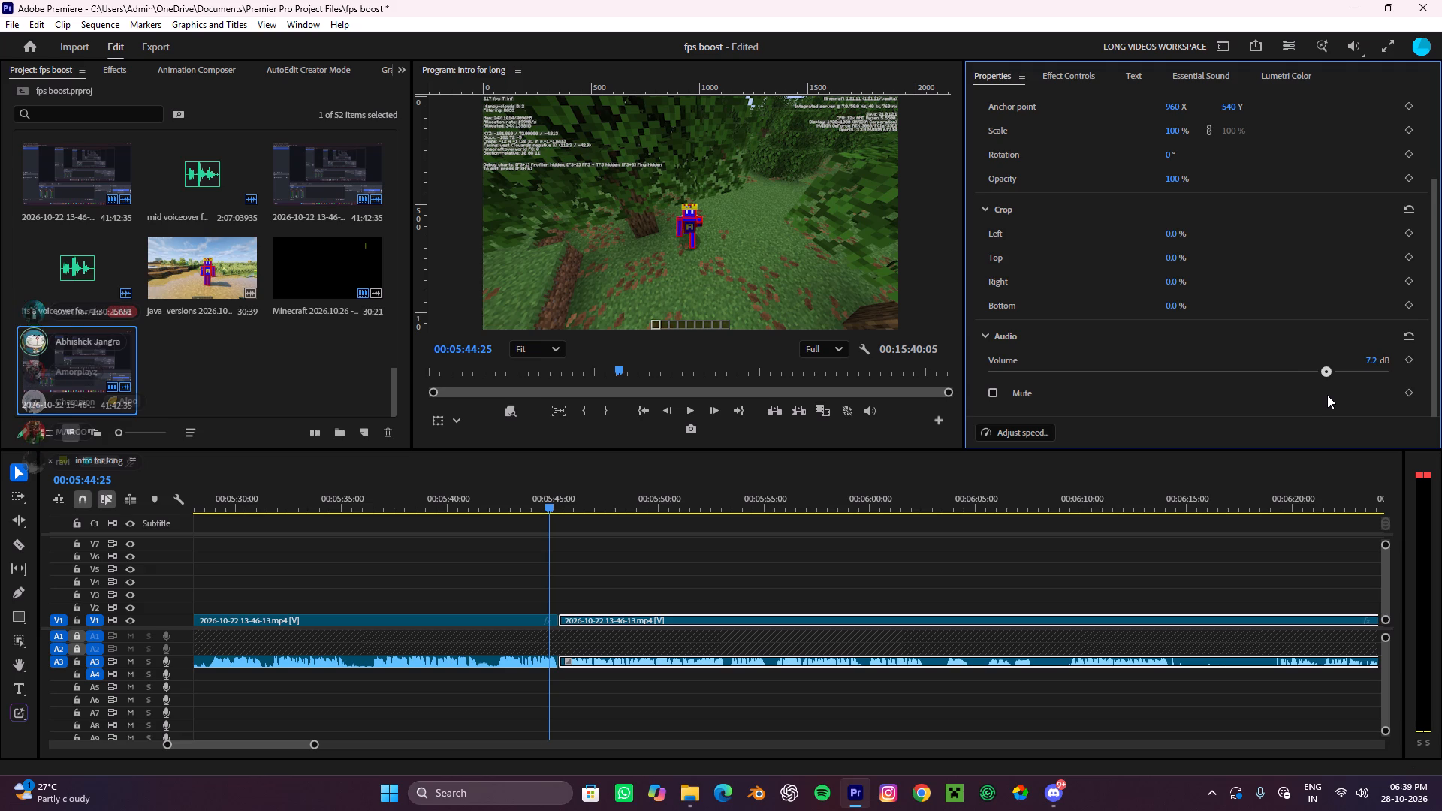
{"action": "left_click_drag", "start_coordinate": [1327, 395], "coordinate": [1323, 396]}
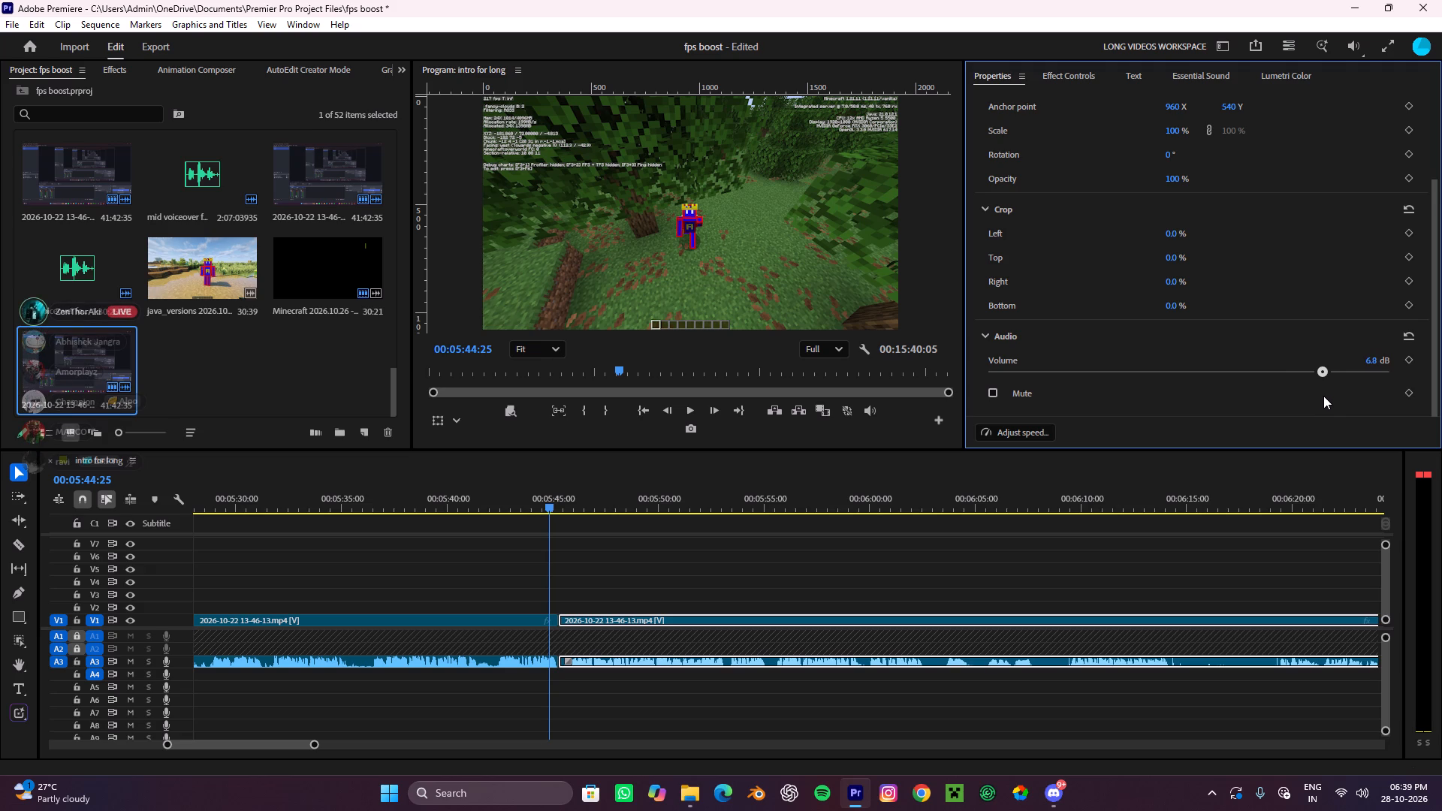
{"action": "left_click_drag", "start_coordinate": [1323, 396], "coordinate": [1332, 393]}
{"action": "left_click", "coordinate": [1376, 362]}
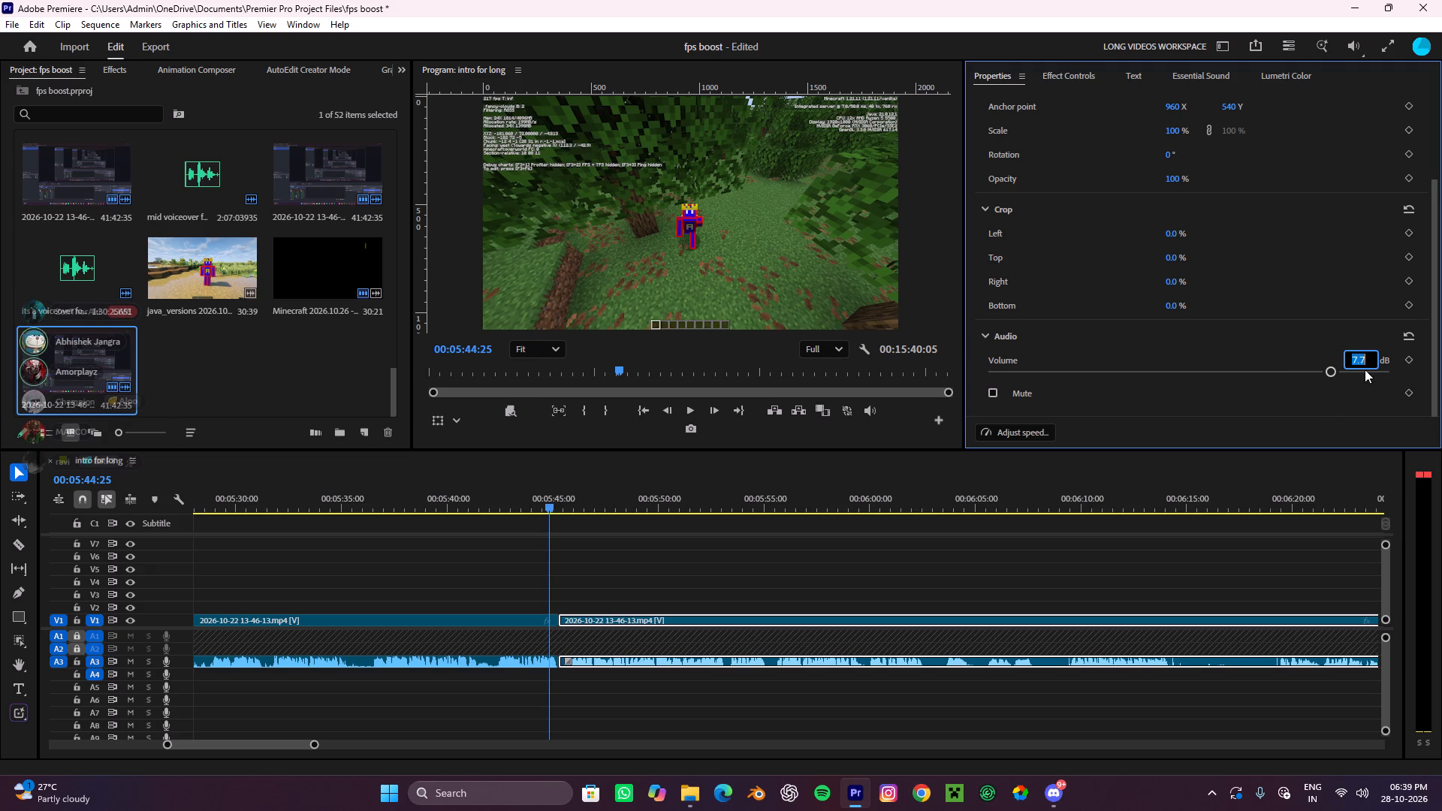
{"action": "key", "text": "7"}
{"action": "left_click", "coordinate": [1276, 393]}
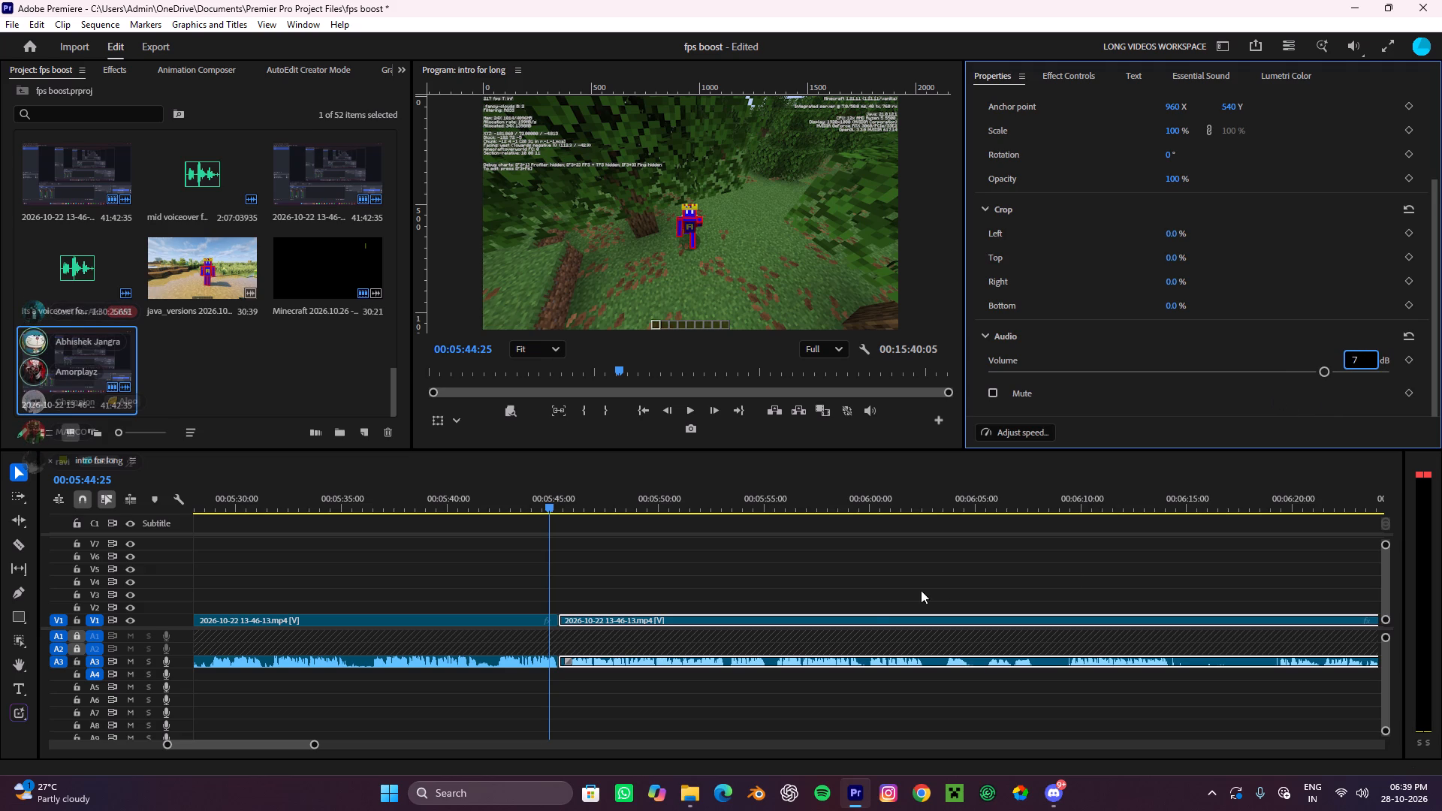
{"action": "left_click", "coordinate": [882, 574]}
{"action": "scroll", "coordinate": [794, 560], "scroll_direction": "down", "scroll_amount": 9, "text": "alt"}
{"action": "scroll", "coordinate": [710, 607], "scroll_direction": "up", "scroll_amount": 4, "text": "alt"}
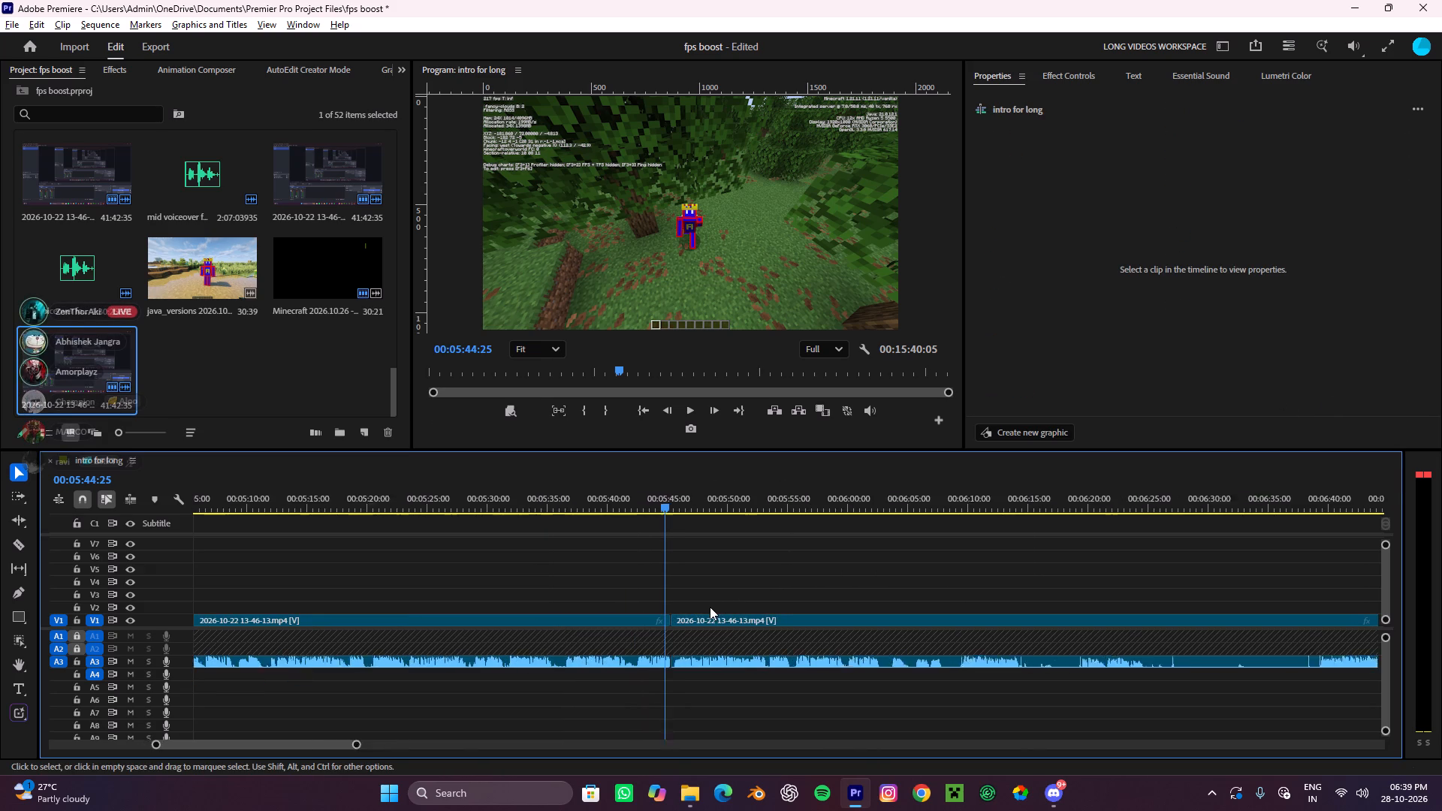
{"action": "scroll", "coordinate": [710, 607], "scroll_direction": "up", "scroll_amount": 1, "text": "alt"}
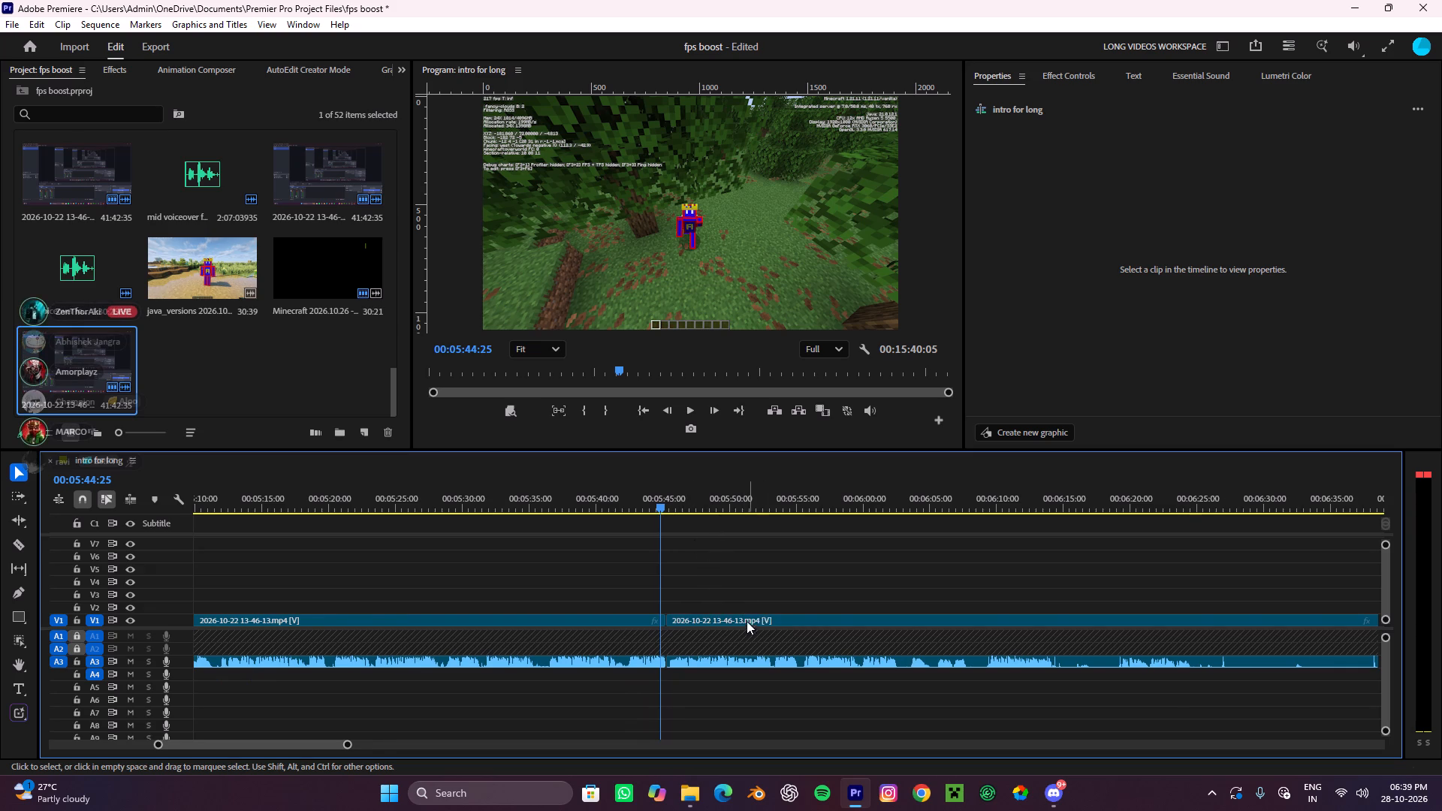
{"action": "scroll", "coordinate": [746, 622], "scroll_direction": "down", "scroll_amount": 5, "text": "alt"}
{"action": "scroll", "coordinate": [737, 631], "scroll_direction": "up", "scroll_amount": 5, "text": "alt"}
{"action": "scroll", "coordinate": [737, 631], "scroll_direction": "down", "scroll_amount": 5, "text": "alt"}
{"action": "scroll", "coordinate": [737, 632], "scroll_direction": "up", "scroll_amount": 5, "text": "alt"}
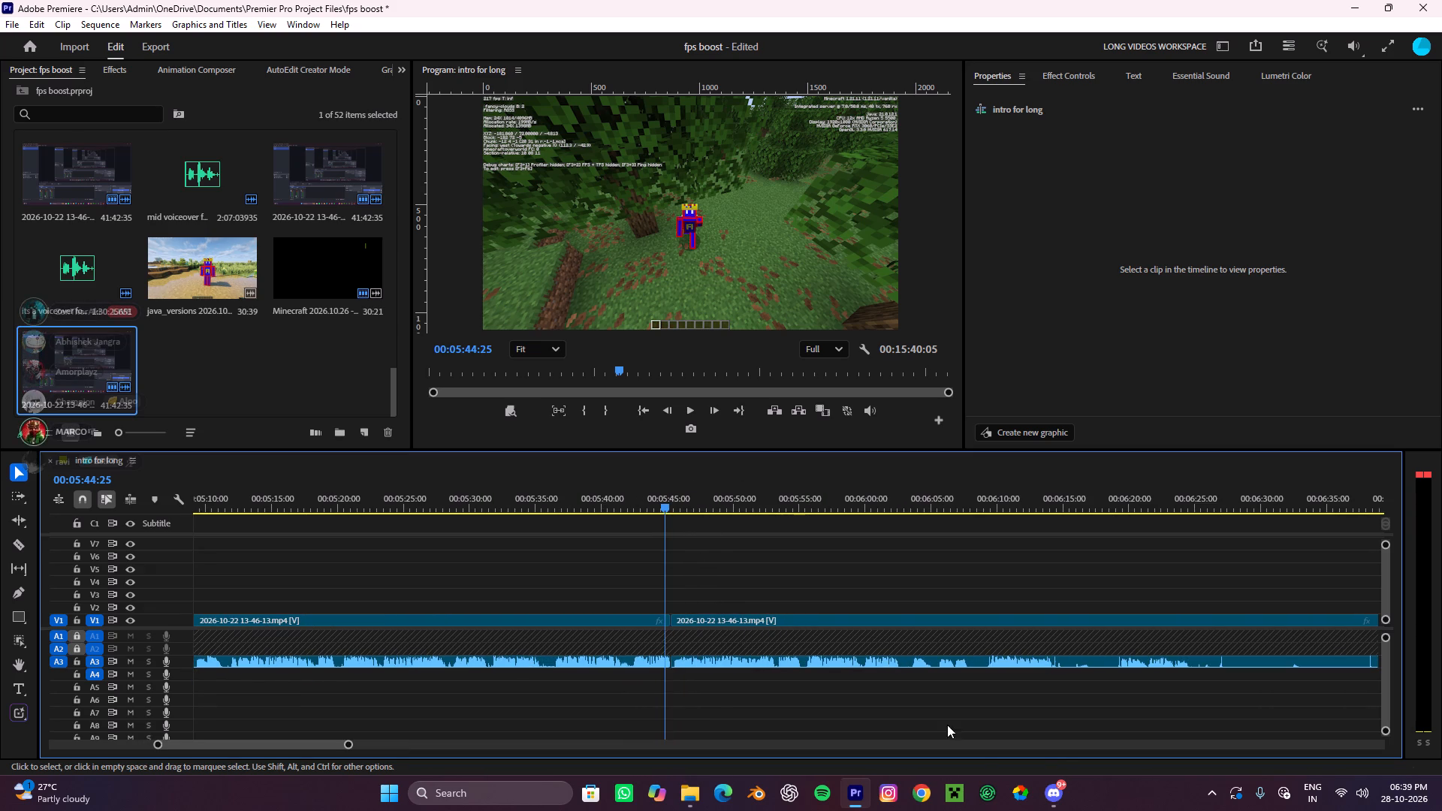
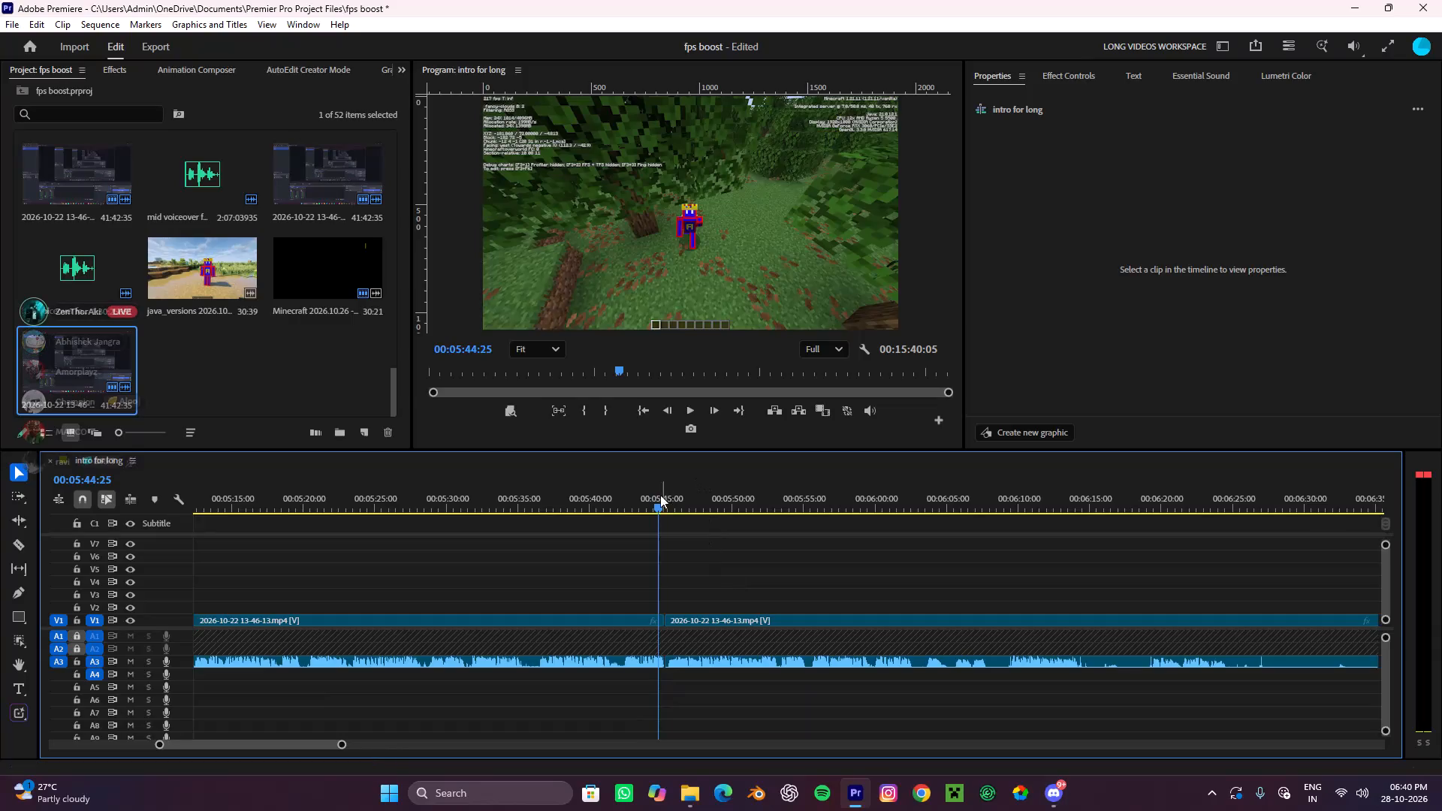
Play the sequence from 00:05:42:20 to check the audio across the cut between the two screen-recording clips.
{"action": "left_click_drag", "start_coordinate": [659, 495], "coordinate": [629, 524]}
{"action": "left_click", "coordinate": [802, 557]}
{"action": "scroll", "coordinate": [802, 558], "scroll_direction": "down", "scroll_amount": 4, "text": "alt"}
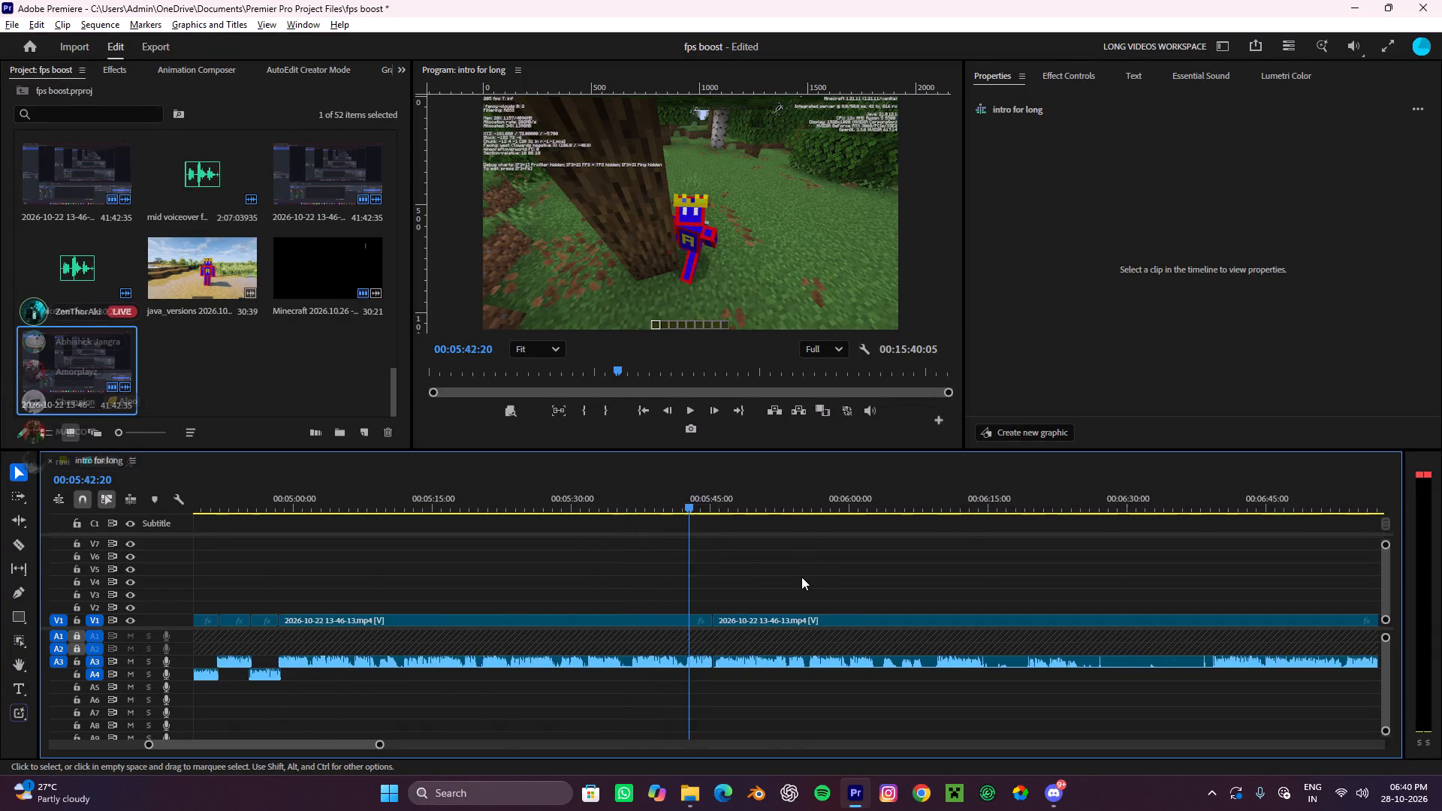
{"action": "scroll", "coordinate": [801, 577], "scroll_direction": "down", "scroll_amount": 4, "text": "alt"}
{"action": "scroll", "coordinate": [801, 577], "scroll_direction": "up", "scroll_amount": 10, "text": "alt"}
{"action": "key", "text": "space"}
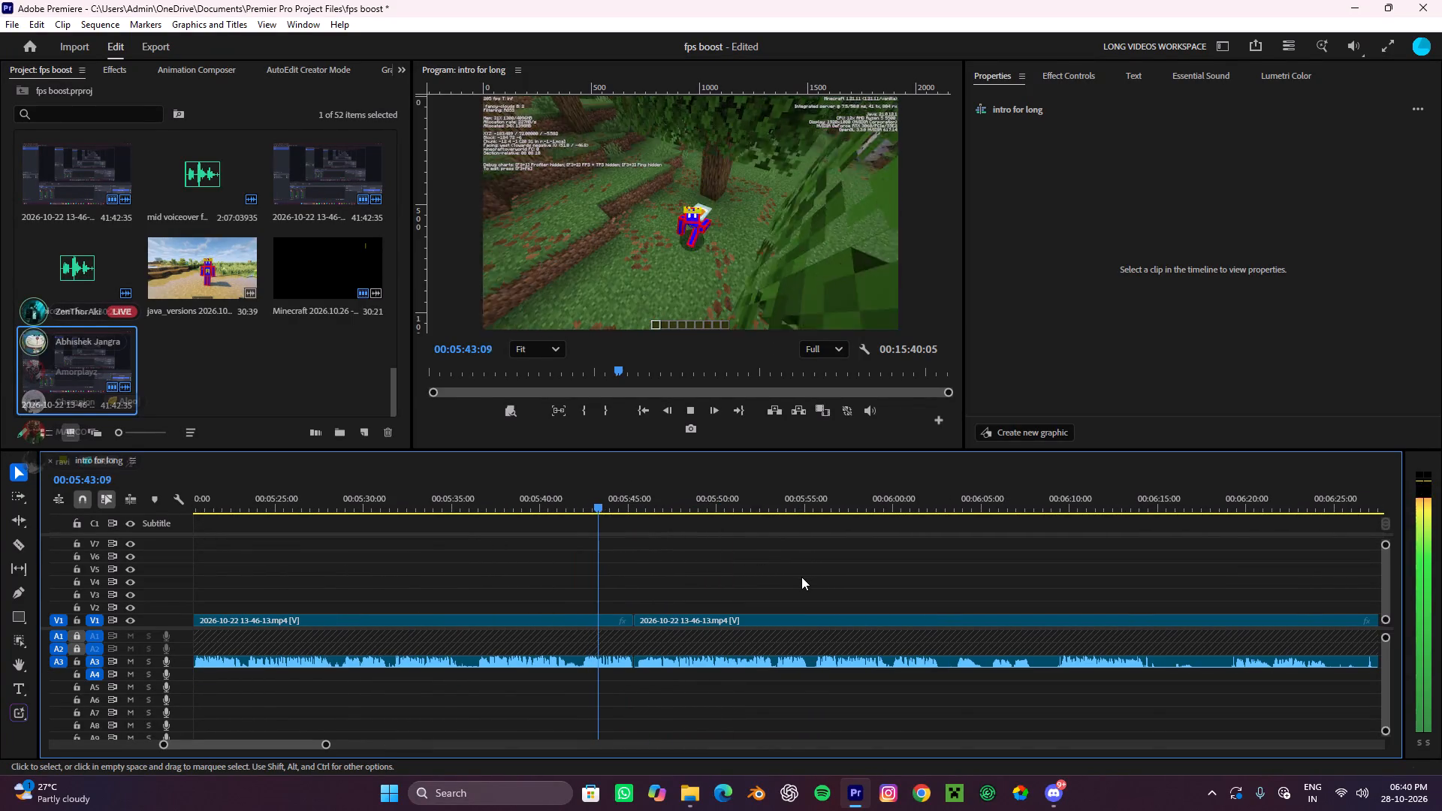
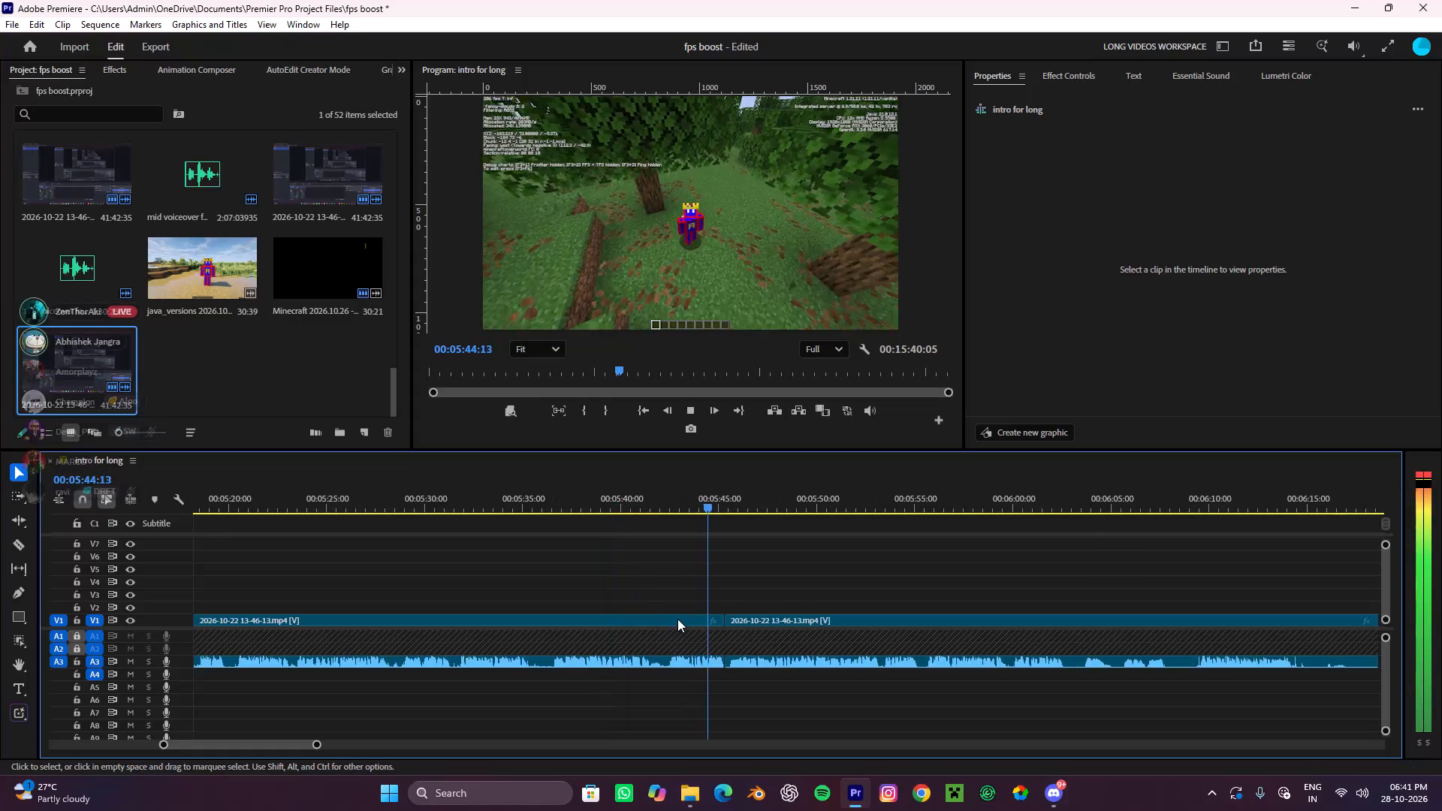
Continue playing the sequence past the cut near 00:05:45 to about 00:05:48, checking the audio of the second screen-recording clip.
{"action": "scroll", "coordinate": [677, 619], "scroll_direction": "down", "scroll_amount": 4, "text": "alt"}
{"action": "scroll", "coordinate": [677, 619], "scroll_direction": "up", "scroll_amount": 4, "text": "alt"}
{"action": "scroll", "coordinate": [682, 612], "scroll_direction": "down", "scroll_amount": 9, "text": "alt"}
{"action": "scroll", "coordinate": [683, 610], "scroll_direction": "up", "scroll_amount": 4, "text": "alt"}
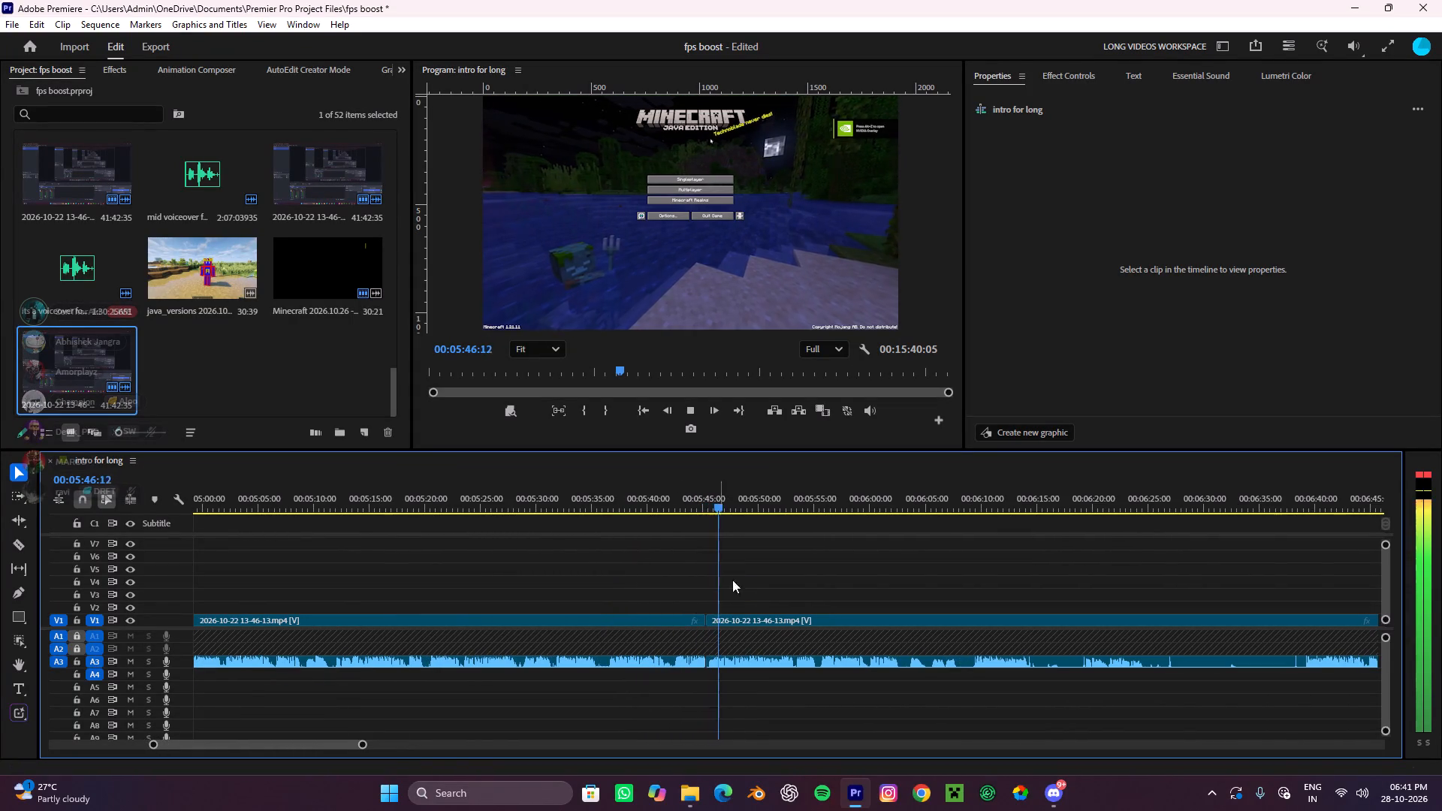
{"action": "scroll", "coordinate": [744, 649], "scroll_direction": "up", "scroll_amount": 11, "text": "alt"}
{"action": "key", "text": "space"}
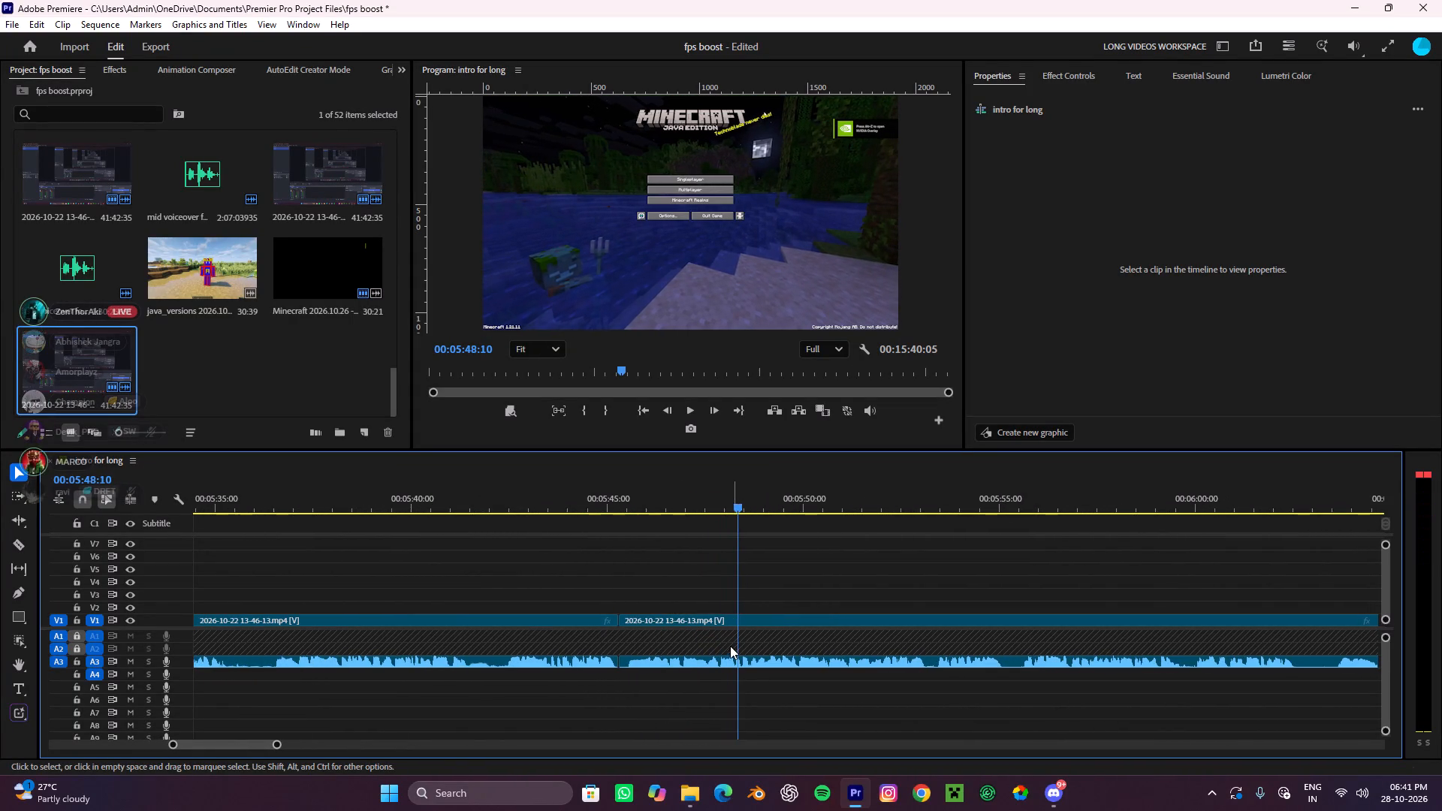
Replay the sequence from just before the cut near 00:05:45 through about 00:05:57 to review the picture and A3 audio.
{"action": "left_click_drag", "start_coordinate": [732, 505], "coordinate": [557, 576]}
{"action": "key", "text": "space"}
{"action": "scroll", "coordinate": [710, 596], "scroll_direction": "down", "scroll_amount": 10, "text": "alt"}
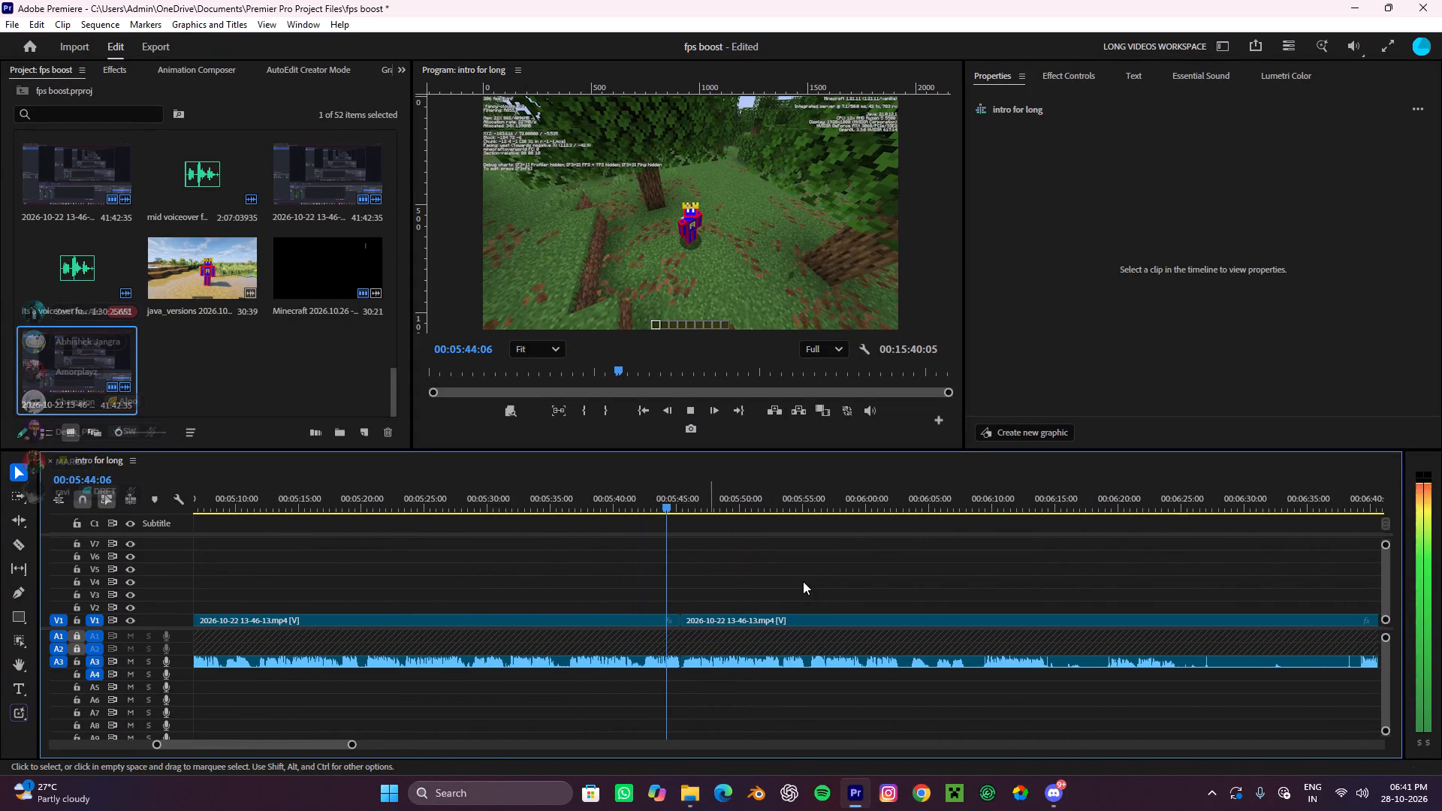
{"action": "left_click", "coordinate": [803, 581]}
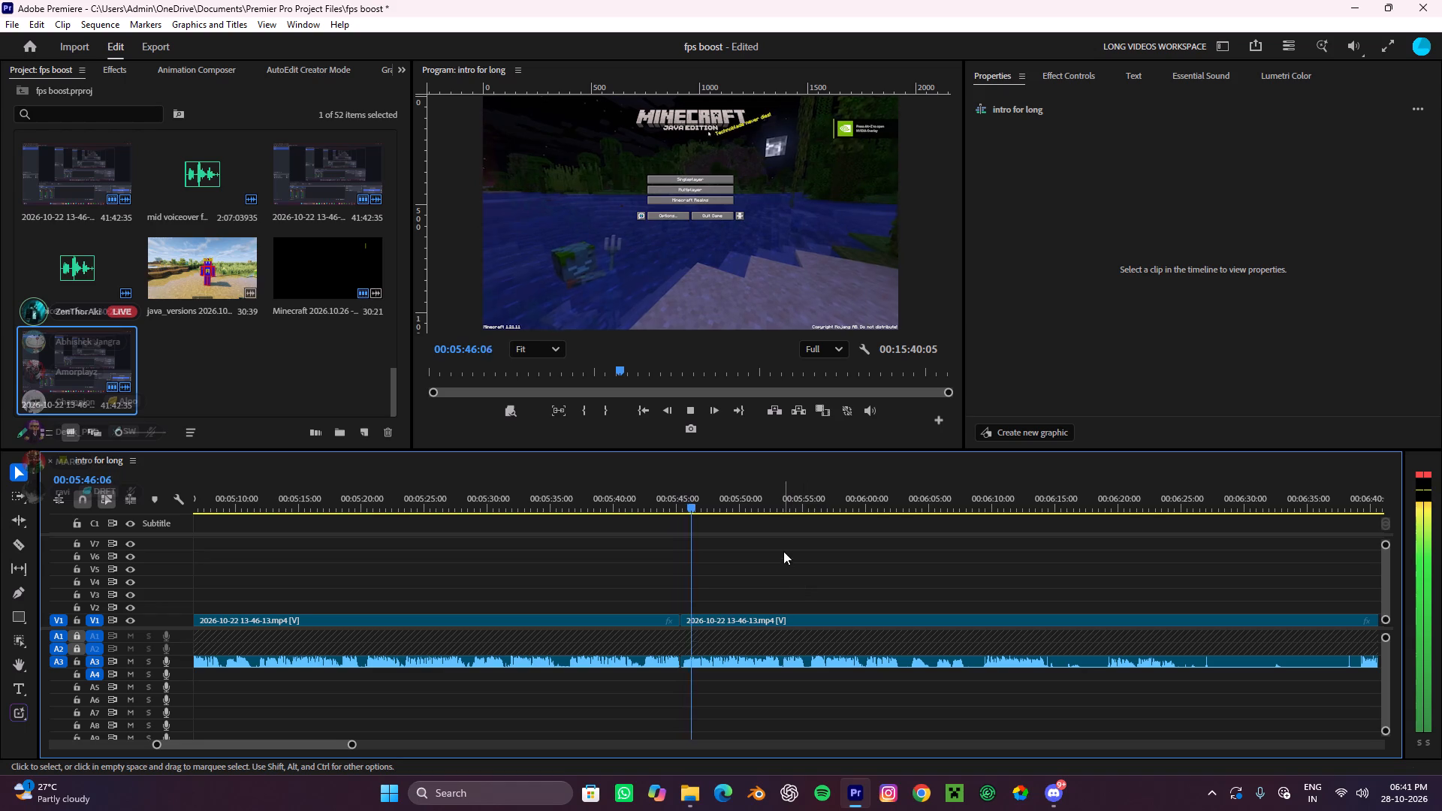
{"action": "scroll", "coordinate": [746, 591], "scroll_direction": "down", "scroll_amount": 9, "text": "alt"}
{"action": "scroll", "coordinate": [740, 595], "scroll_direction": "up", "scroll_amount": 5, "text": "alt"}
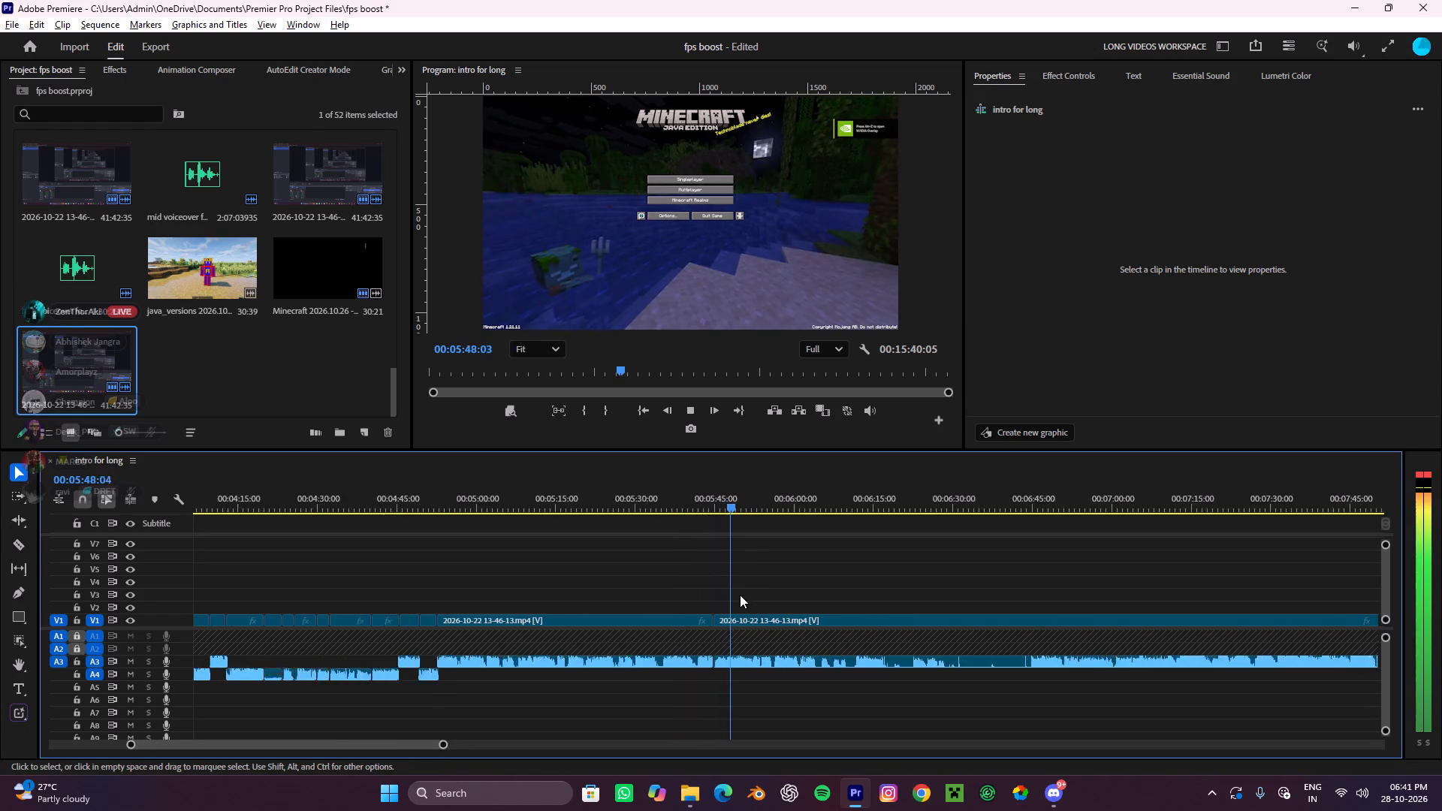
{"action": "scroll", "coordinate": [745, 592], "scroll_direction": "down", "scroll_amount": 4, "text": "alt"}
{"action": "scroll", "coordinate": [745, 598], "scroll_direction": "up", "scroll_amount": 4, "text": "alt"}
{"action": "scroll", "coordinate": [745, 598], "scroll_direction": "down", "scroll_amount": 5}
{"action": "scroll", "coordinate": [697, 632], "scroll_direction": "up", "scroll_amount": 4, "text": "alt"}
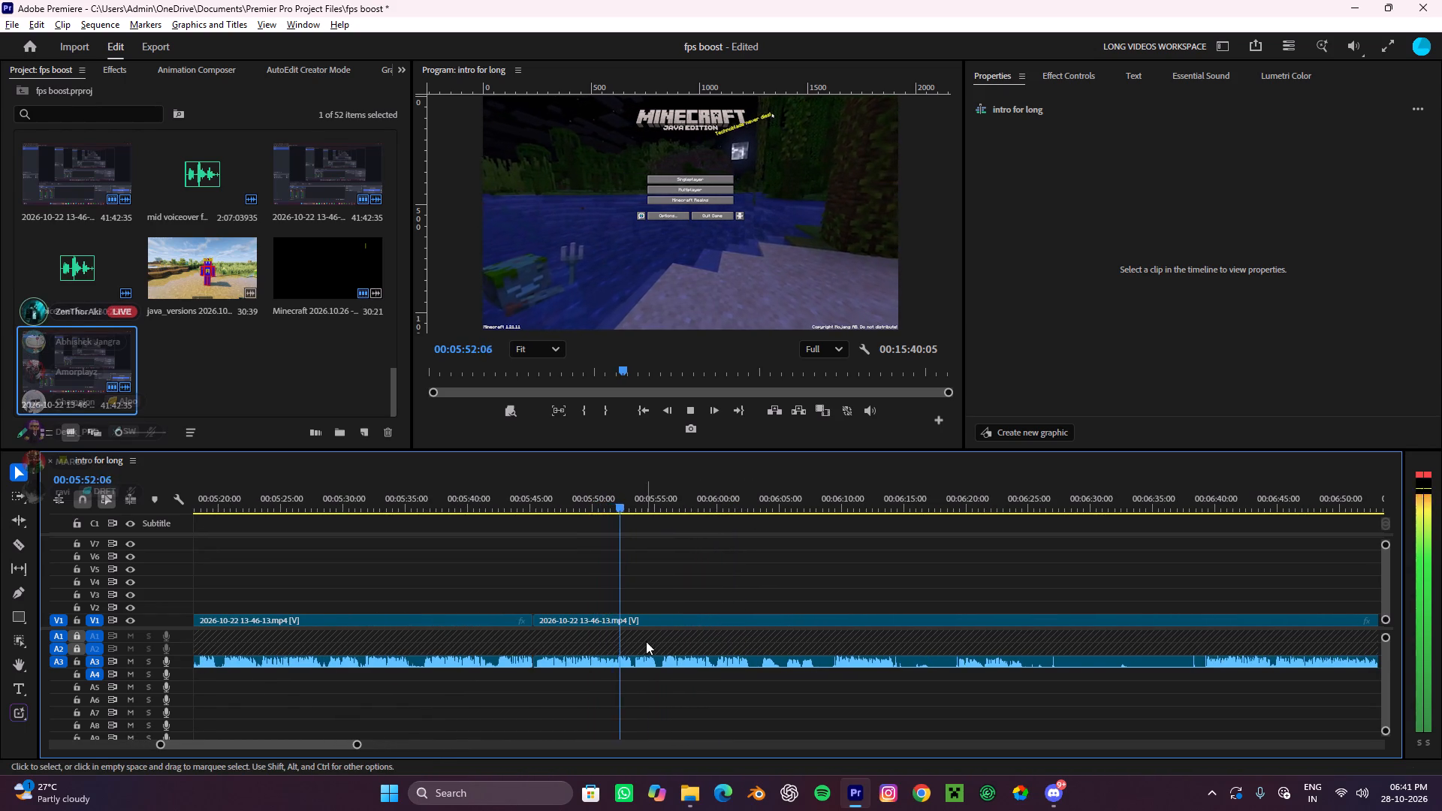
{"action": "scroll", "coordinate": [646, 641], "scroll_direction": "up", "scroll_amount": 10, "text": "alt"}
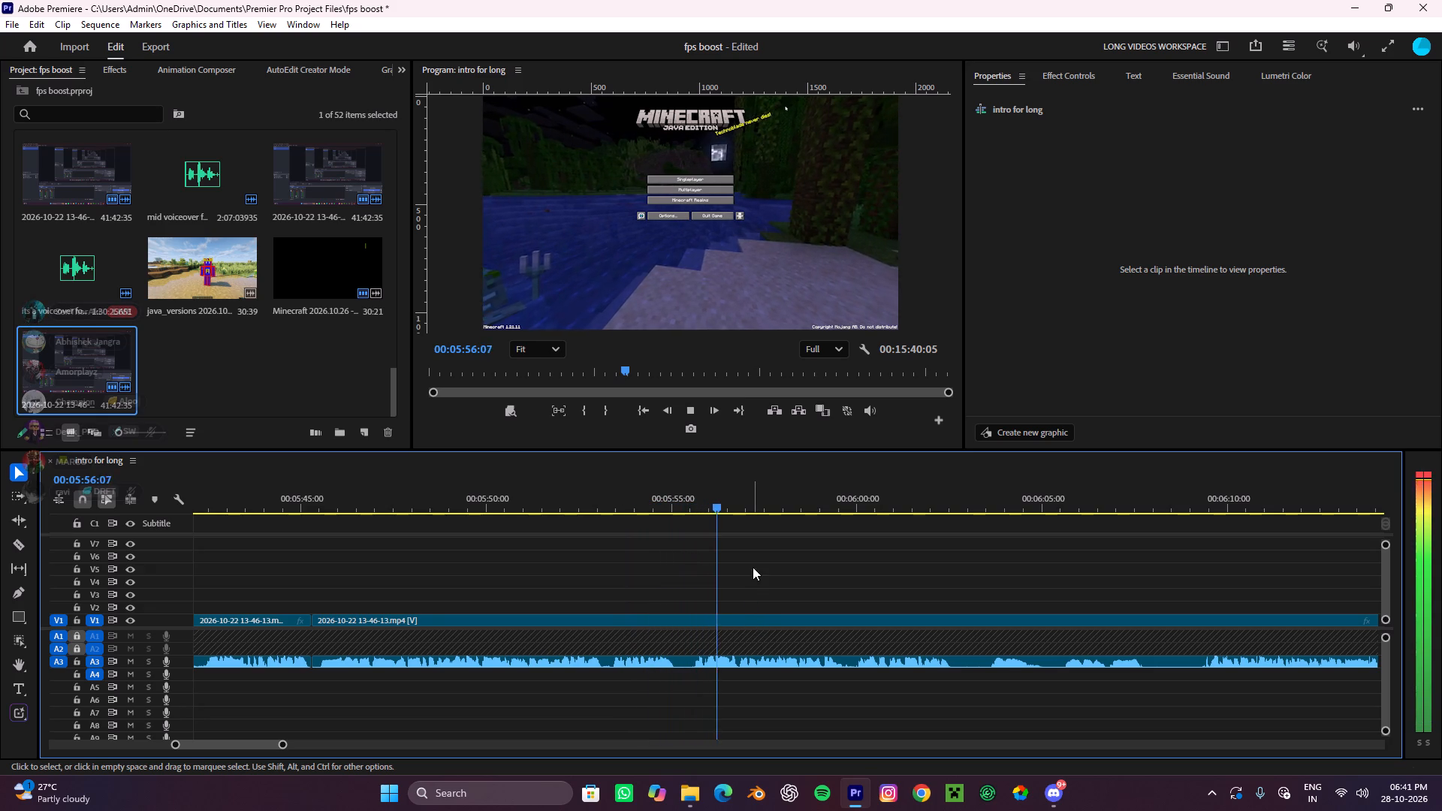
{"action": "key", "text": "space"}
Return the playhead to about 00:05:49 and briefly replay the second screen-recording clip from there.
{"action": "key", "text": "c"}
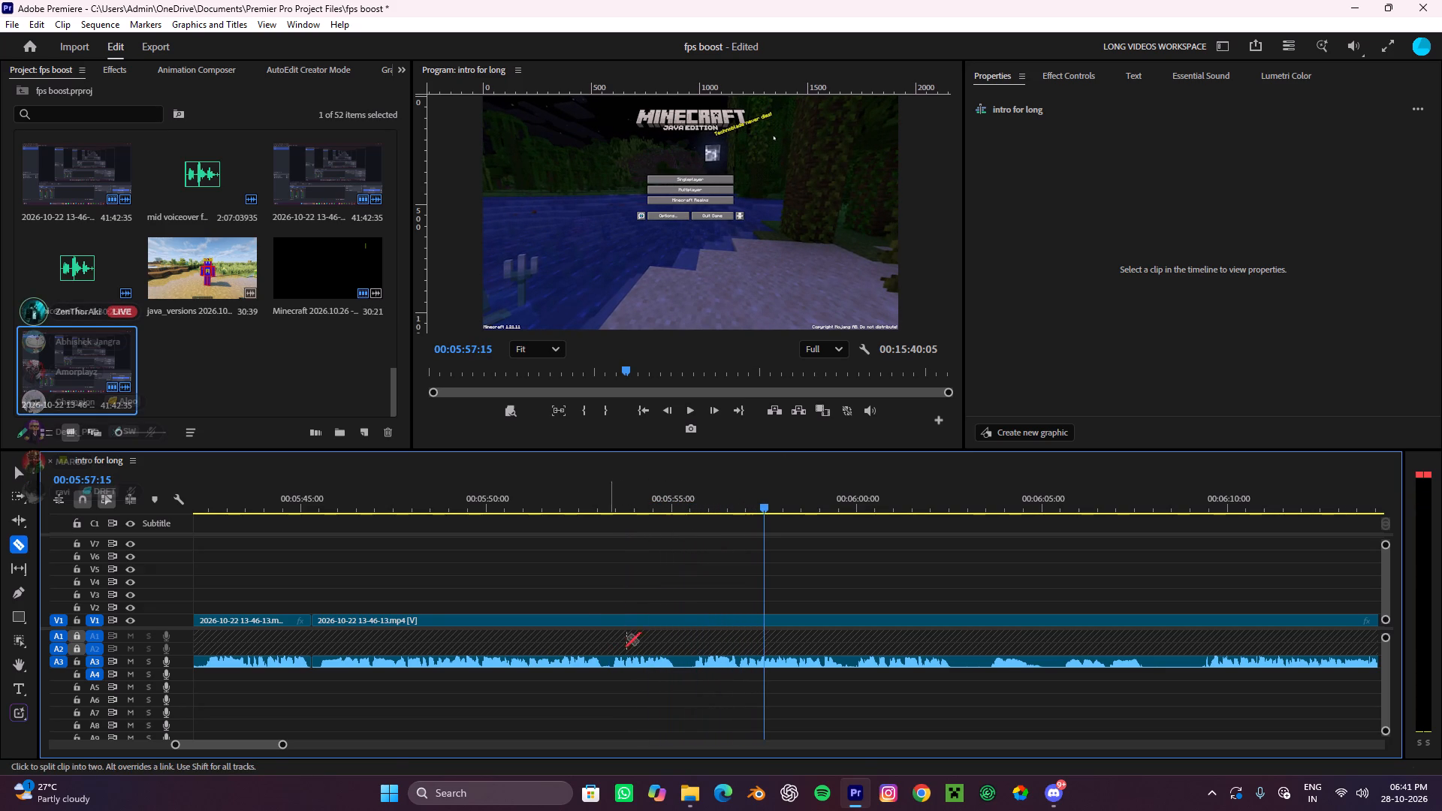
{"action": "key", "text": "v"}
{"action": "scroll", "coordinate": [679, 607], "scroll_direction": "down", "scroll_amount": 10, "text": "alt"}
{"action": "scroll", "coordinate": [671, 608], "scroll_direction": "up", "scroll_amount": 5, "text": "alt"}
{"action": "left_click_drag", "start_coordinate": [731, 508], "coordinate": [599, 557]}
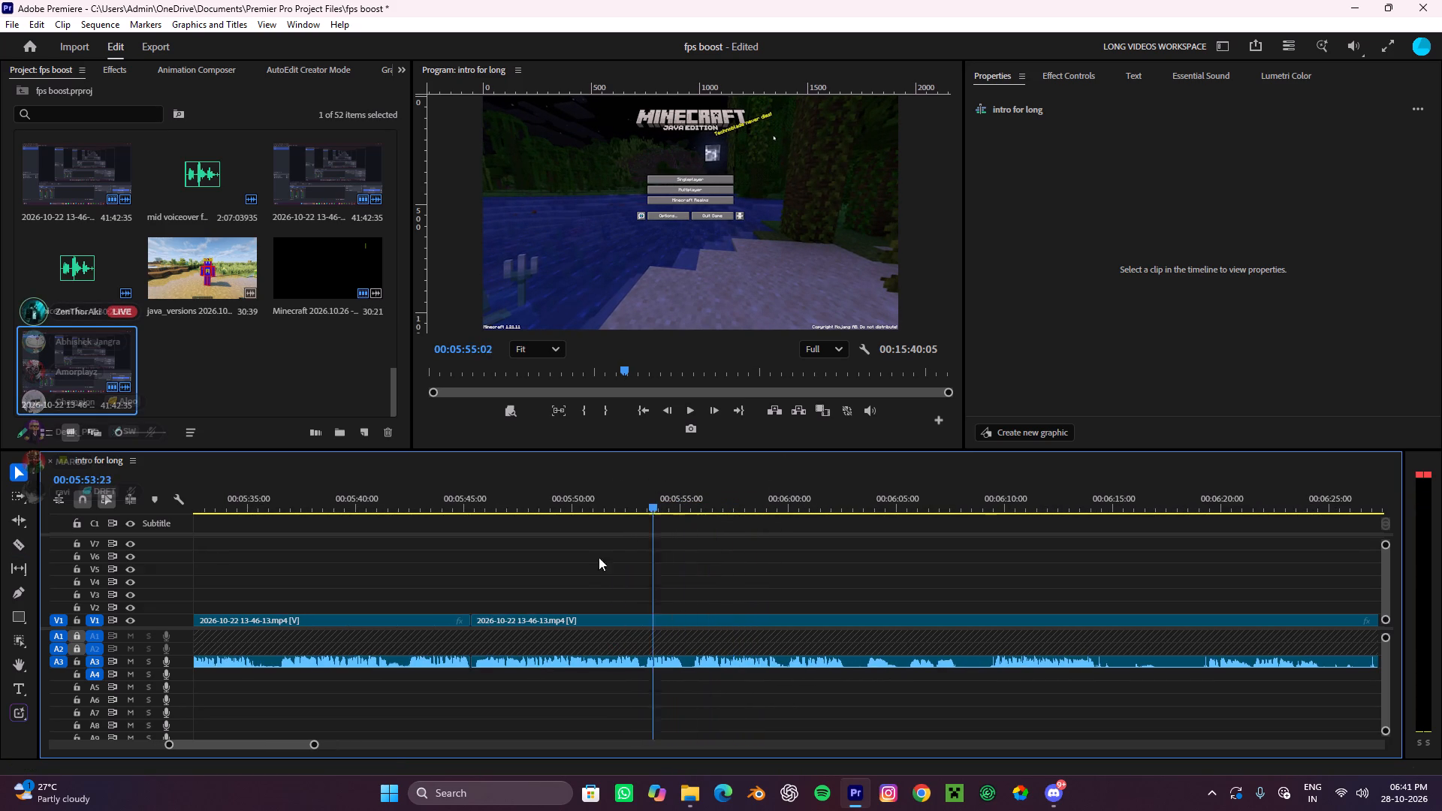
{"action": "left_click_drag", "start_coordinate": [599, 557], "coordinate": [559, 583]}
{"action": "key", "text": "space"}
{"action": "scroll", "coordinate": [584, 578], "scroll_direction": "up", "scroll_amount": 5, "text": "alt"}
{"action": "key", "text": "space"}
Switch to the Discord voice channel window.
{"action": "left_click", "coordinate": [1070, 797]}
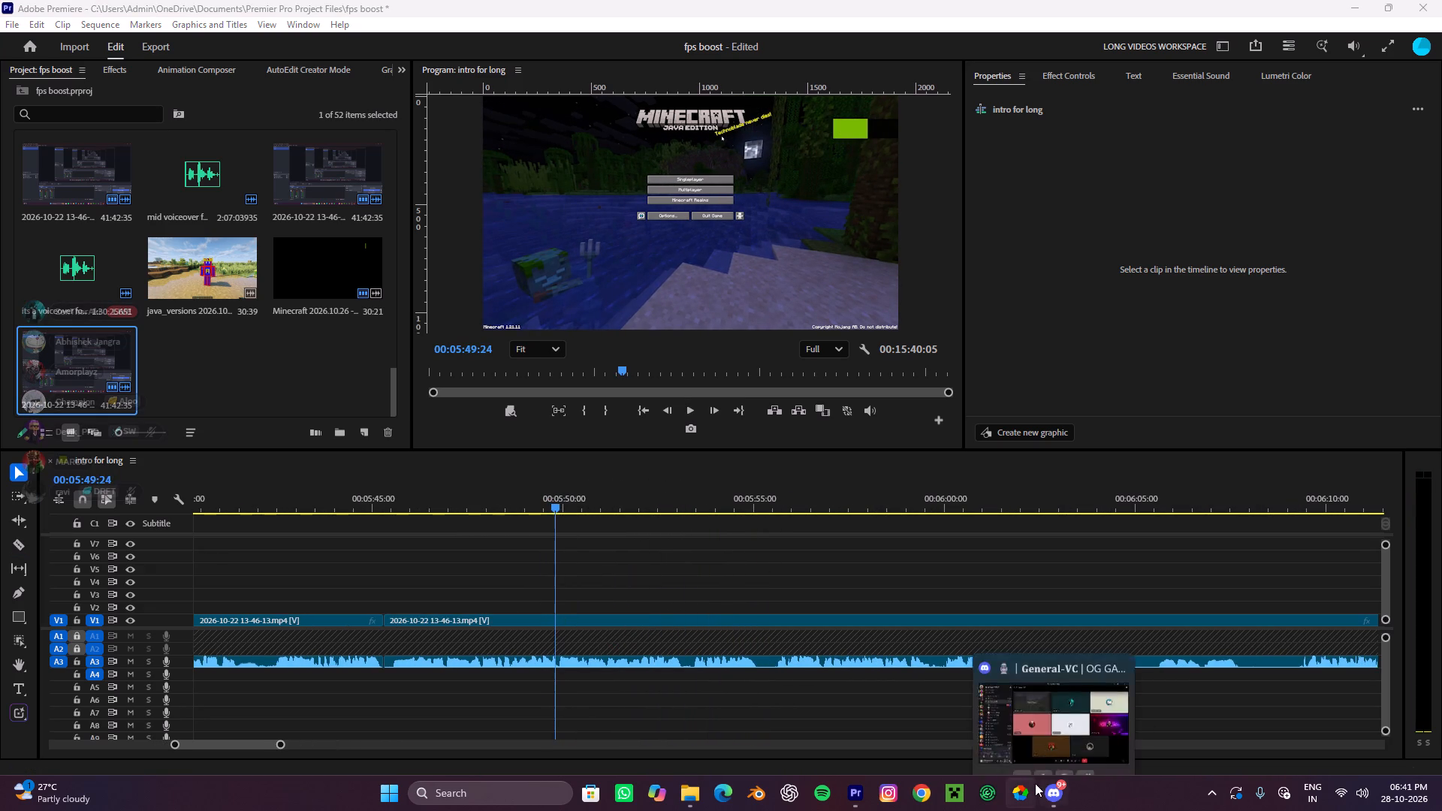
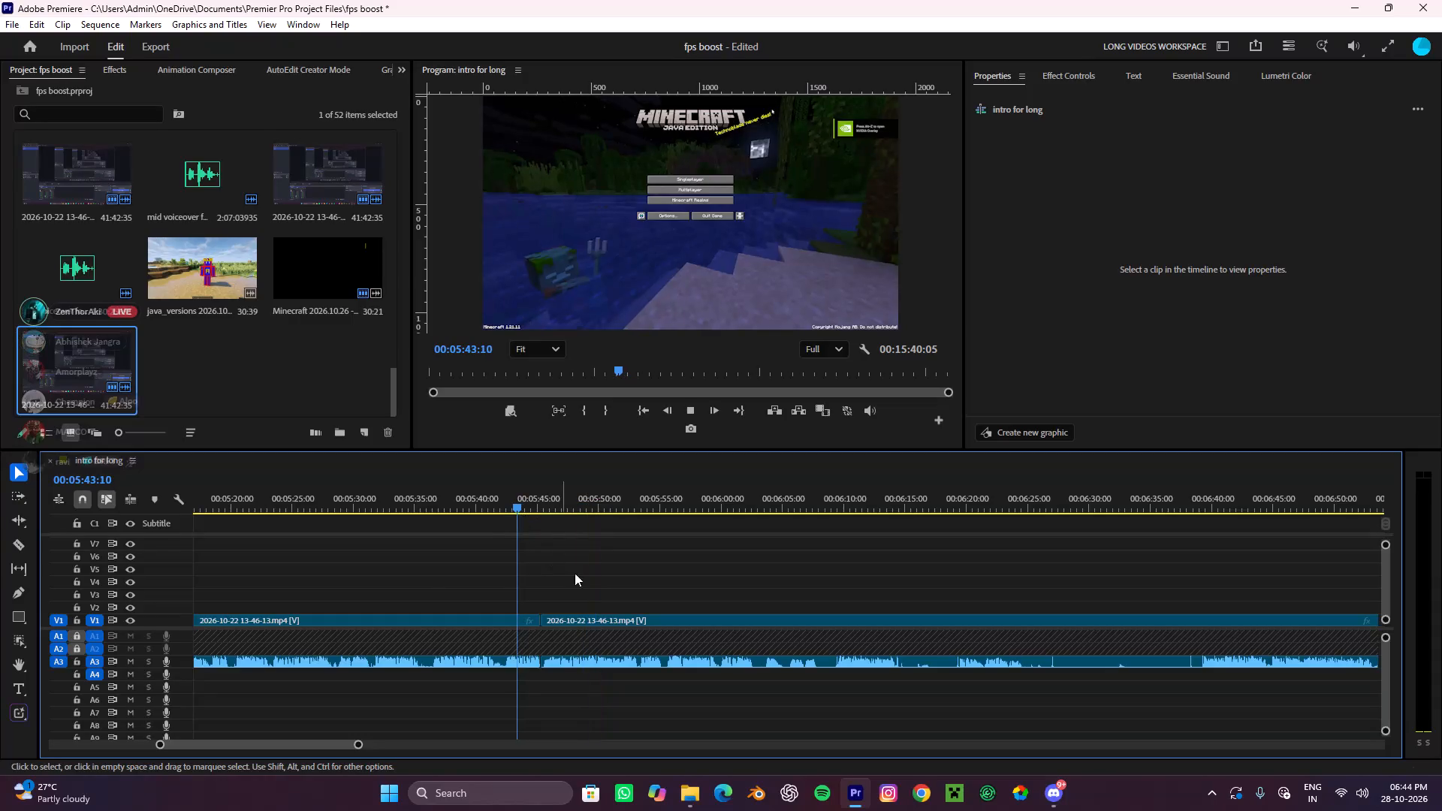
Play the sequence across the cut near 00:05:45 and stop at about 00:05:48.
{"action": "scroll", "coordinate": [637, 625], "scroll_direction": "up", "scroll_amount": 5, "text": "alt"}
{"action": "scroll", "coordinate": [637, 625], "scroll_direction": "down", "scroll_amount": 4, "text": "alt"}
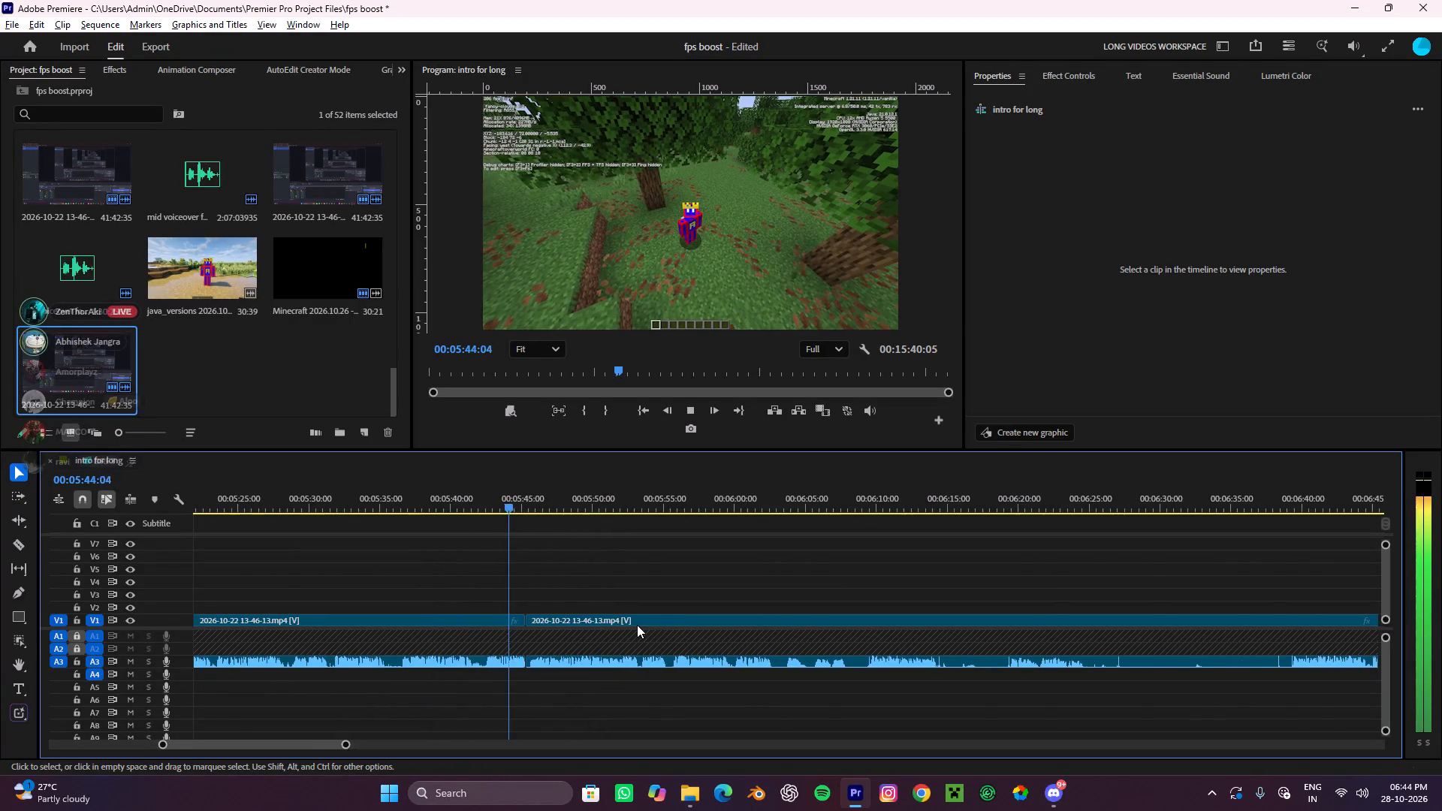
{"action": "scroll", "coordinate": [637, 625], "scroll_direction": "down", "scroll_amount": 4, "text": "alt"}
{"action": "scroll", "coordinate": [634, 623], "scroll_direction": "down", "scroll_amount": 3}
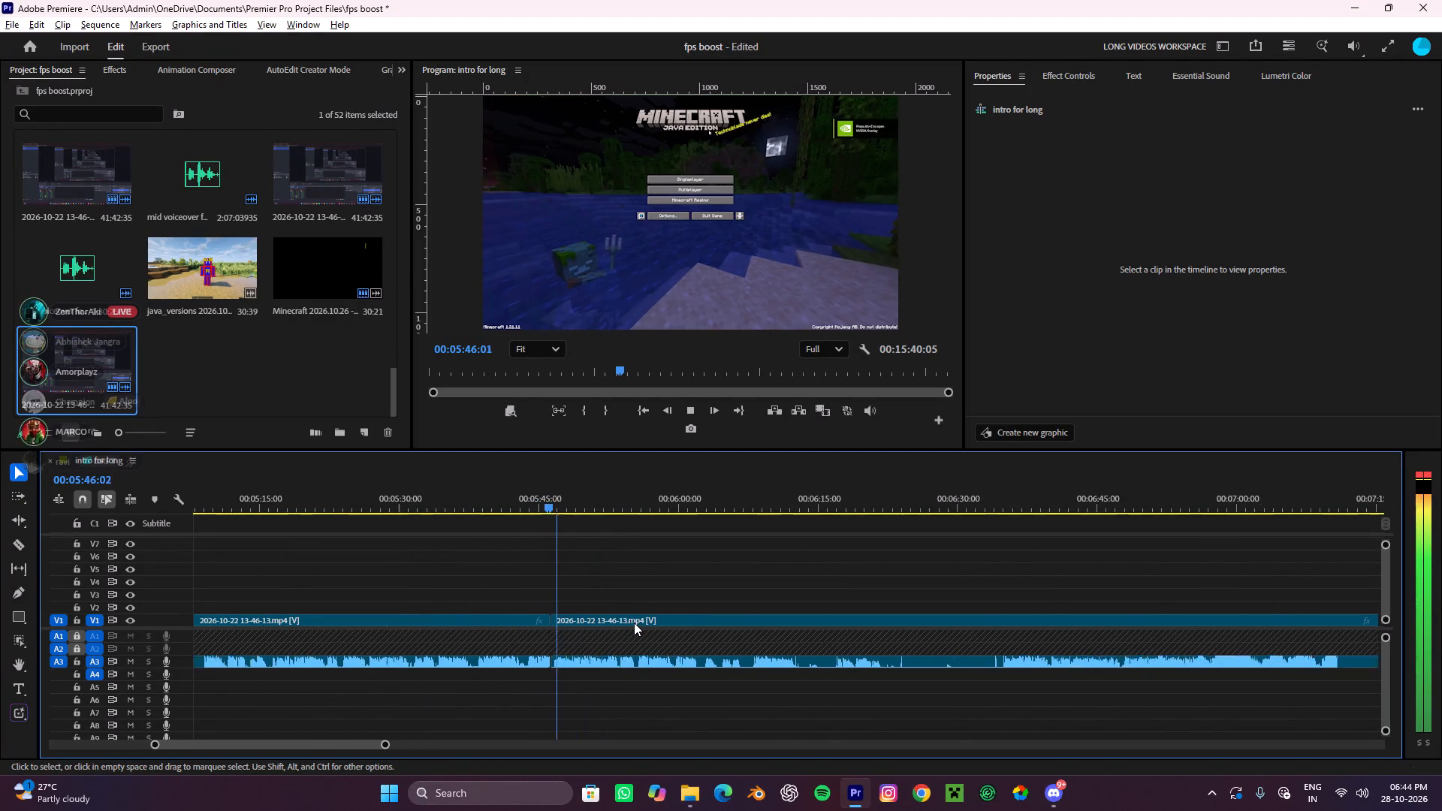
{"action": "scroll", "coordinate": [634, 623], "scroll_direction": "down", "scroll_amount": 7}
{"action": "scroll", "coordinate": [631, 626], "scroll_direction": "down", "scroll_amount": 5, "text": "alt"}
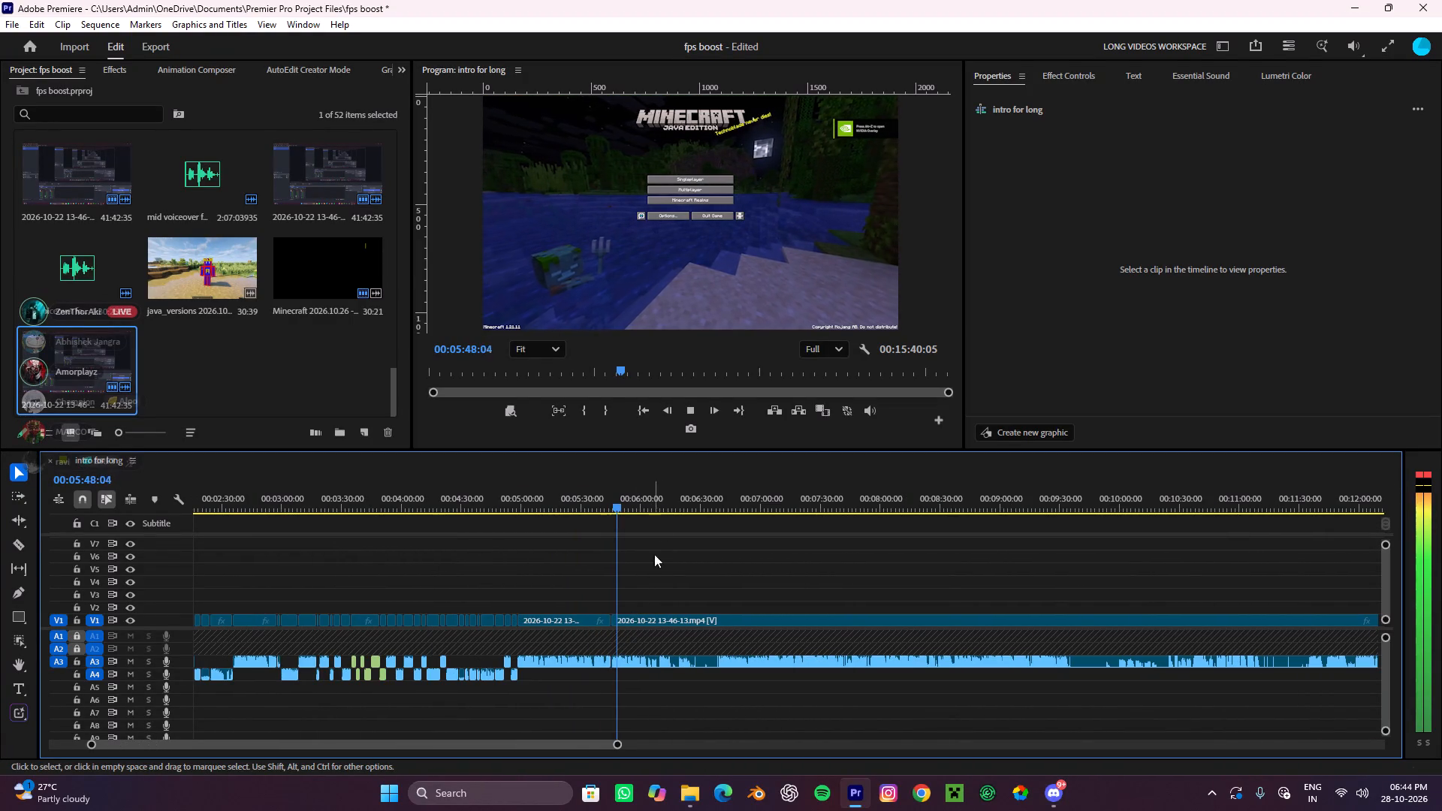
{"action": "key", "text": "space"}
Scrub through the long second screen-recording clip between about 00:09:55 and 00:11:47, and play briefly from about 00:10:10.
{"action": "scroll", "coordinate": [671, 583], "scroll_direction": "down", "scroll_amount": 5, "text": "alt"}
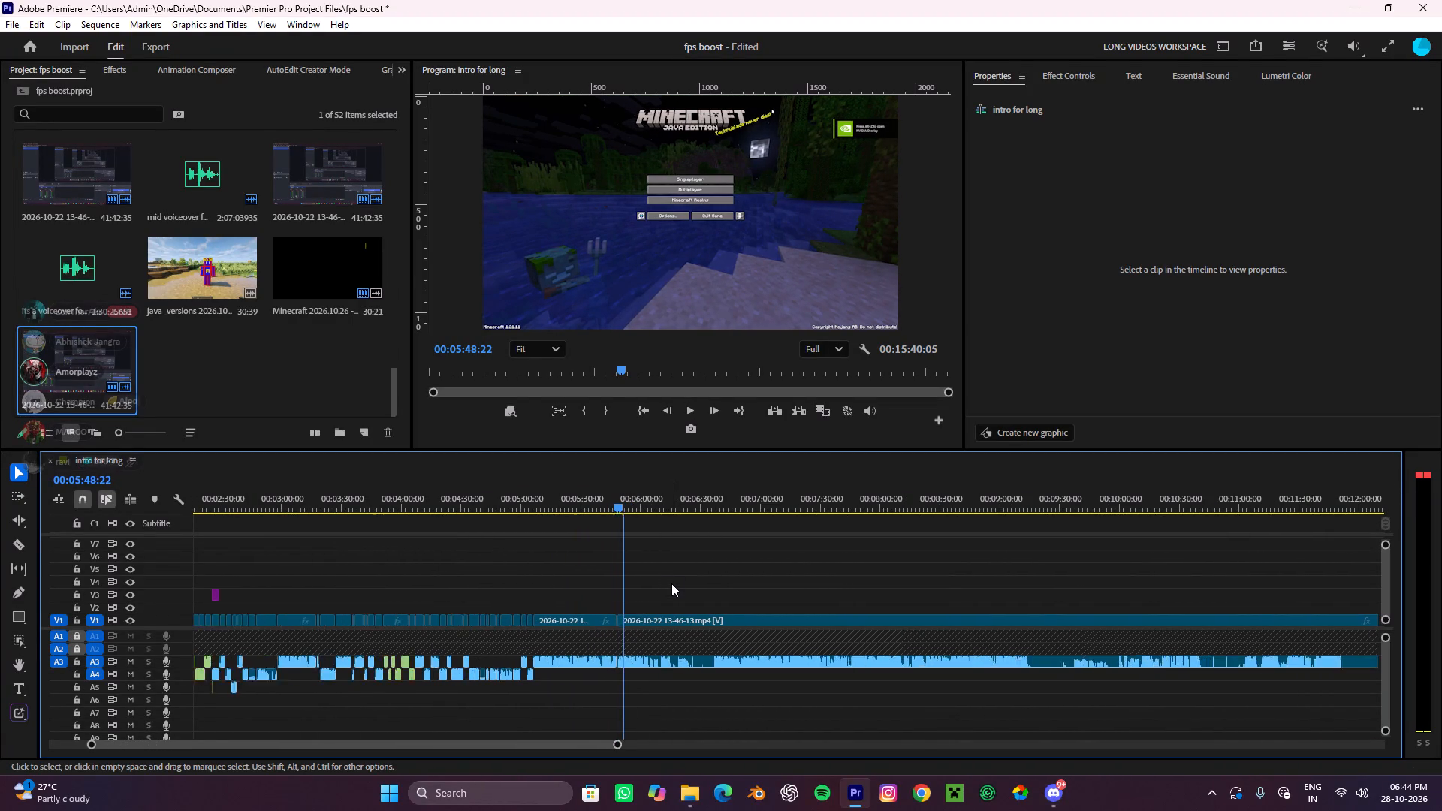
{"action": "scroll", "coordinate": [671, 583], "scroll_direction": "up", "scroll_amount": 1, "text": "alt"}
{"action": "scroll", "coordinate": [665, 583], "scroll_direction": "down", "scroll_amount": 5, "text": "alt"}
{"action": "left_click_drag", "start_coordinate": [478, 499], "coordinate": [744, 569]}
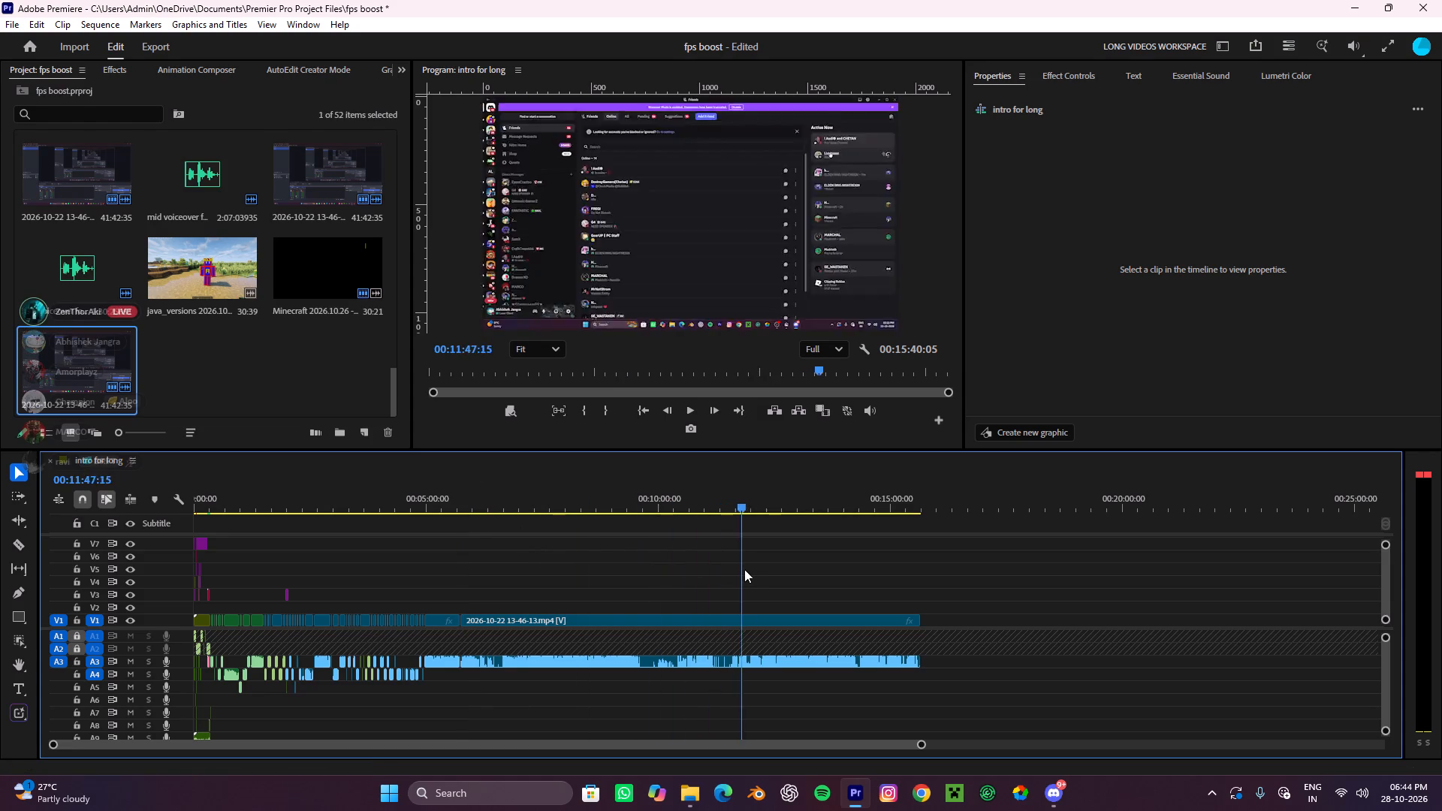
{"action": "left_click_drag", "start_coordinate": [744, 569], "coordinate": [666, 588]}
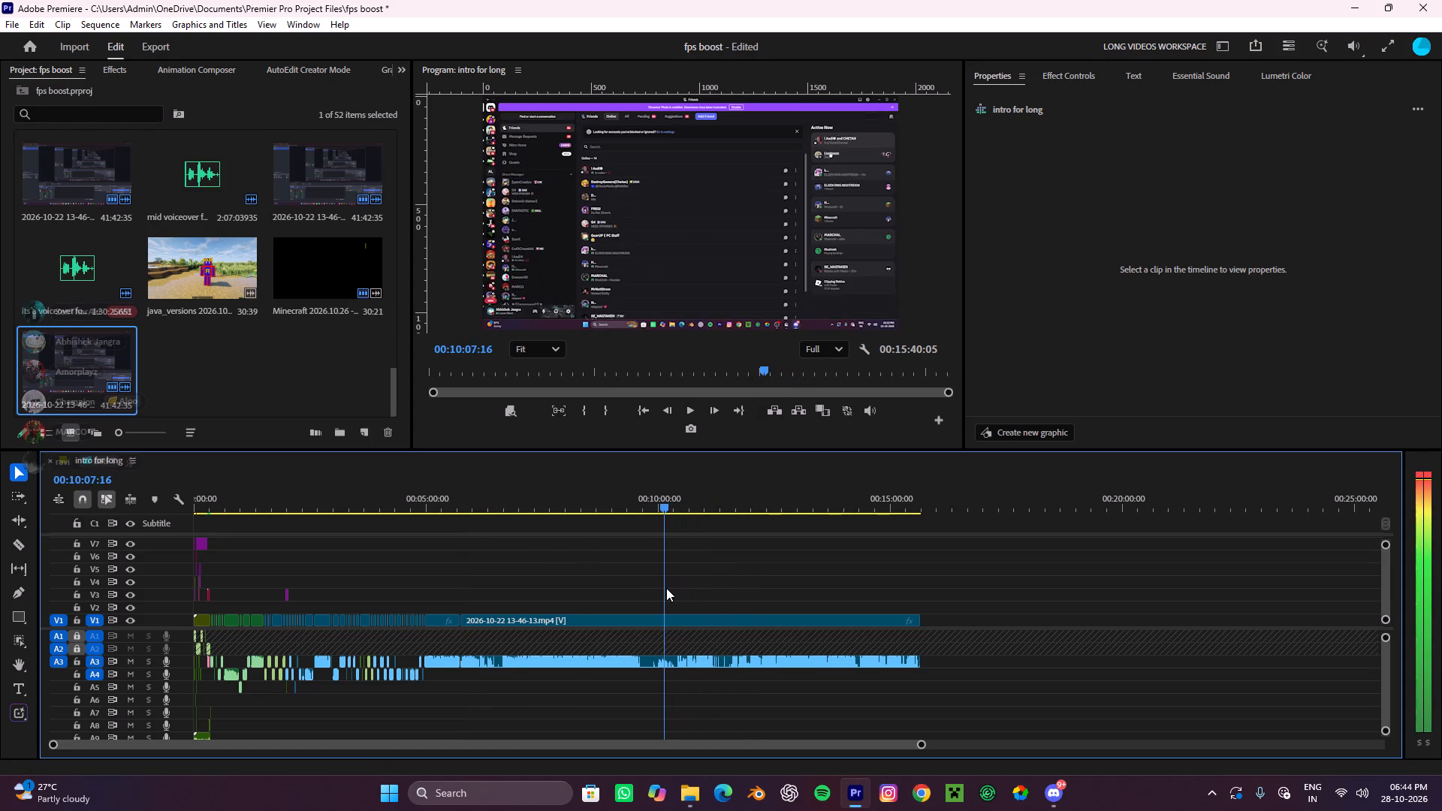
{"action": "left_click_drag", "start_coordinate": [666, 588], "coordinate": [657, 589]}
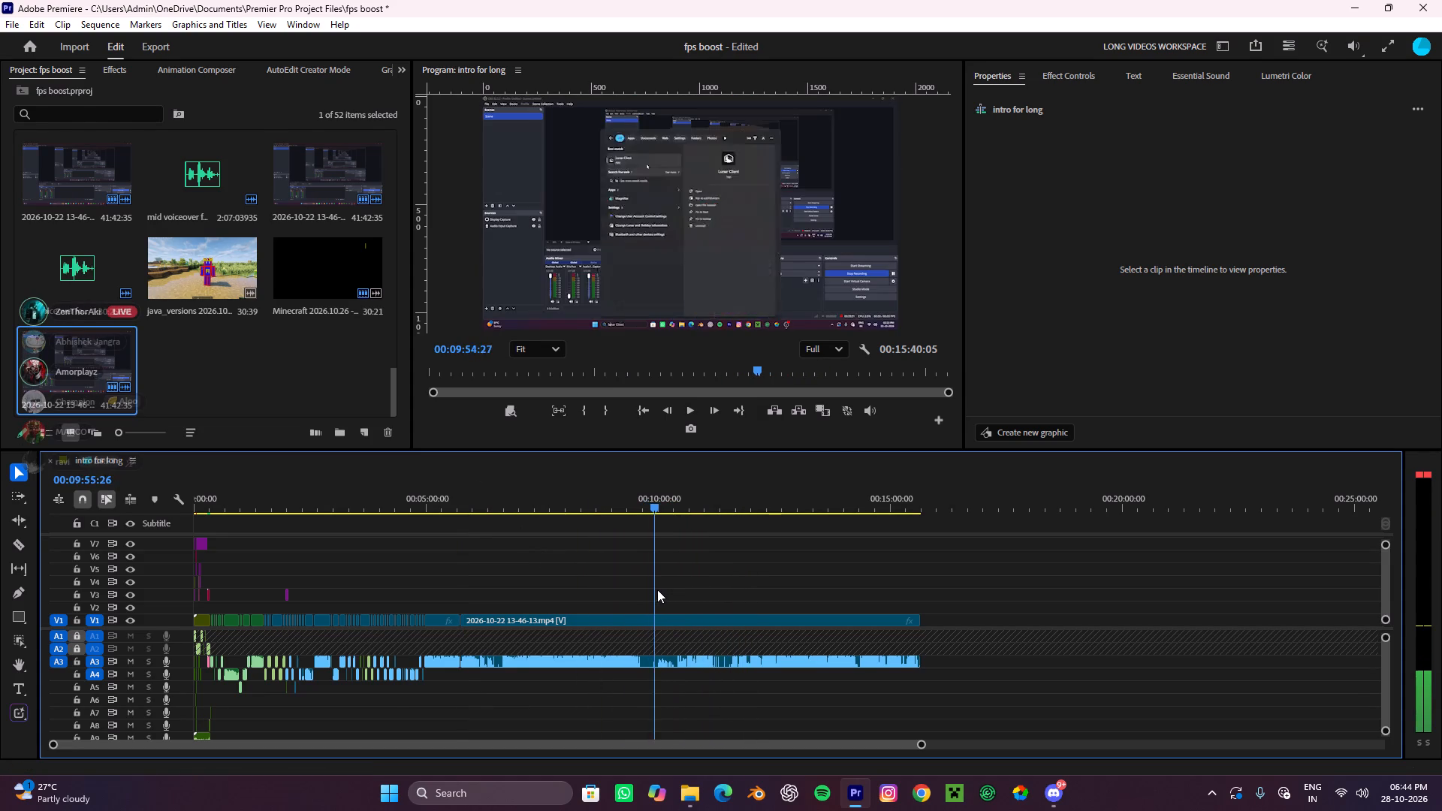
{"action": "left_click_drag", "start_coordinate": [657, 589], "coordinate": [669, 586]}
{"action": "key", "text": "space"}
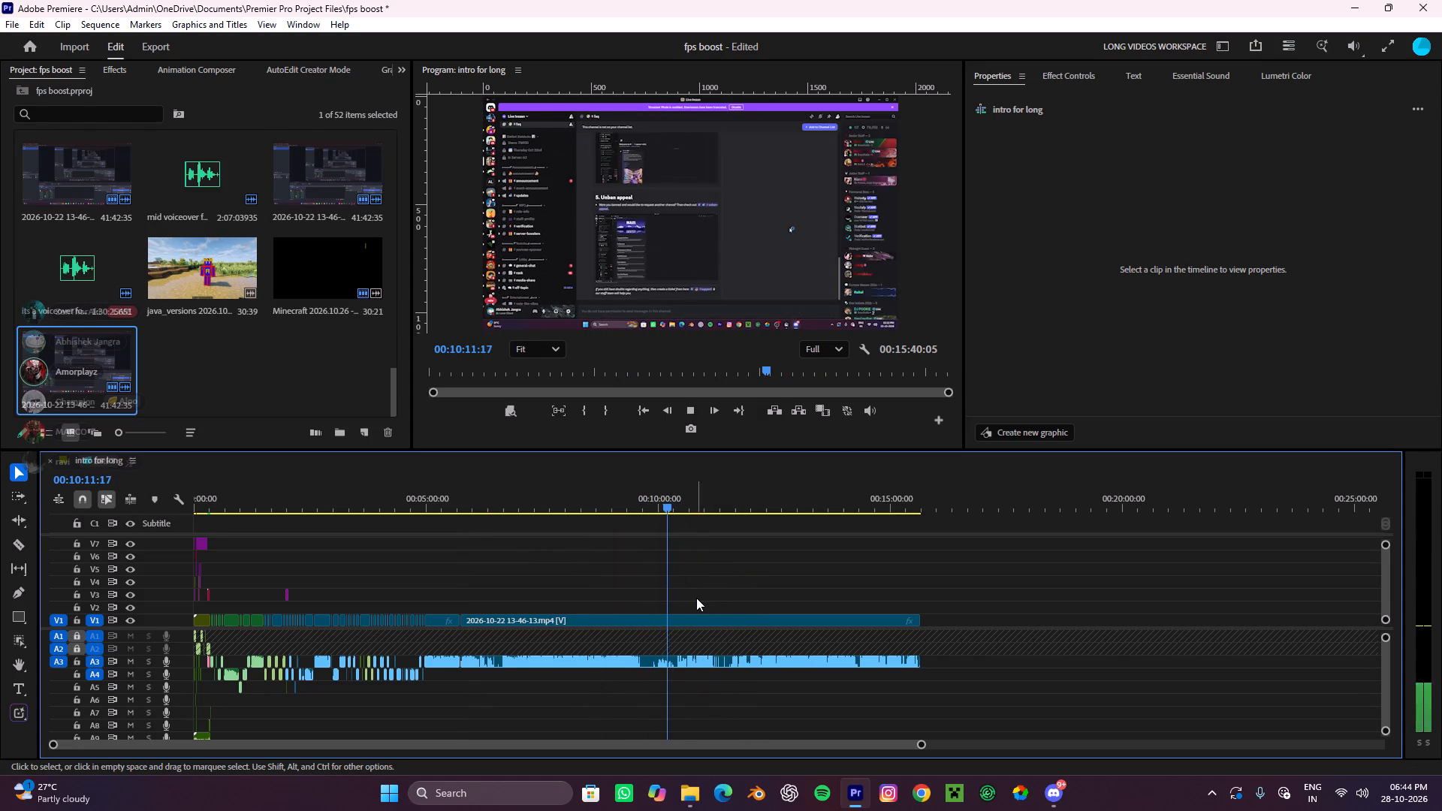
{"action": "scroll", "coordinate": [696, 598], "scroll_direction": "up", "scroll_amount": 13, "text": "alt"}
{"action": "key", "text": "space"}
Scrub the recording from about 00:09:57 to about 00:10:31 and play from there to check its picture and sound.
{"action": "left_click_drag", "start_coordinate": [676, 502], "coordinate": [646, 523]}
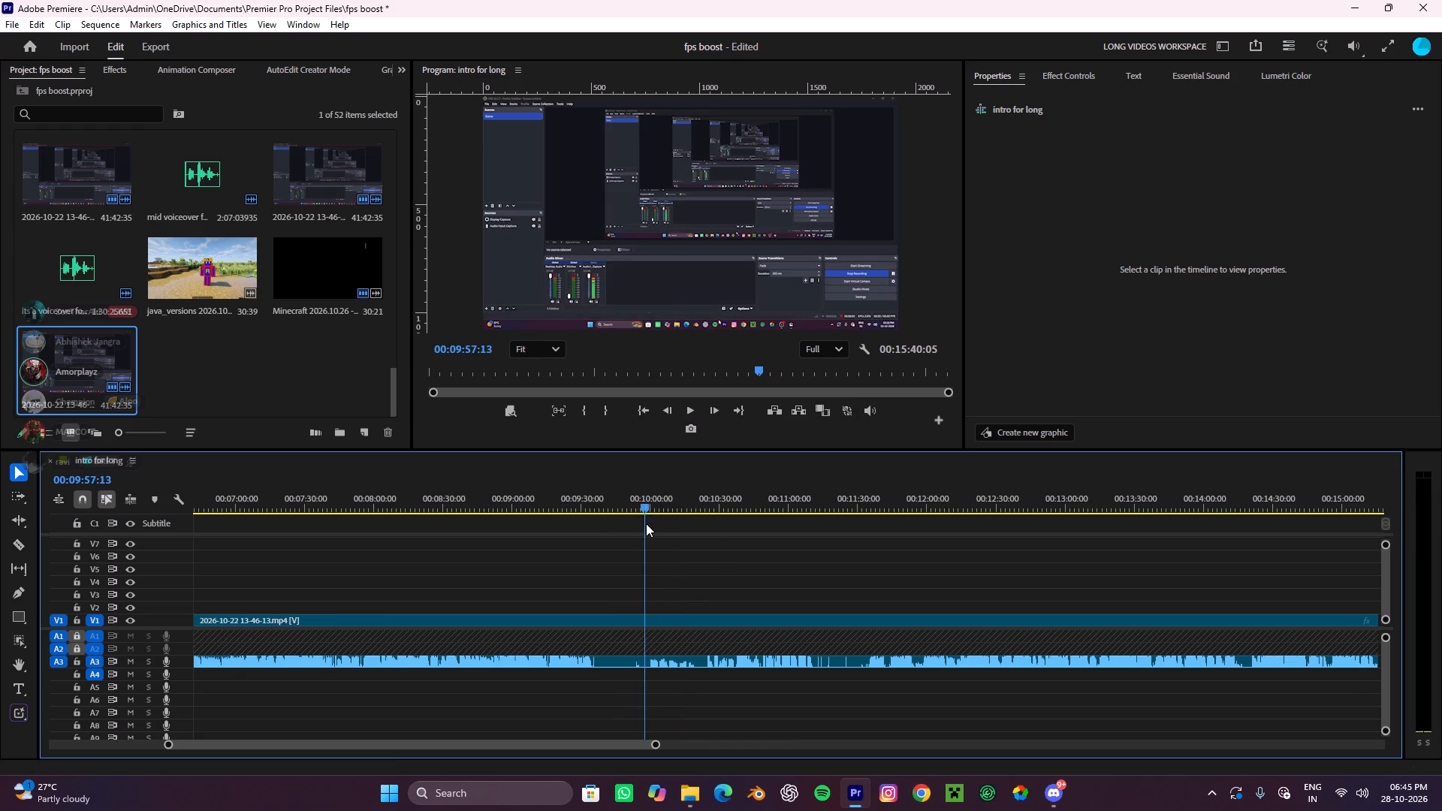
{"action": "left_click_drag", "start_coordinate": [646, 523], "coordinate": [726, 535]}
{"action": "key", "text": "space"}
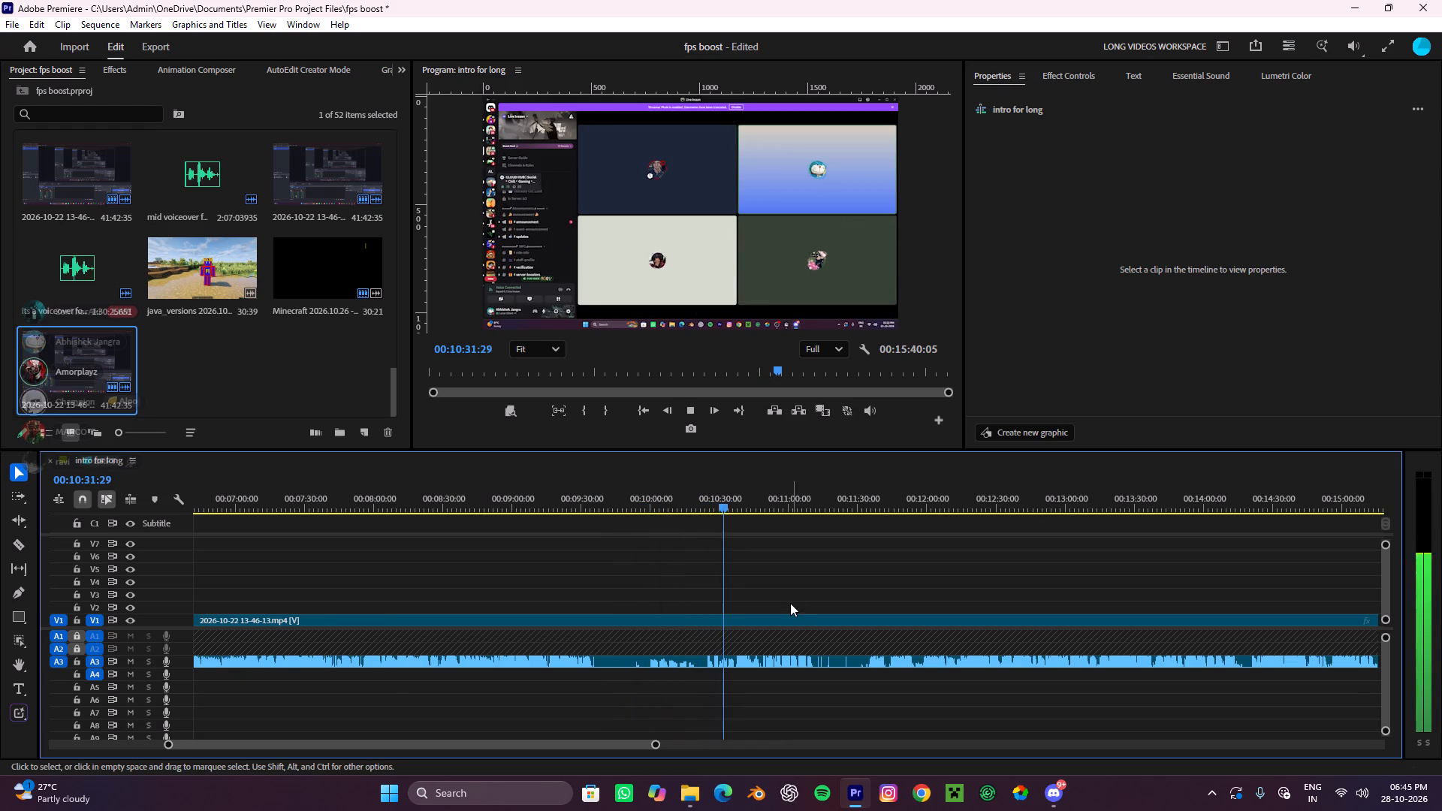
Replay the recording from just before 00:10:30 through about 00:10:44, checking the voice-channel footage and its A3 audio.
{"action": "scroll", "coordinate": [786, 606], "scroll_direction": "up", "scroll_amount": 9, "text": "alt"}
{"action": "scroll", "coordinate": [716, 606], "scroll_direction": "up", "scroll_amount": 3}
{"action": "left_click_drag", "start_coordinate": [744, 499], "coordinate": [720, 514]}
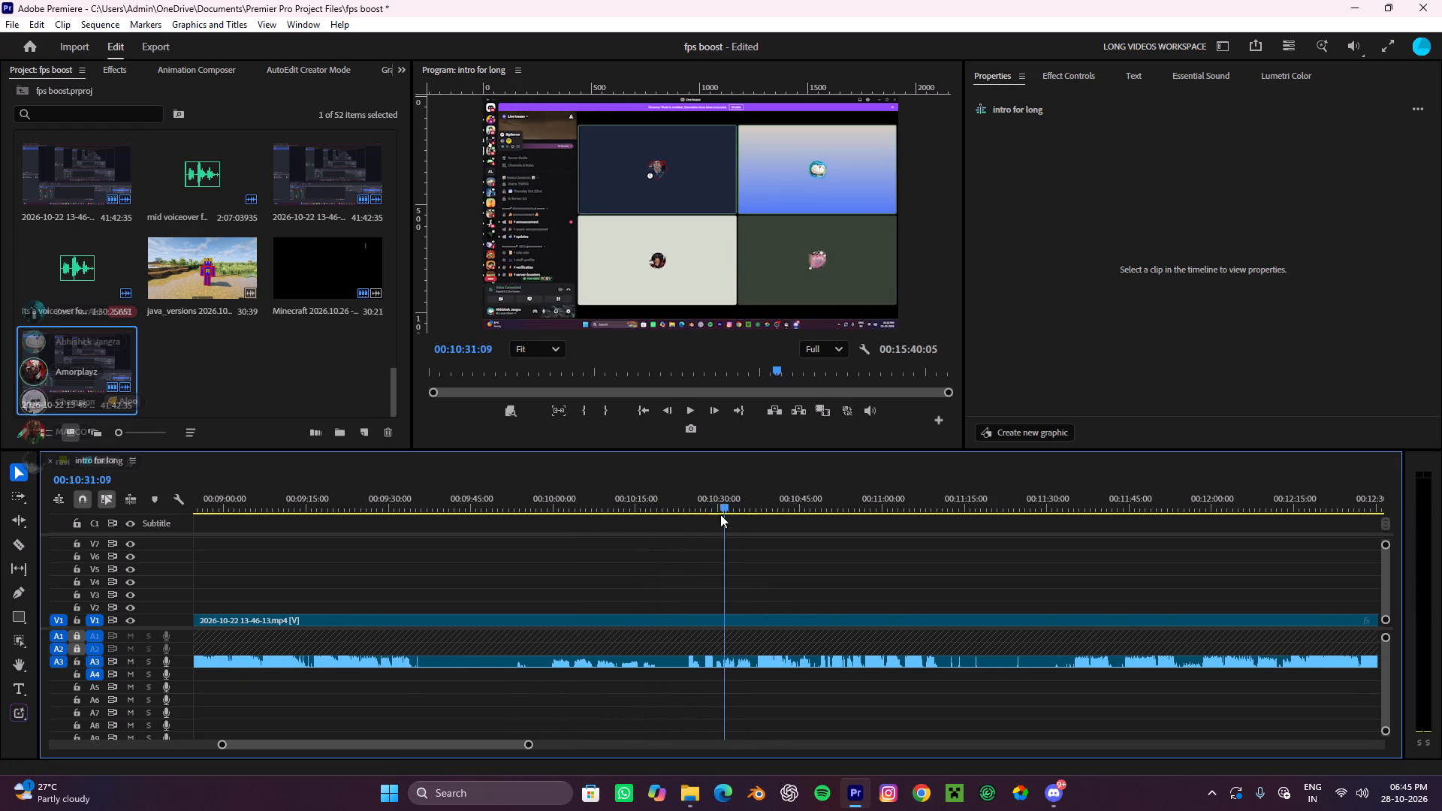
{"action": "left_click_drag", "start_coordinate": [720, 514], "coordinate": [690, 570]}
{"action": "key", "text": "space"}
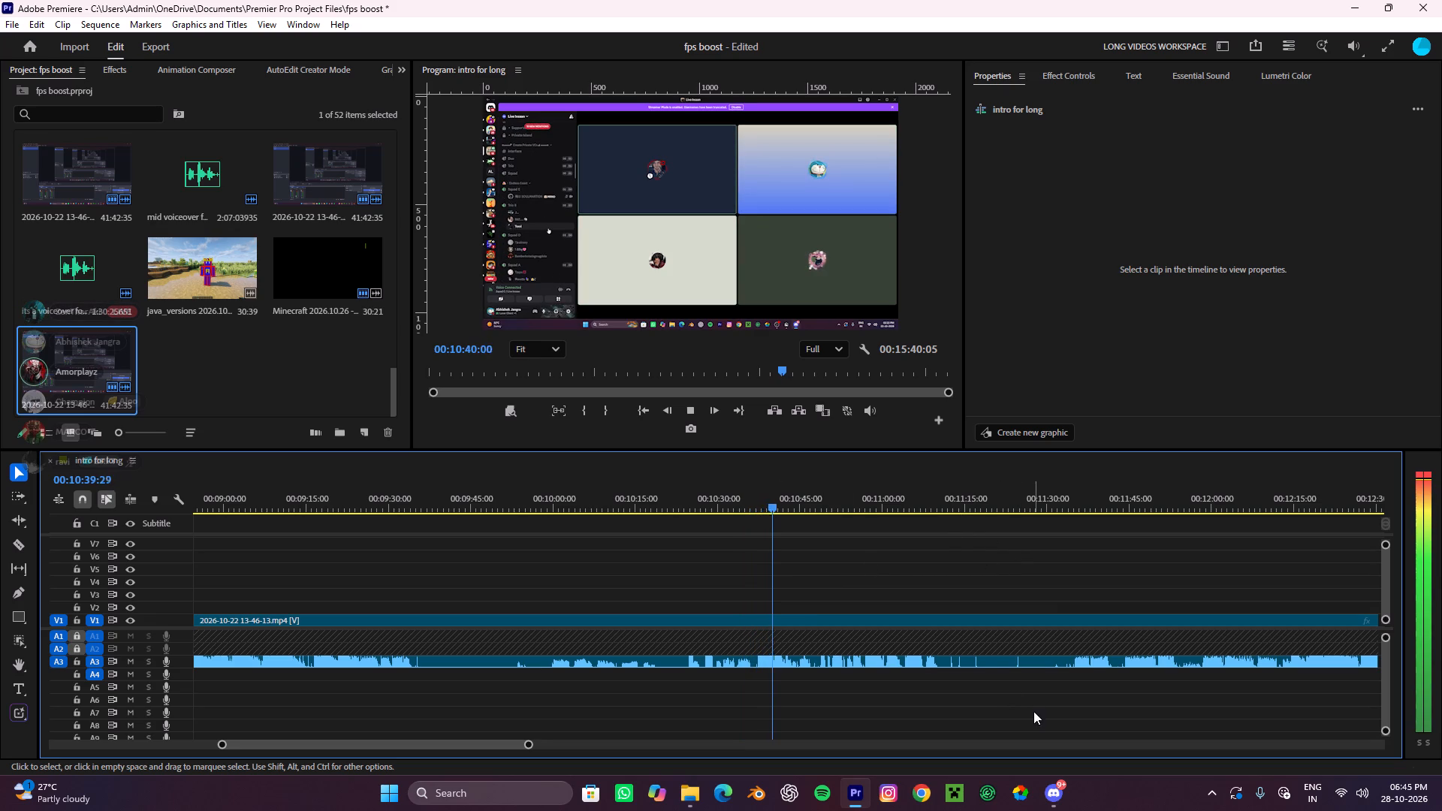
{"action": "scroll", "coordinate": [895, 623], "scroll_direction": "down", "scroll_amount": 14, "text": "alt"}
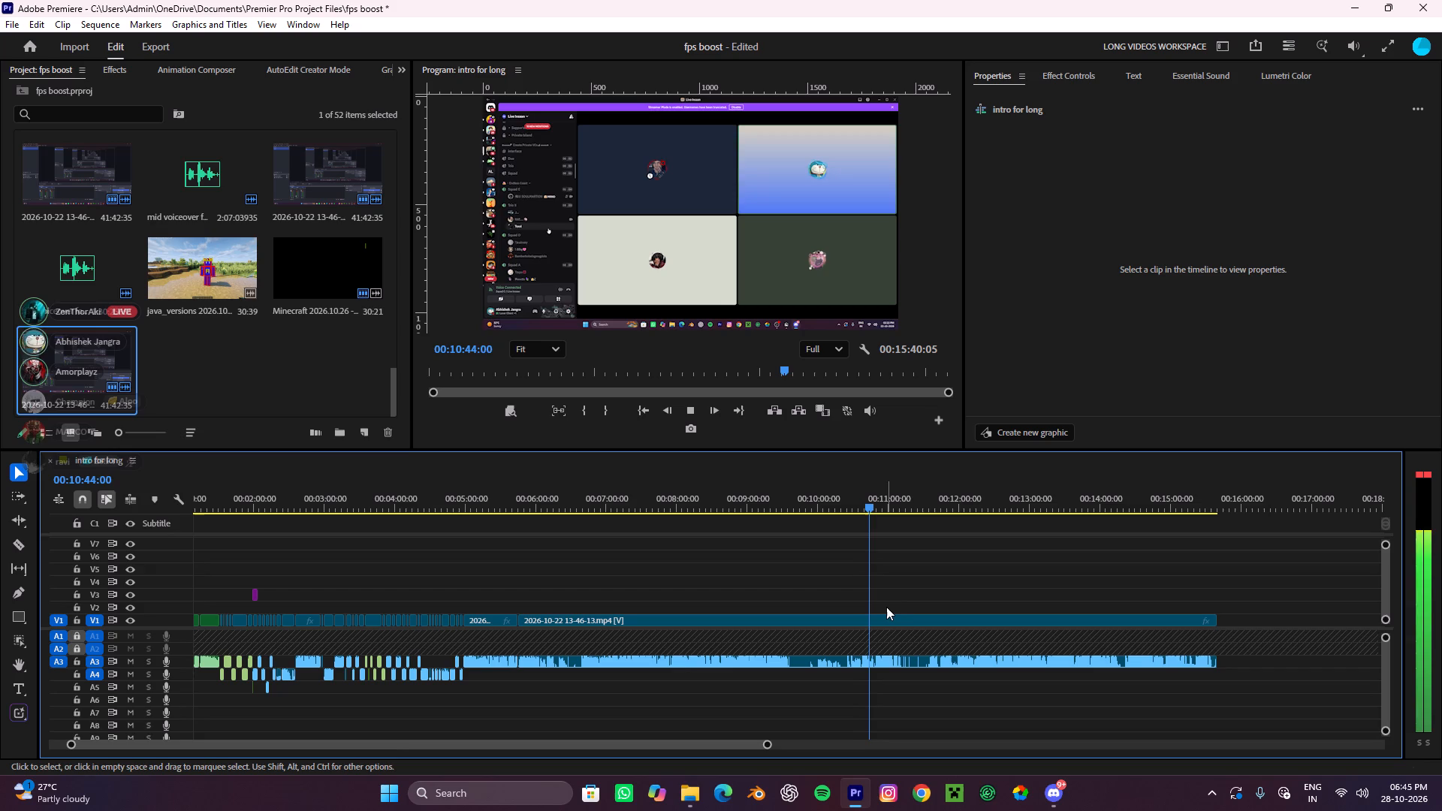
{"action": "key", "text": "space"}
Launch the app with the multicoloured round logo.
{"action": "left_click", "coordinate": [1025, 804]}
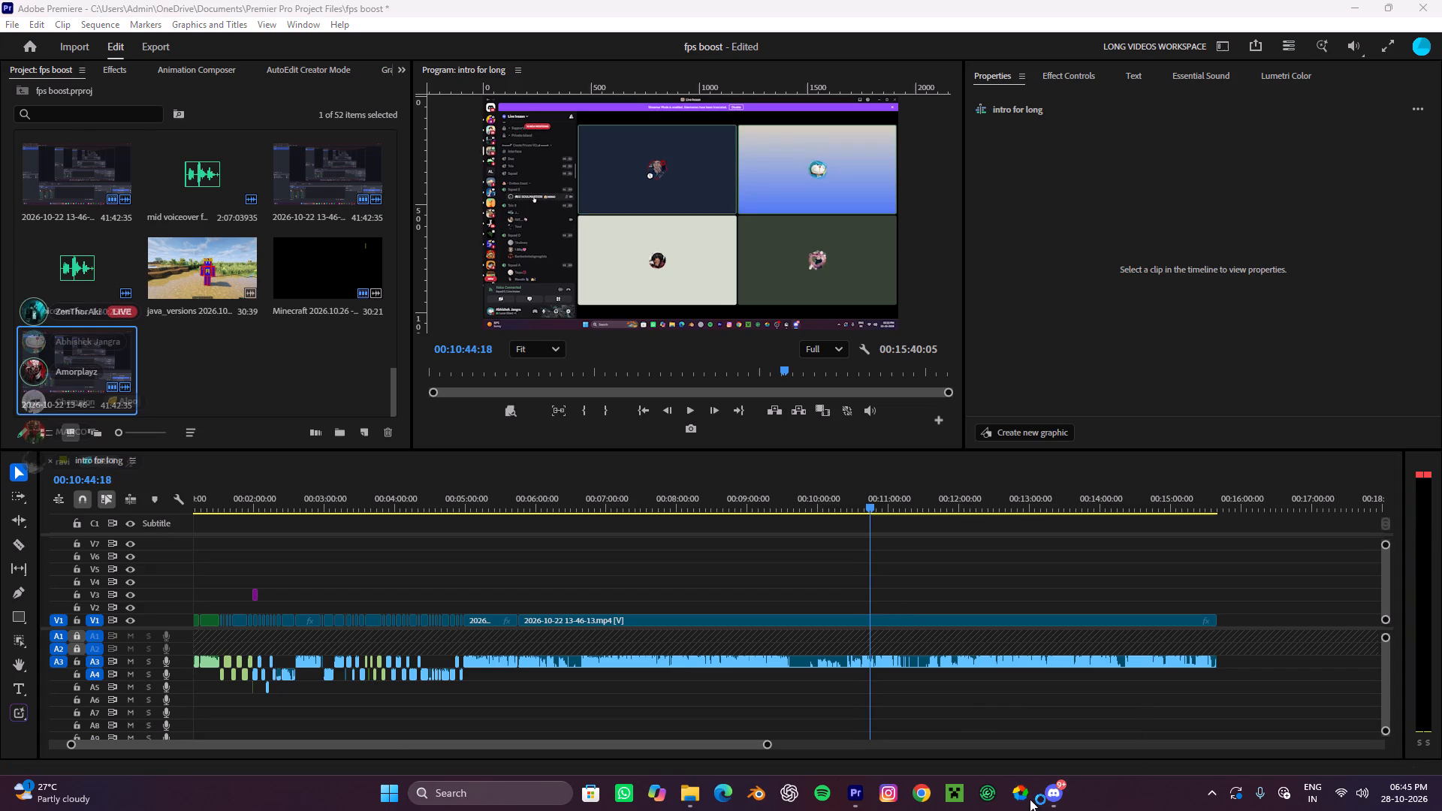
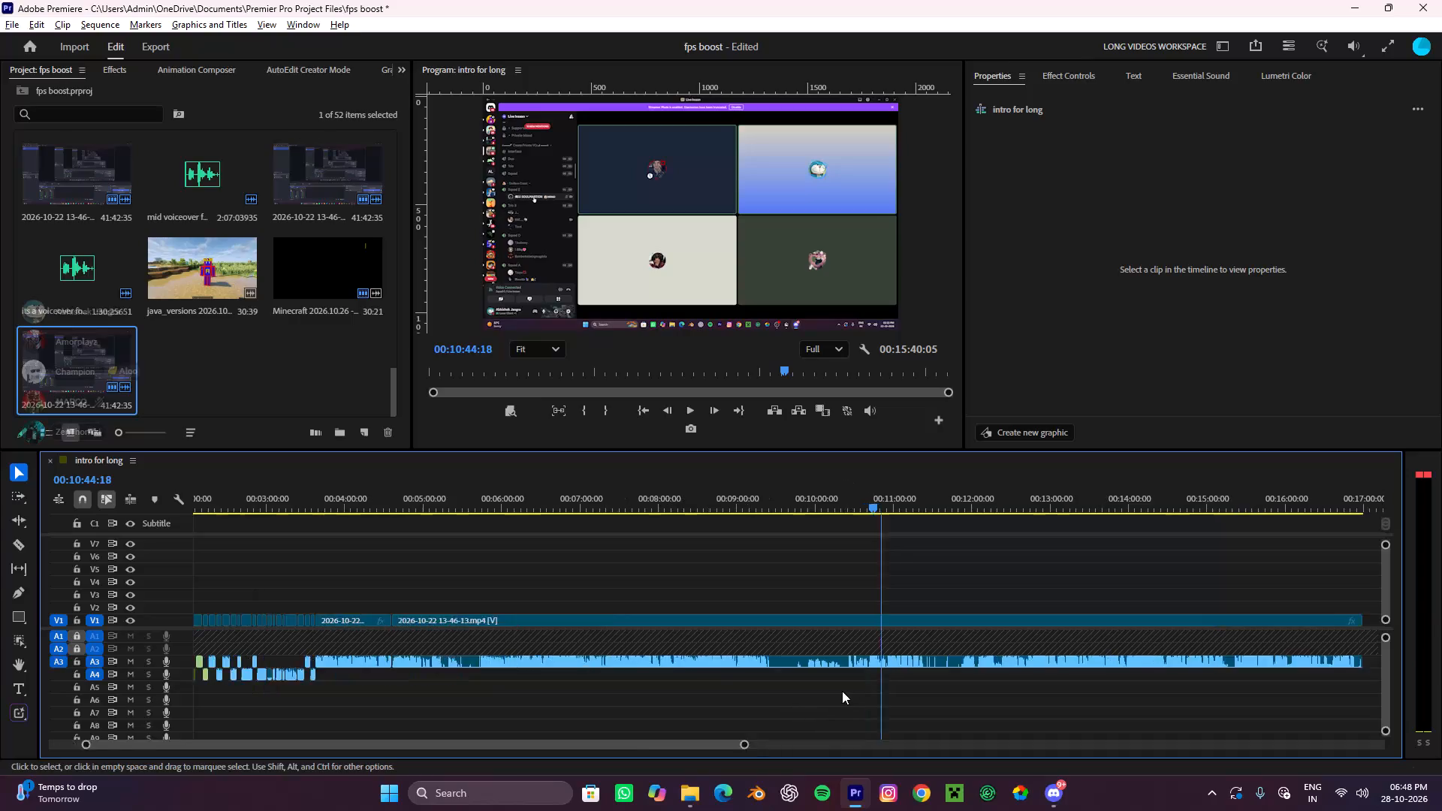
Play the recording from about 00:10:44 through about 00:10:52, checking the voice-channel footage and its A3 audio.
{"action": "key", "text": "space"}
{"action": "scroll", "coordinate": [918, 632], "scroll_direction": "up", "scroll_amount": 5, "text": "alt"}
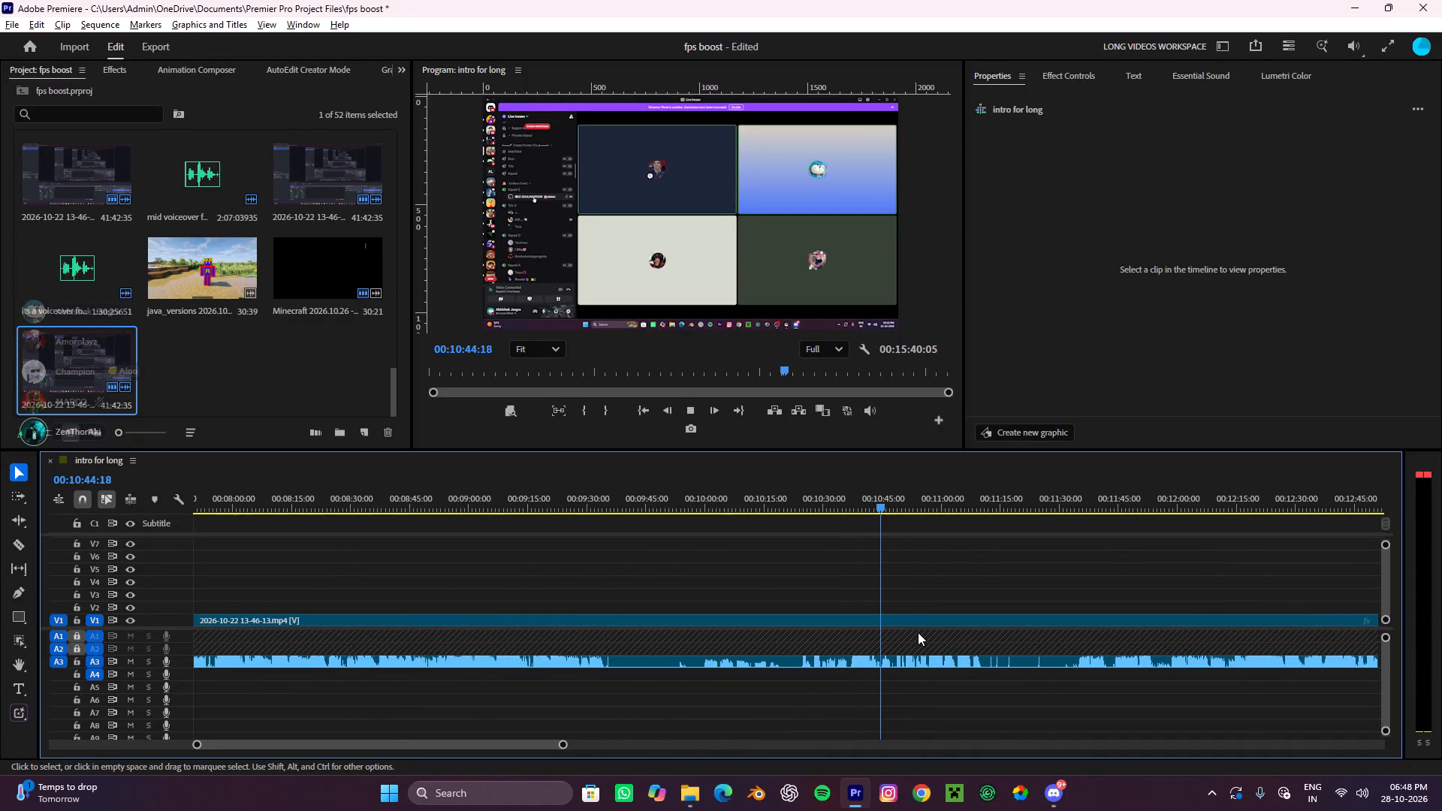
{"action": "scroll", "coordinate": [918, 632], "scroll_direction": "down", "scroll_amount": 4, "text": "alt"}
{"action": "scroll", "coordinate": [918, 633], "scroll_direction": "up", "scroll_amount": 3, "text": "alt"}
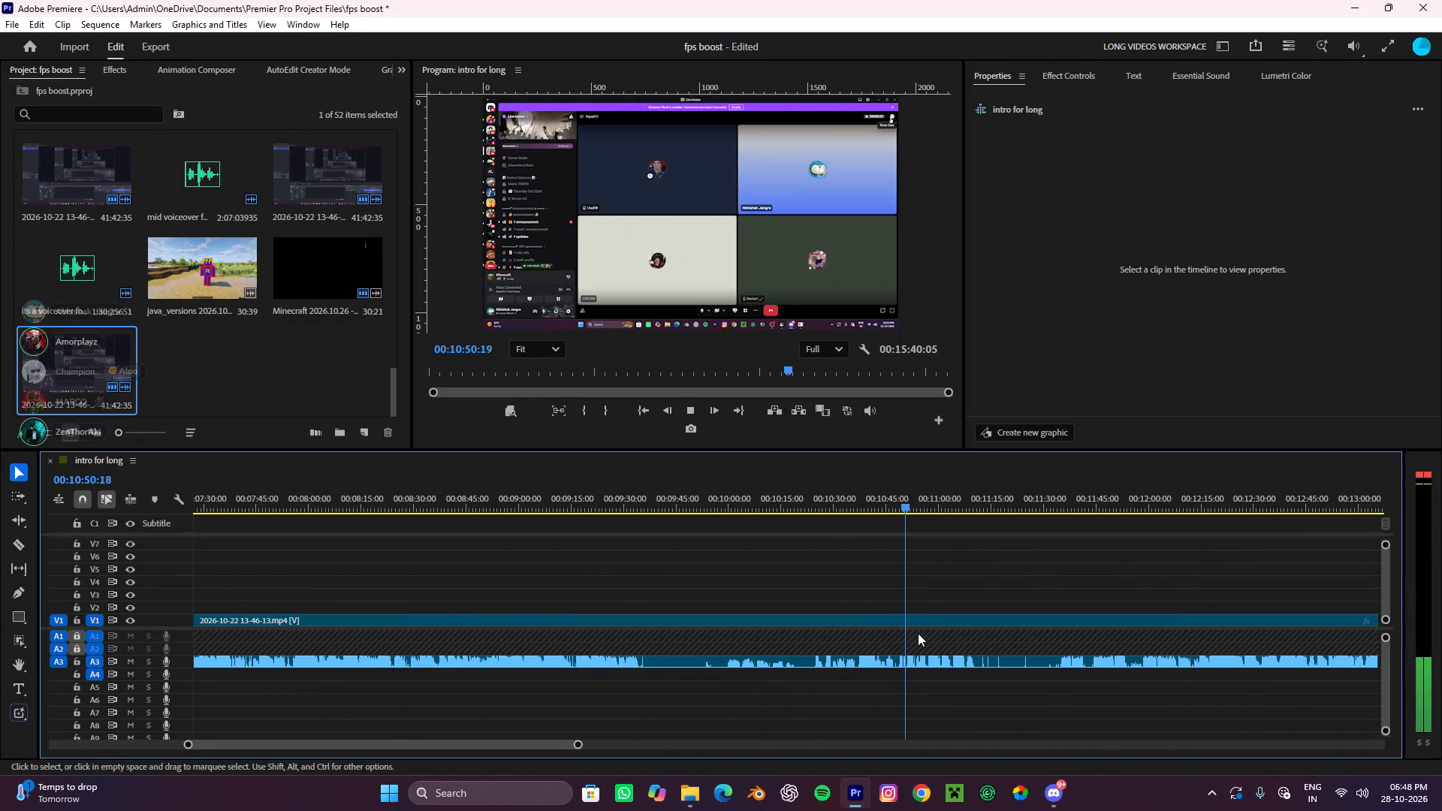
{"action": "scroll", "coordinate": [946, 615], "scroll_direction": "down", "scroll_amount": 5, "text": "alt"}
{"action": "scroll", "coordinate": [891, 638], "scroll_direction": "up", "scroll_amount": 5, "text": "alt"}
{"action": "scroll", "coordinate": [888, 649], "scroll_direction": "down", "scroll_amount": 7, "text": "alt"}
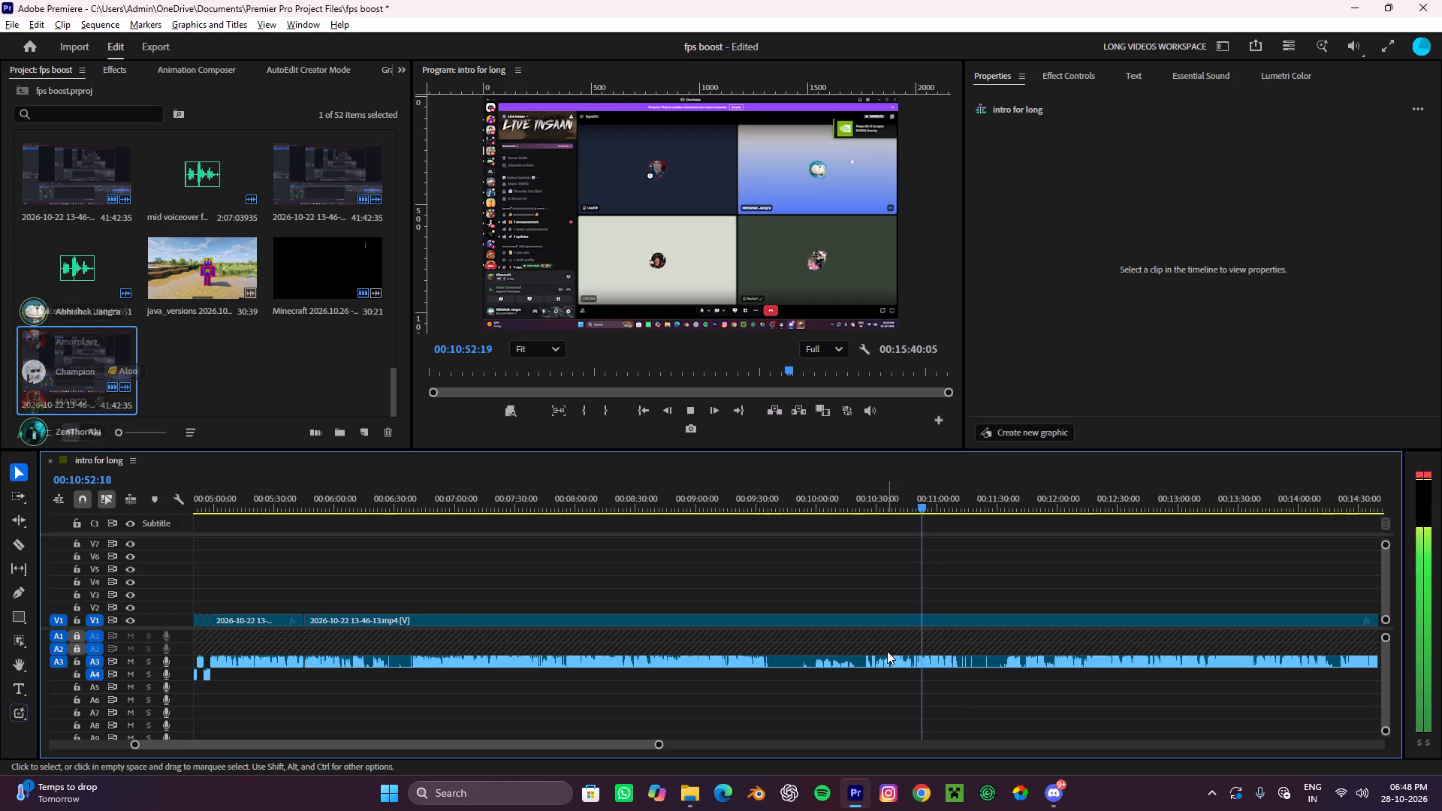
{"action": "scroll", "coordinate": [887, 651], "scroll_direction": "down", "scroll_amount": 3, "text": "alt"}
{"action": "key", "text": "space"}
Scrub back to the start of the long recording clip near 00:05:45, play briefly, and review it up to about 00:06:28.
{"action": "left_click_drag", "start_coordinate": [900, 484], "coordinate": [762, 609]}
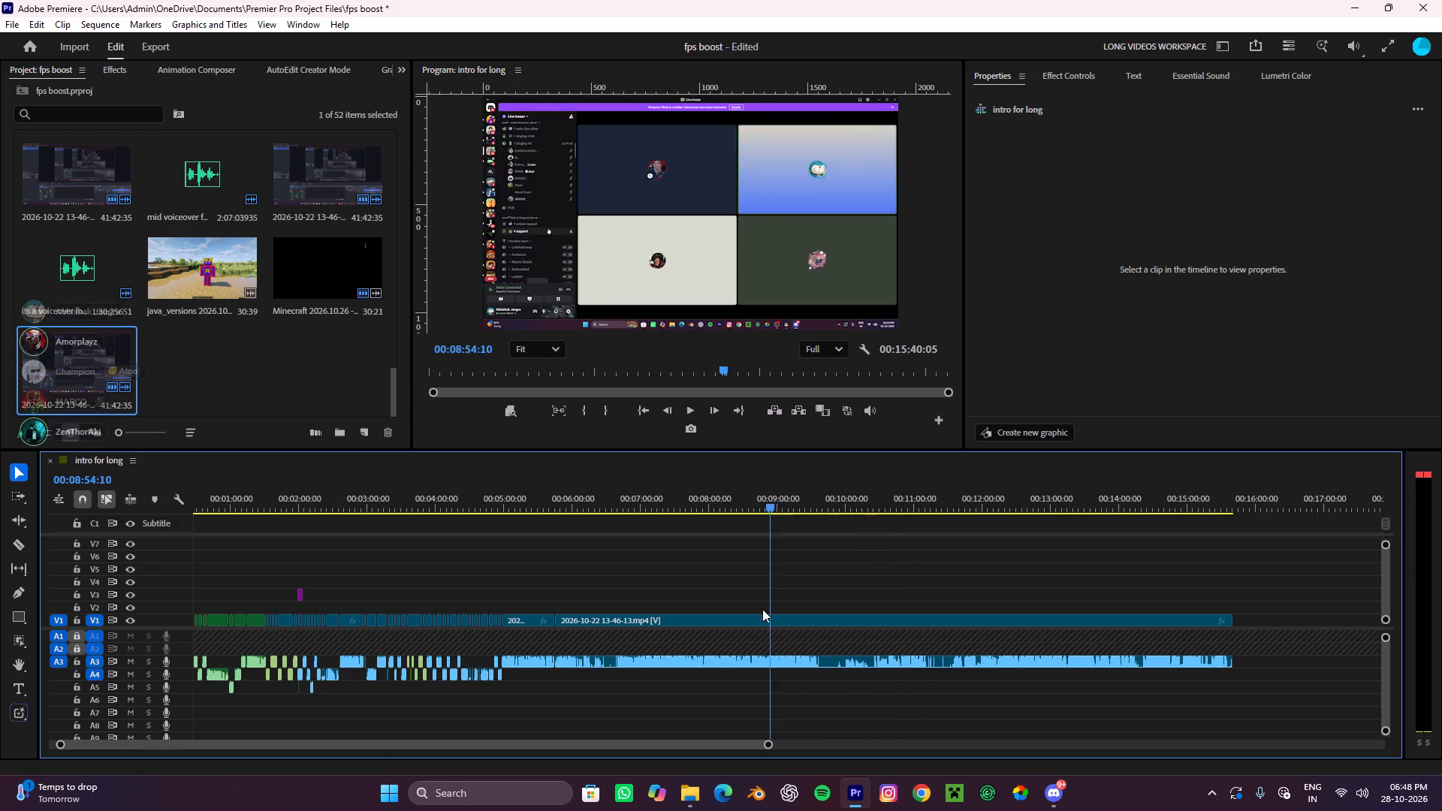
{"action": "left_click_drag", "start_coordinate": [762, 609], "coordinate": [554, 689]}
{"action": "key", "text": "space"}
{"action": "scroll", "coordinate": [549, 680], "scroll_direction": "up", "scroll_amount": 5, "text": "alt"}
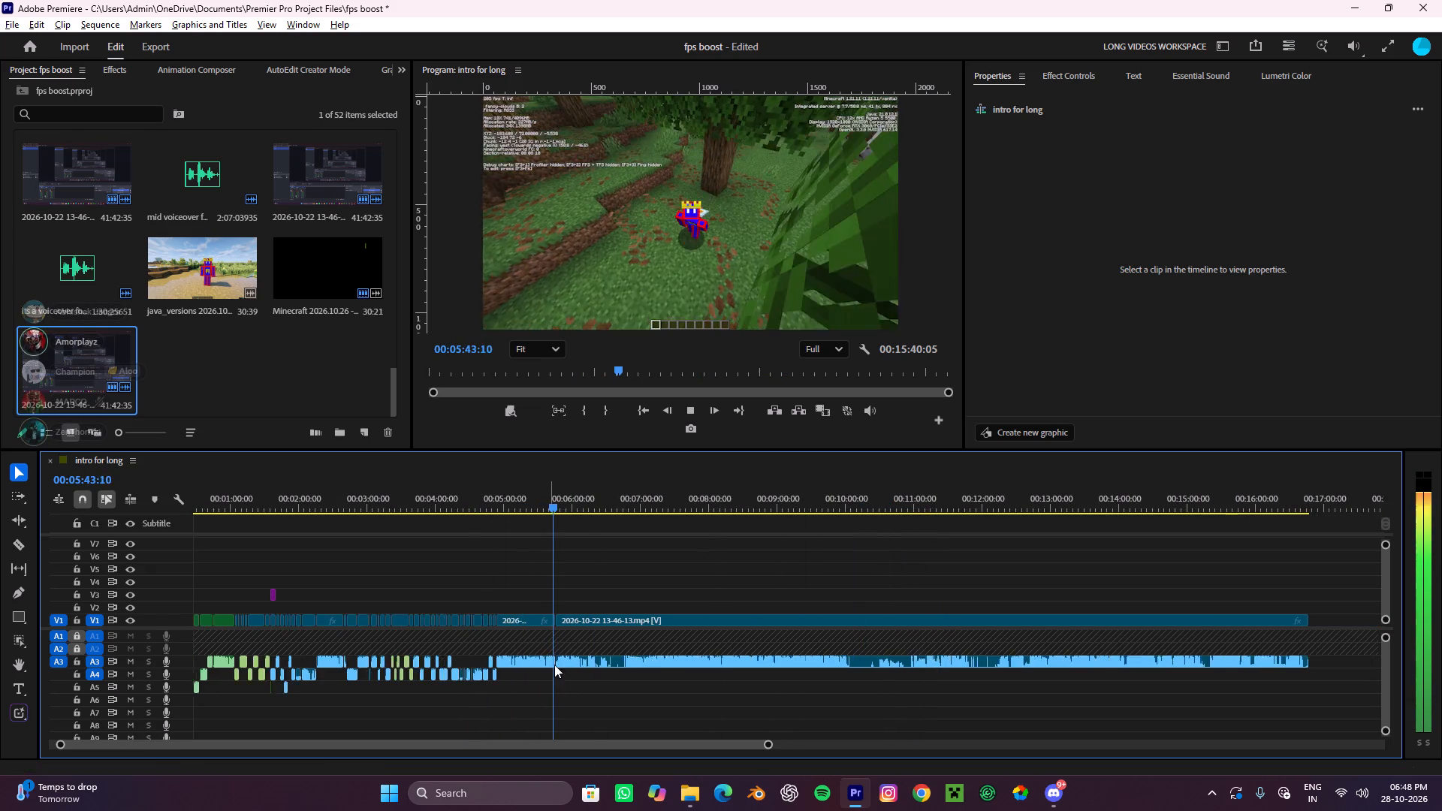
{"action": "scroll", "coordinate": [558, 648], "scroll_direction": "up", "scroll_amount": 7, "text": "alt"}
{"action": "left_click_drag", "start_coordinate": [579, 503], "coordinate": [678, 524]}
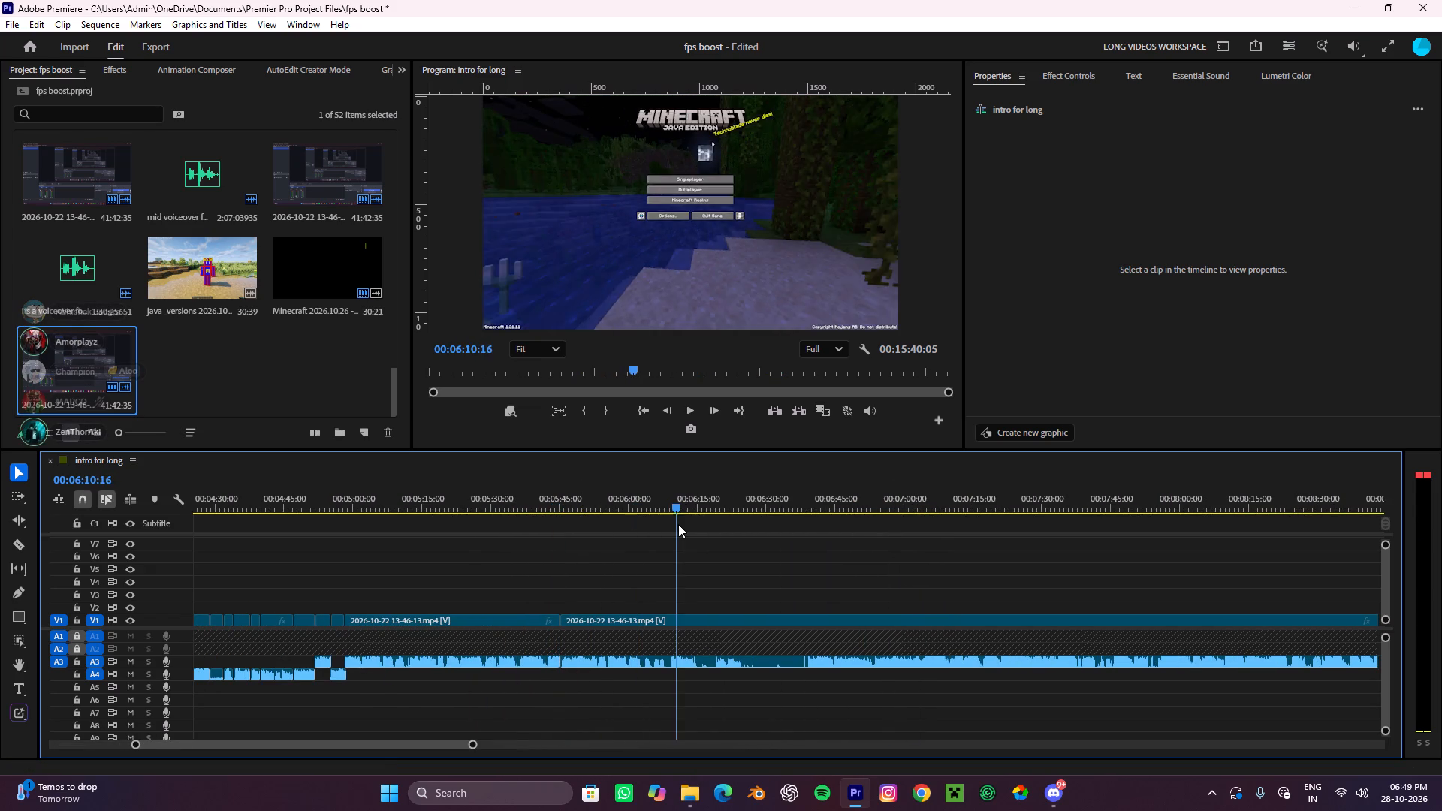
{"action": "left_click_drag", "start_coordinate": [678, 524], "coordinate": [750, 532]}
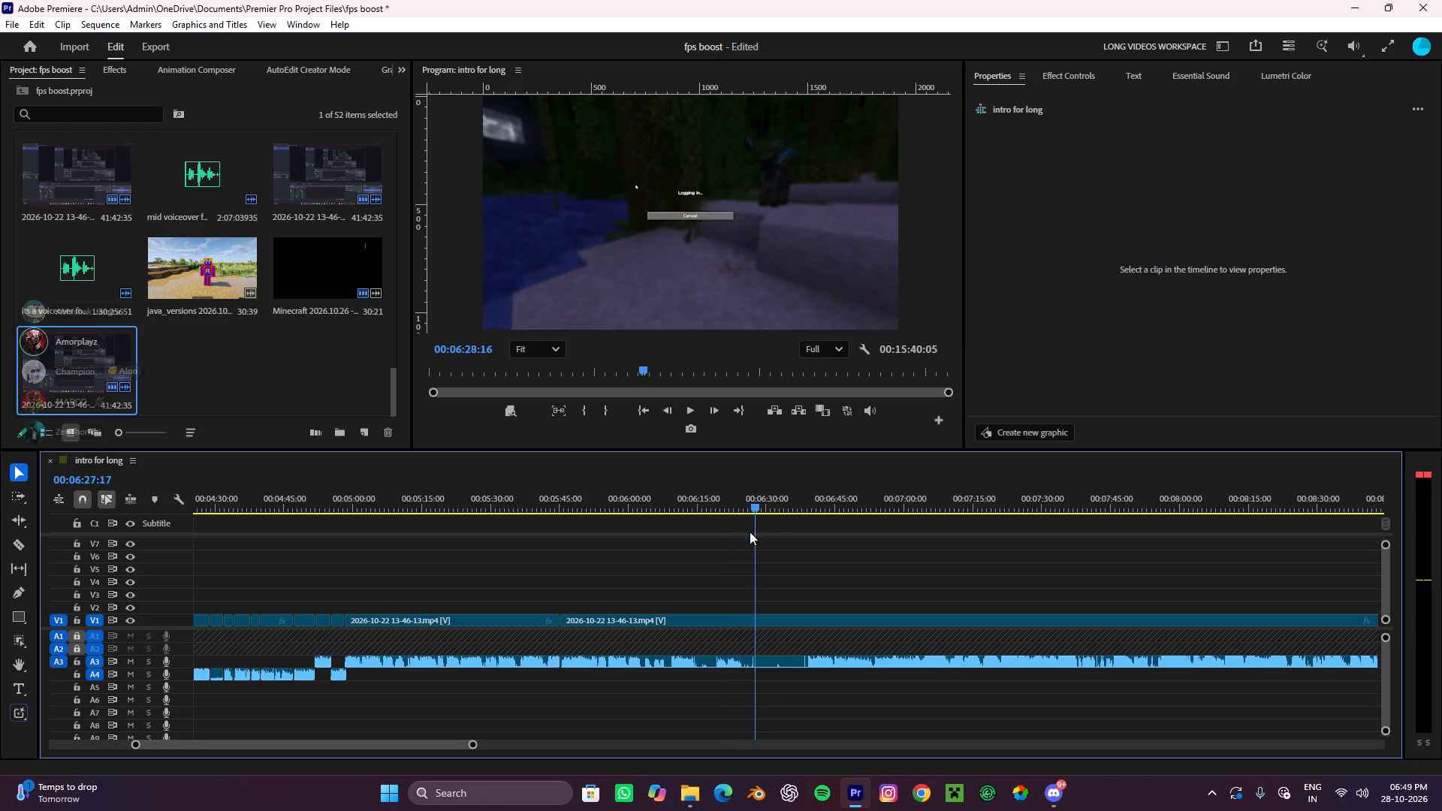
{"action": "left_click_drag", "start_coordinate": [750, 532], "coordinate": [566, 561]}
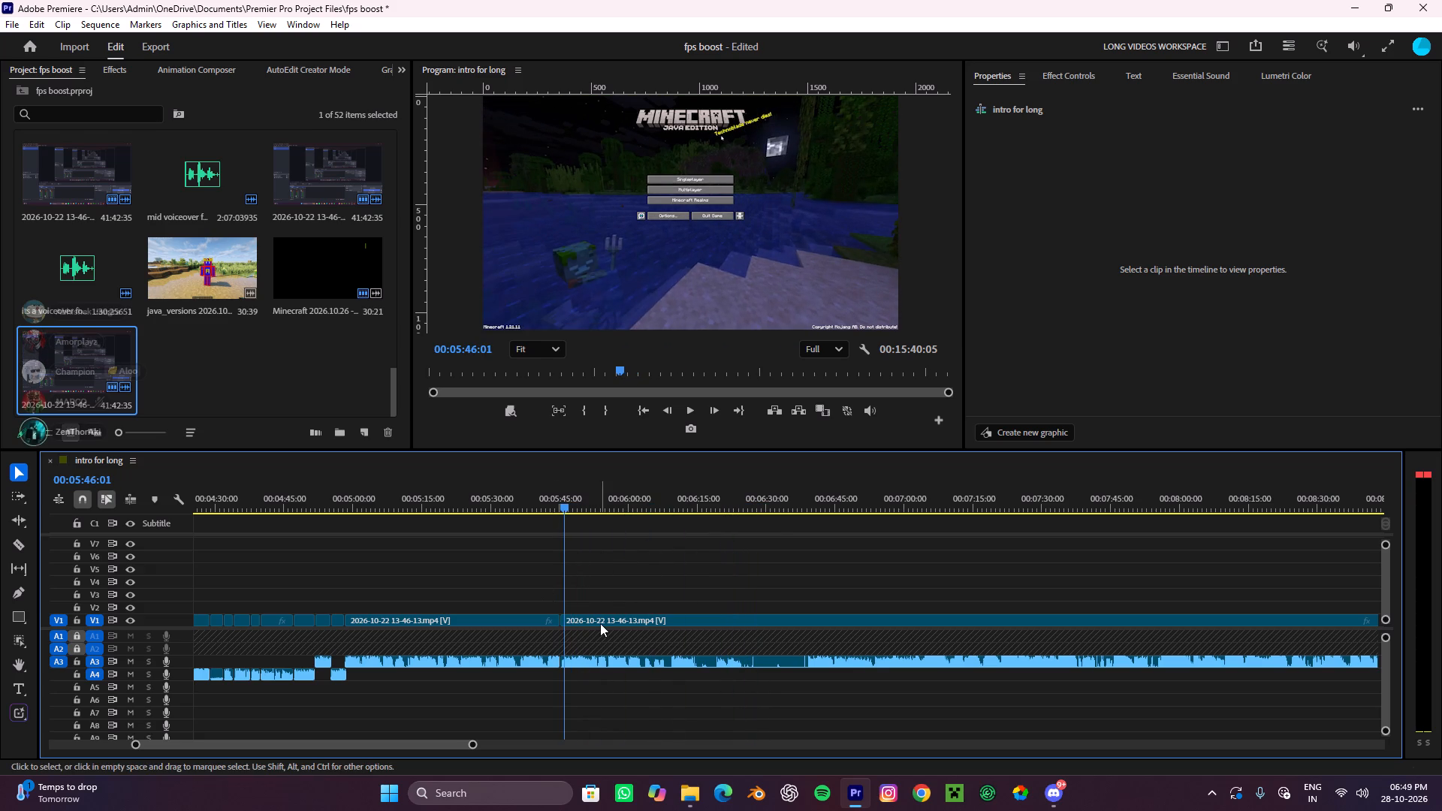
Shift the long recording clip about 8 seconds later and extend its start back to meet the preceding clip near 00:05:45.
{"action": "left_click_drag", "start_coordinate": [600, 623], "coordinate": [625, 621]}
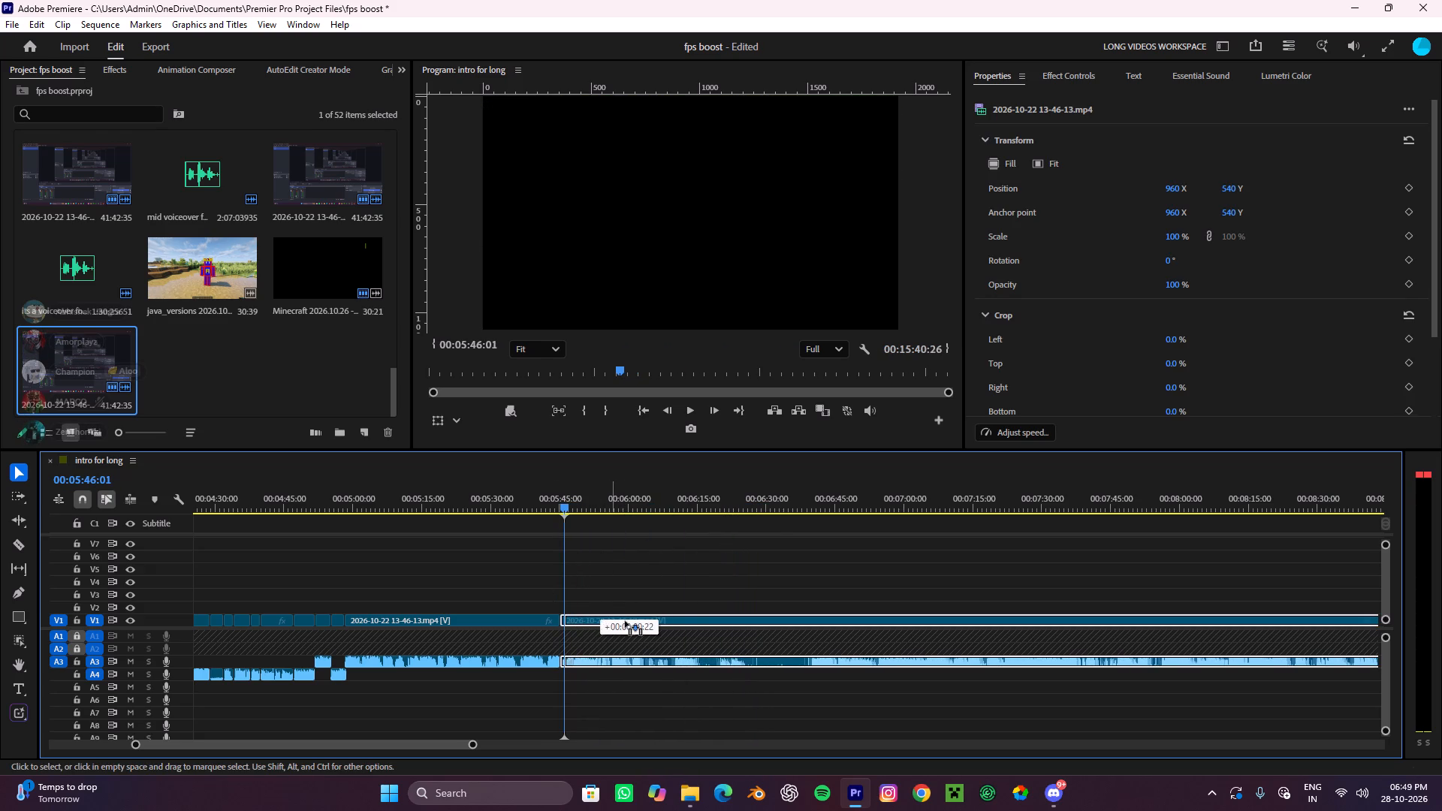
{"action": "left_click_drag", "start_coordinate": [625, 621], "coordinate": [638, 620]}
{"action": "left_click_drag", "start_coordinate": [596, 620], "coordinate": [526, 615]}
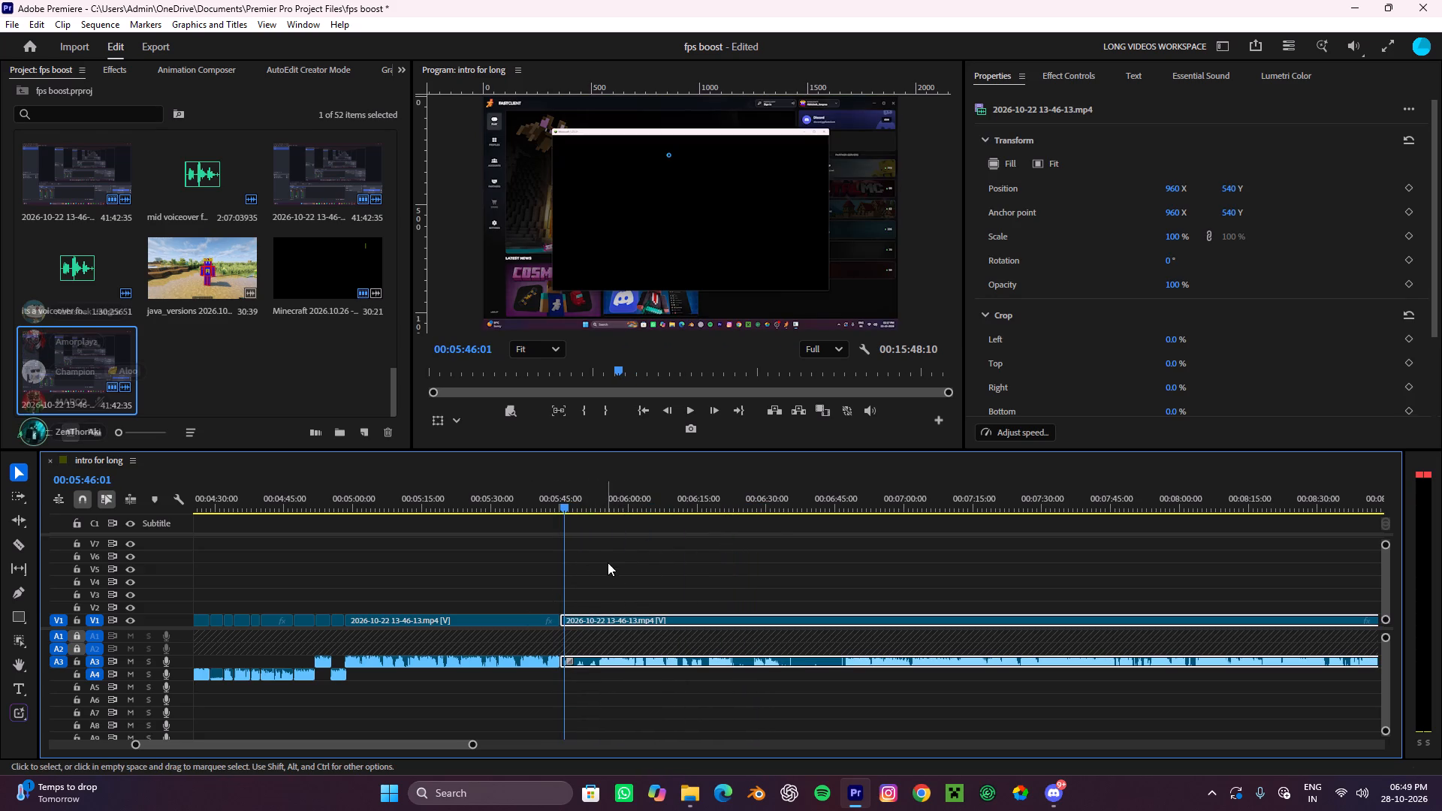
Scrub the long recording clip from its start to about 00:06:44 to check the footage, and view the whole sequence.
{"action": "left_click_drag", "start_coordinate": [575, 503], "coordinate": [836, 571]}
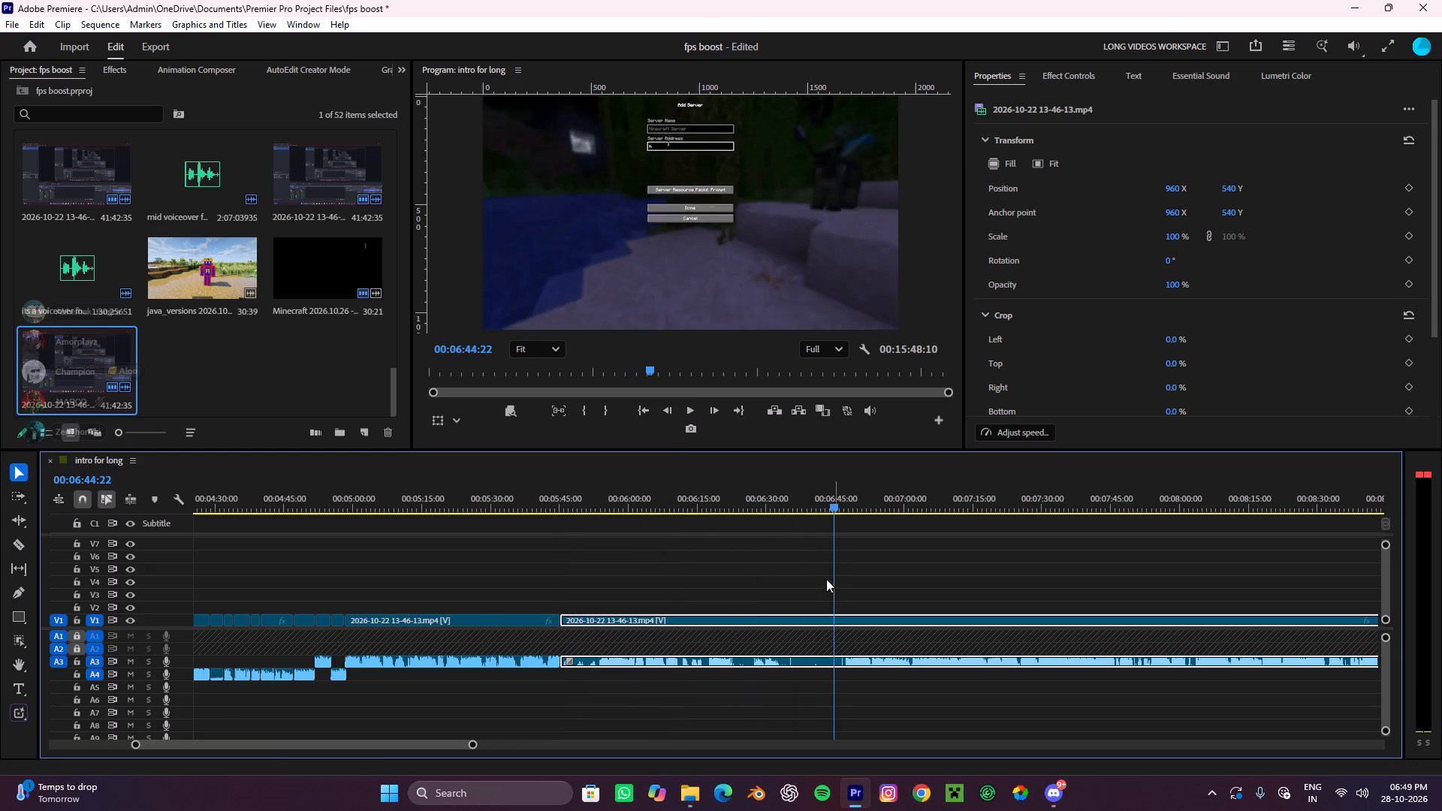
{"action": "scroll", "coordinate": [825, 580], "scroll_direction": "down", "scroll_amount": 19, "text": "alt"}
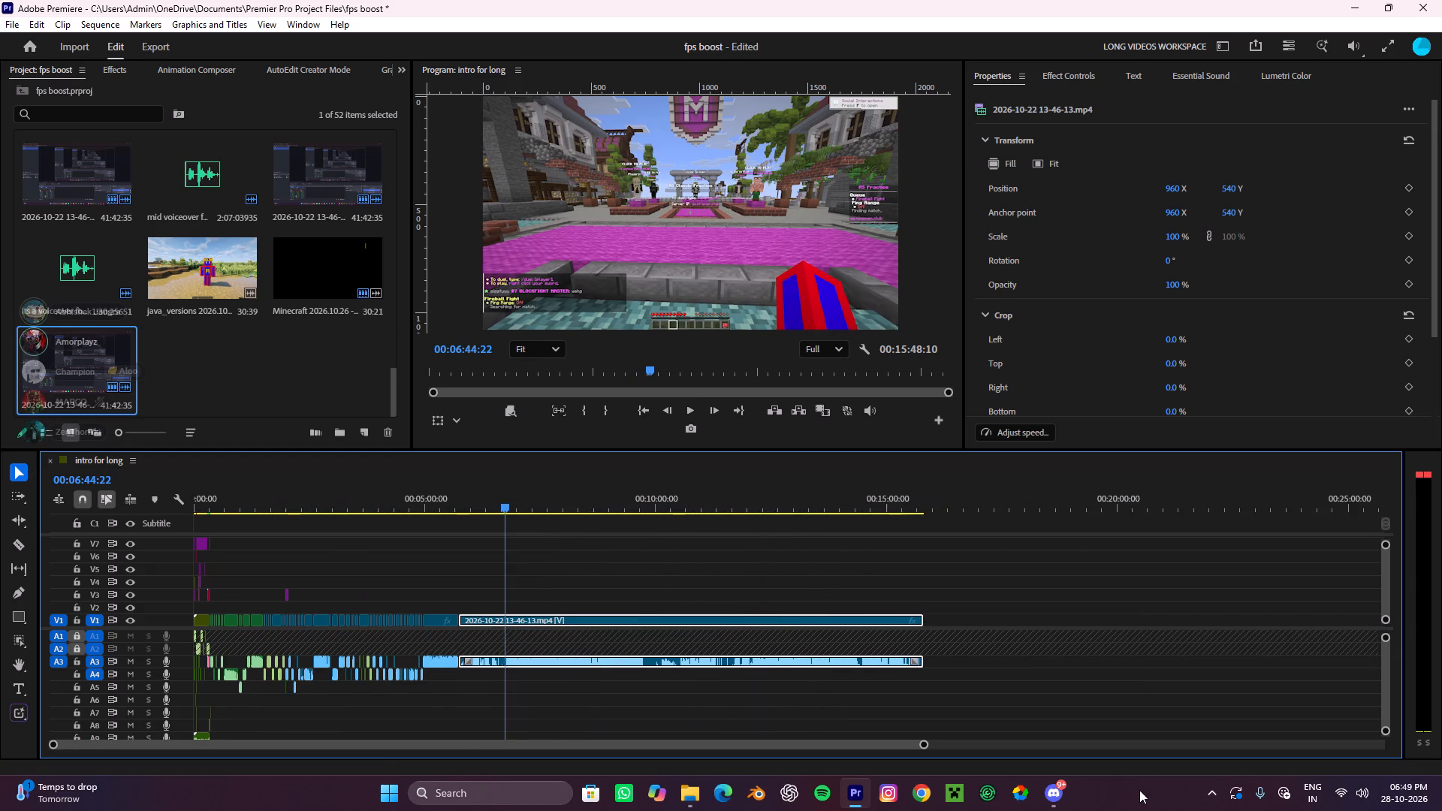
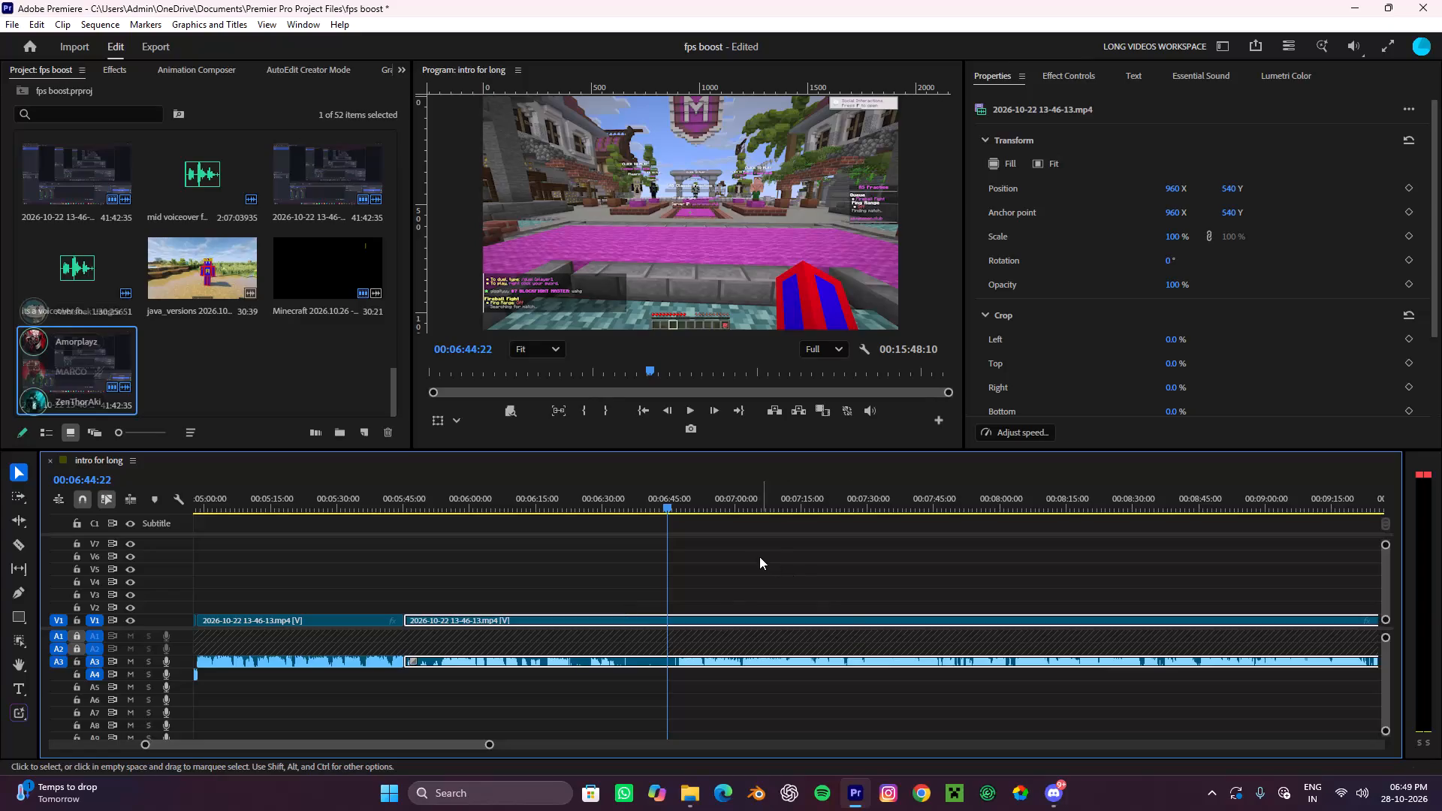
Play the long recording clip around 00:06:48 and split it where the continuous A3 audio begins, at about 00:06:47.
{"action": "scroll", "coordinate": [707, 562], "scroll_direction": "up", "scroll_amount": 10, "text": "alt"}
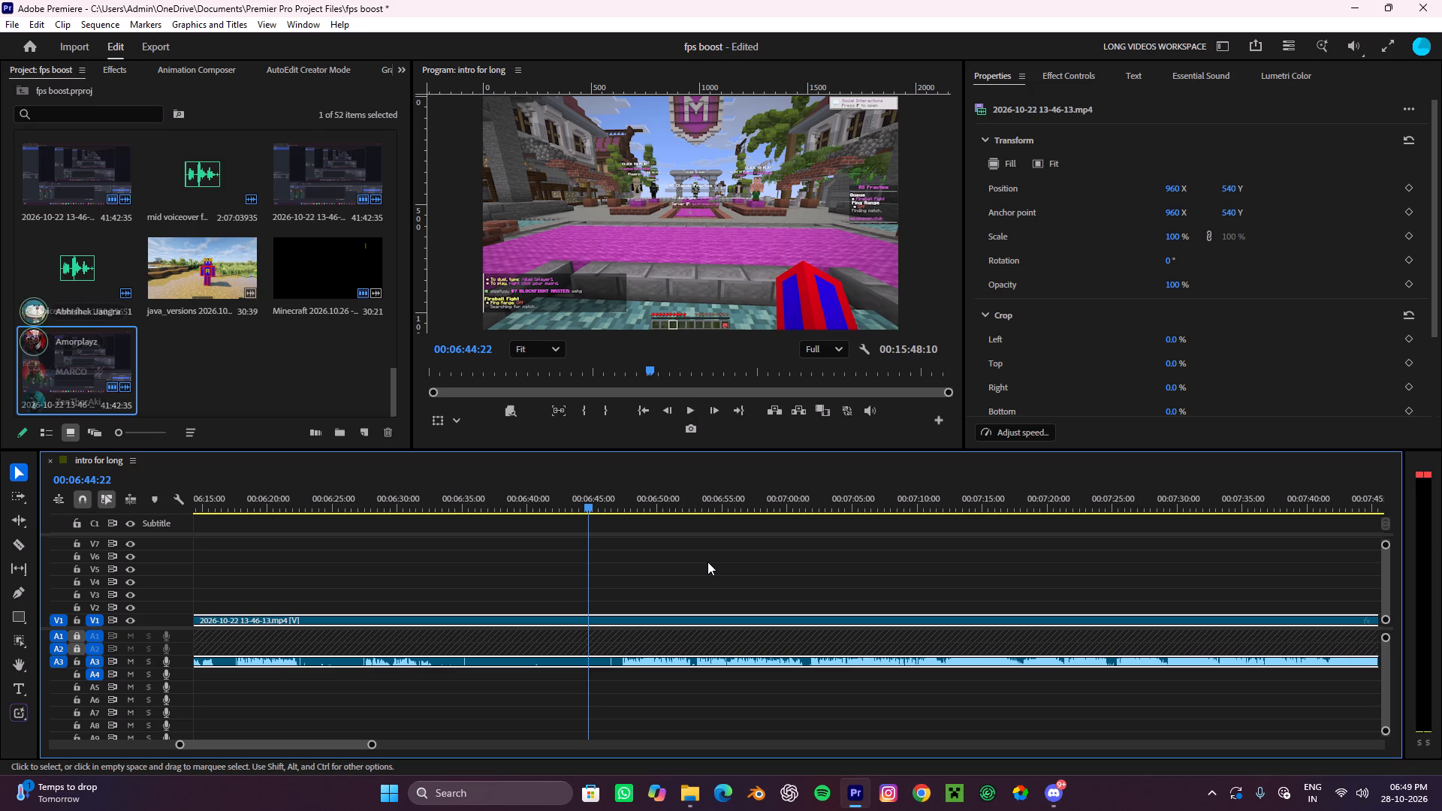
{"action": "scroll", "coordinate": [694, 592], "scroll_direction": "up", "scroll_amount": 5, "text": "alt"}
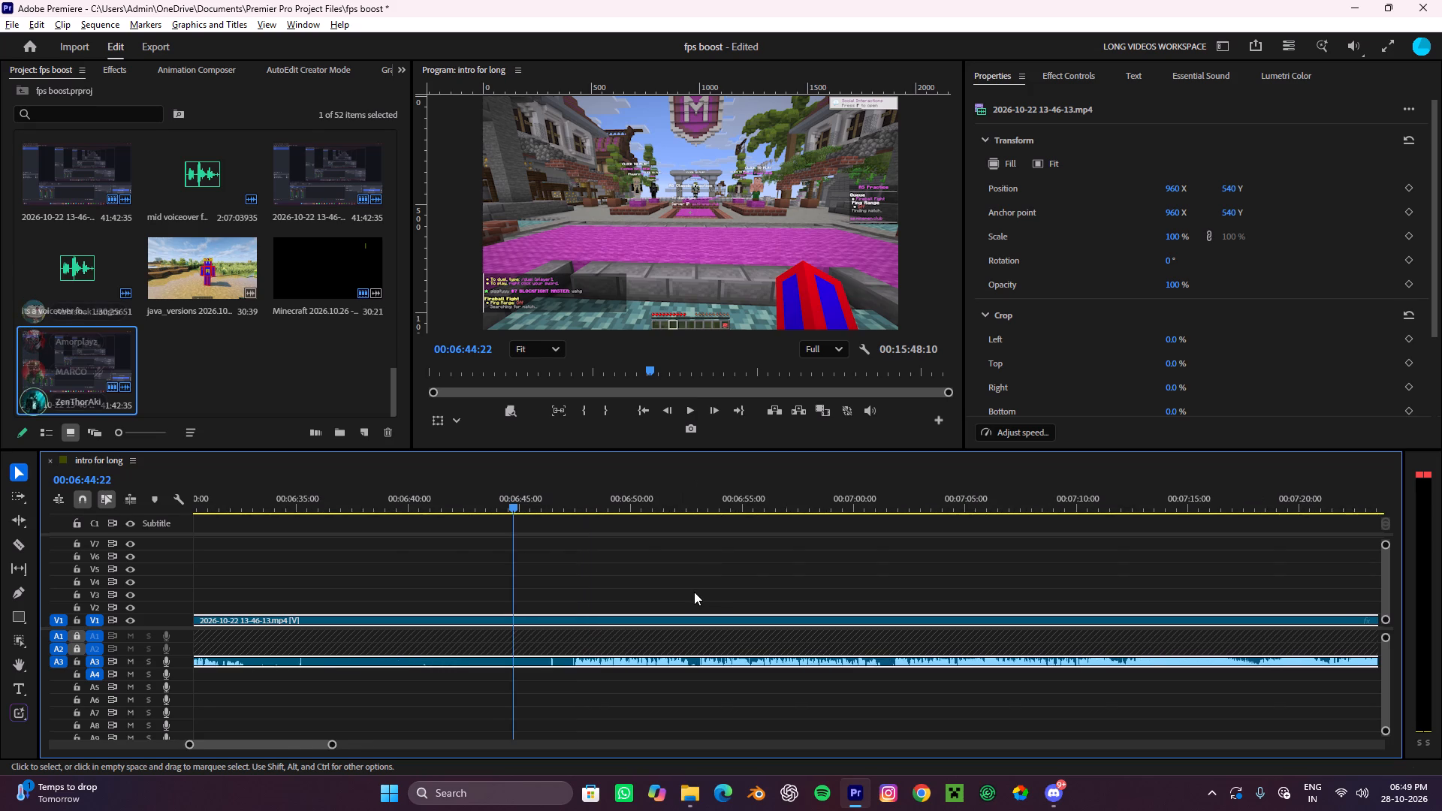
{"action": "scroll", "coordinate": [694, 592], "scroll_direction": "up", "scroll_amount": 5, "text": "alt"}
{"action": "scroll", "coordinate": [681, 589], "scroll_direction": "up", "scroll_amount": 1}
{"action": "left_click_drag", "start_coordinate": [418, 491], "coordinate": [506, 579]}
{"action": "key", "text": "space"}
{"action": "scroll", "coordinate": [587, 586], "scroll_direction": "down", "scroll_amount": 4, "text": "alt"}
{"action": "scroll", "coordinate": [579, 601], "scroll_direction": "up", "scroll_amount": 5, "text": "alt"}
{"action": "scroll", "coordinate": [579, 601], "scroll_direction": "down", "scroll_amount": 9, "text": "alt"}
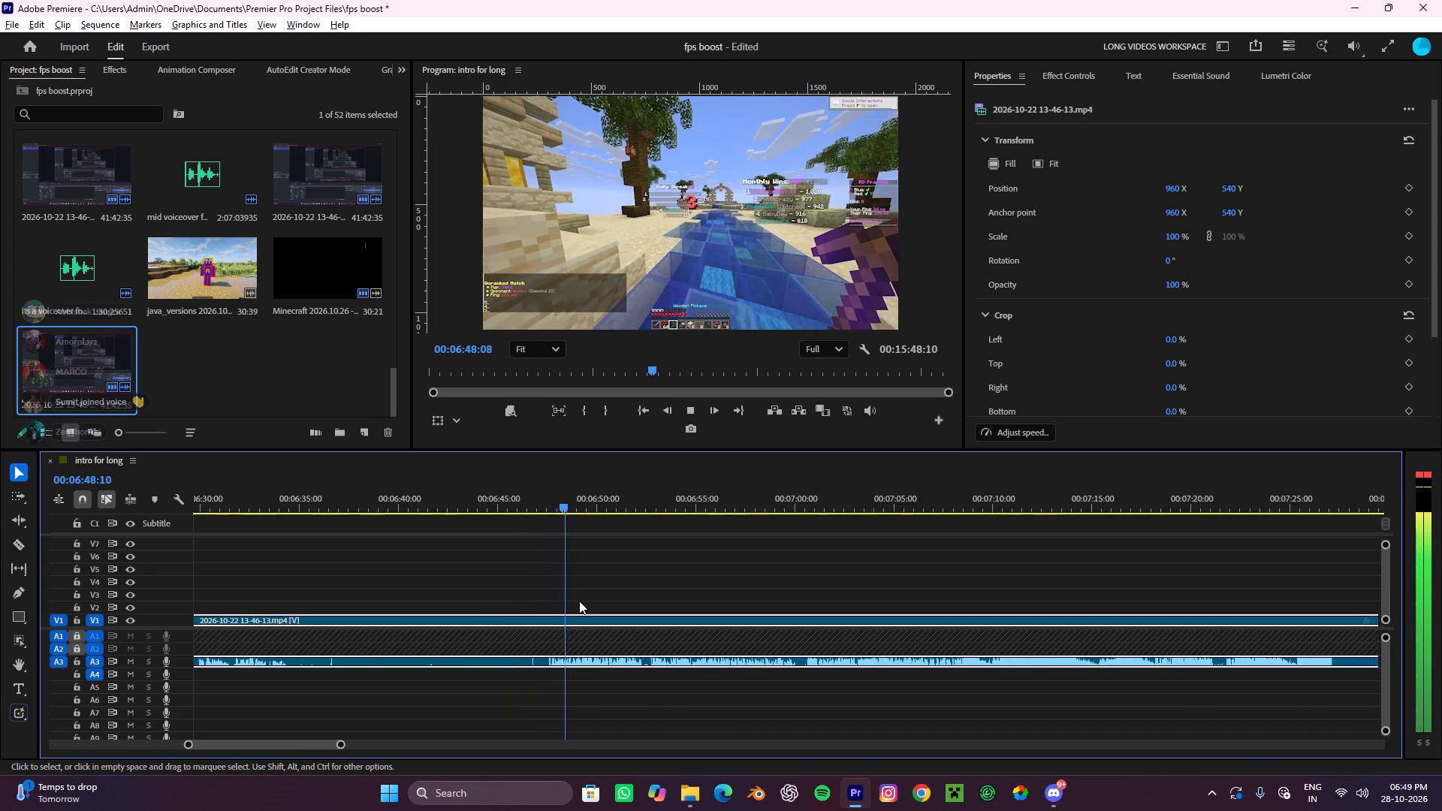
{"action": "scroll", "coordinate": [579, 601], "scroll_direction": "up", "scroll_amount": 2, "text": "alt"}
{"action": "key", "text": "space"}
{"action": "key", "text": "c"}
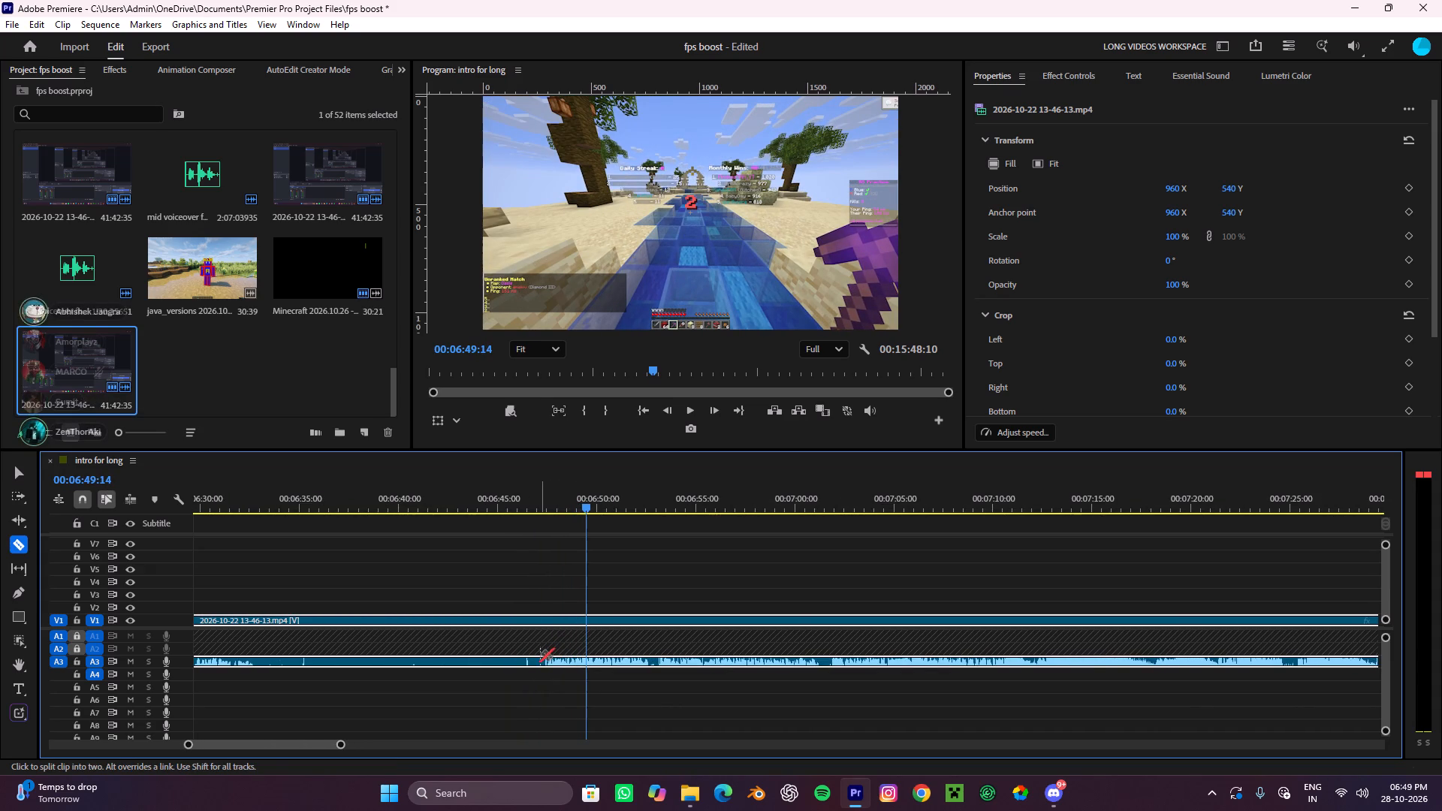
{"action": "left_click", "coordinate": [542, 658]}
Cut out the clip section from about 00:05:45 to the split and close the gap it leaves.
{"action": "key", "text": "v"}
{"action": "left_click", "coordinate": [498, 616]}
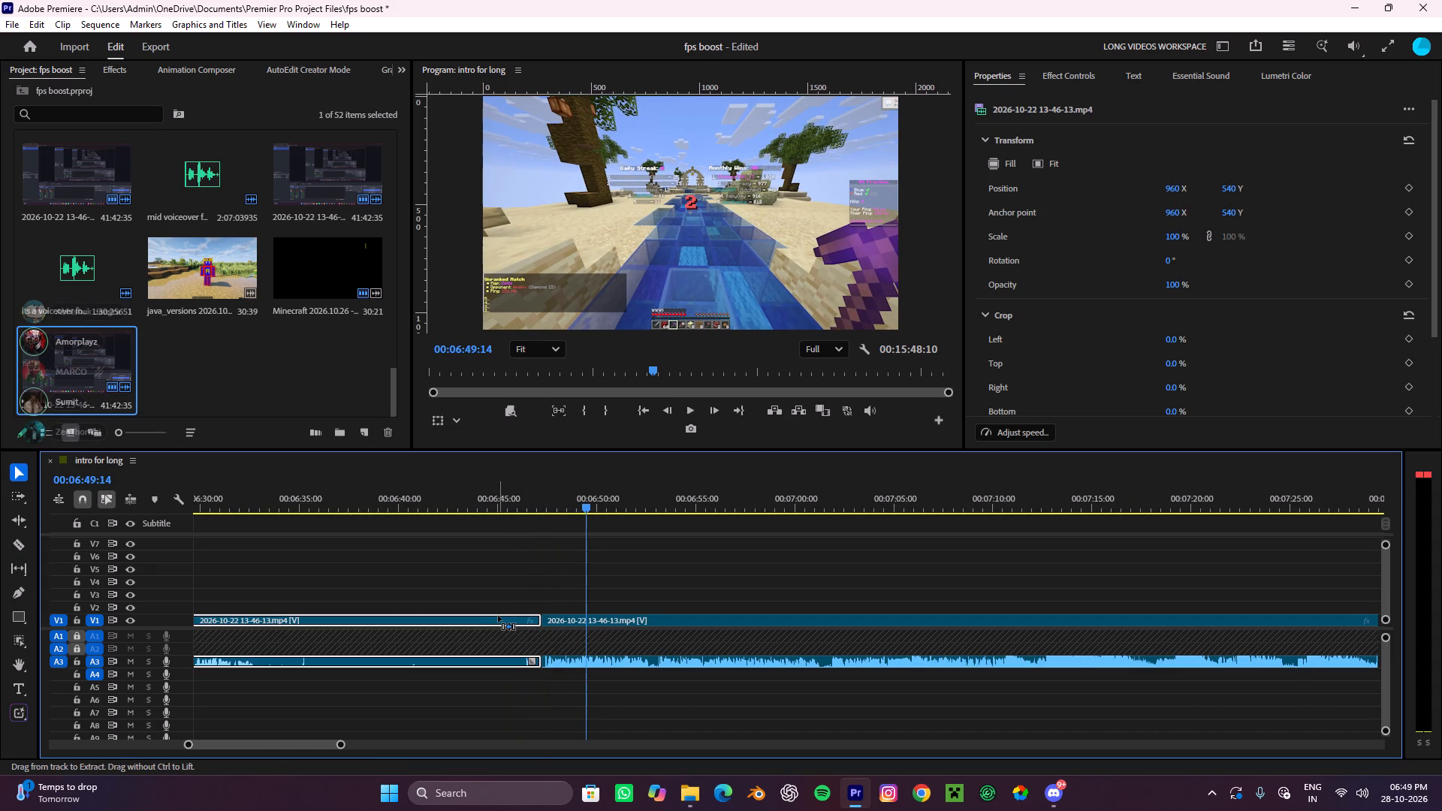
{"action": "key", "text": "ctrl+x"}
{"action": "scroll", "coordinate": [498, 616], "scroll_direction": "down", "scroll_amount": 14, "text": "alt"}
{"action": "scroll", "coordinate": [469, 632], "scroll_direction": "up", "scroll_amount": 5}
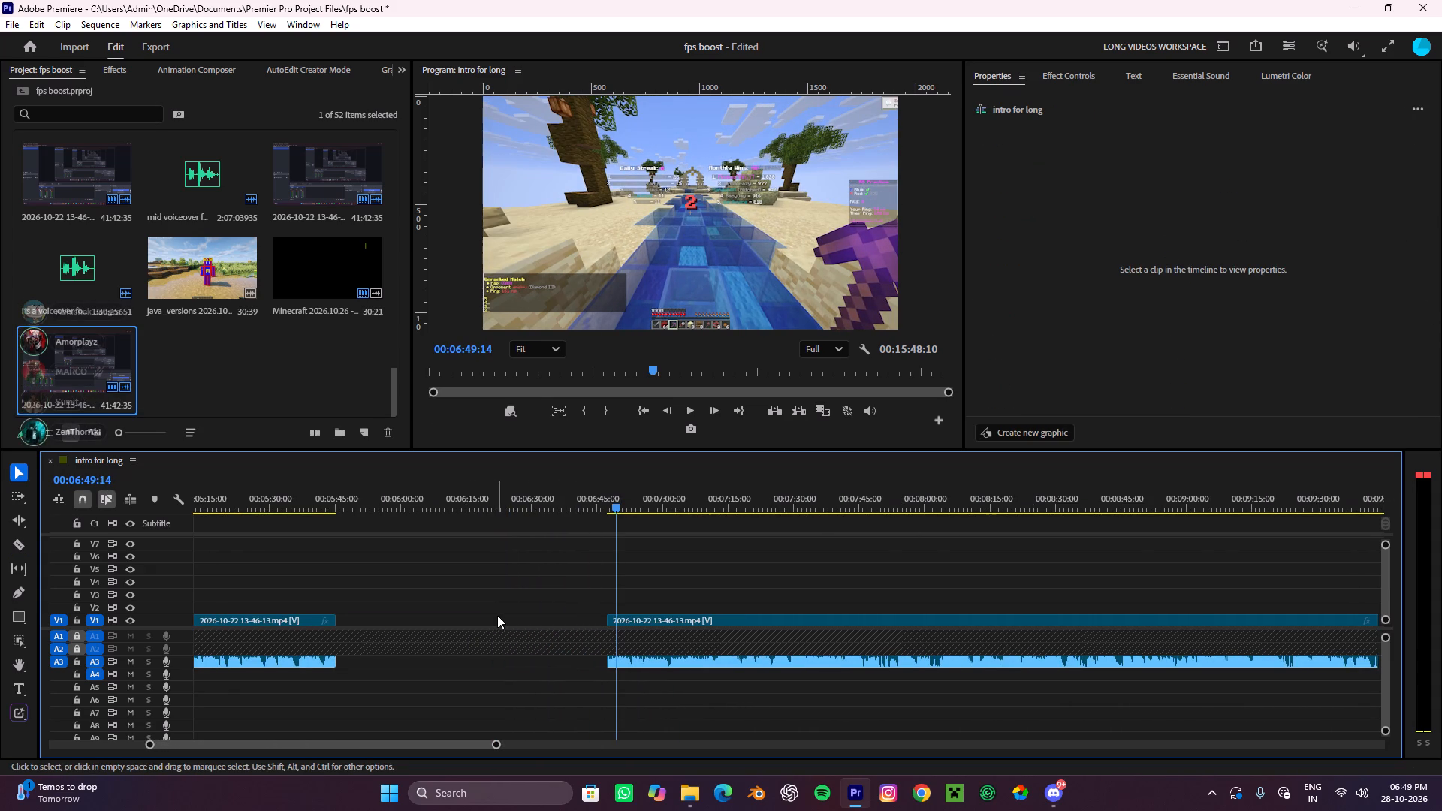
{"action": "left_click", "coordinate": [497, 615]}
{"action": "key", "text": "e"}
Examine the join at 00:05:45 and the clips and A3 audio on either side of it.
{"action": "scroll", "coordinate": [466, 639], "scroll_direction": "up", "scroll_amount": 5, "text": "alt"}
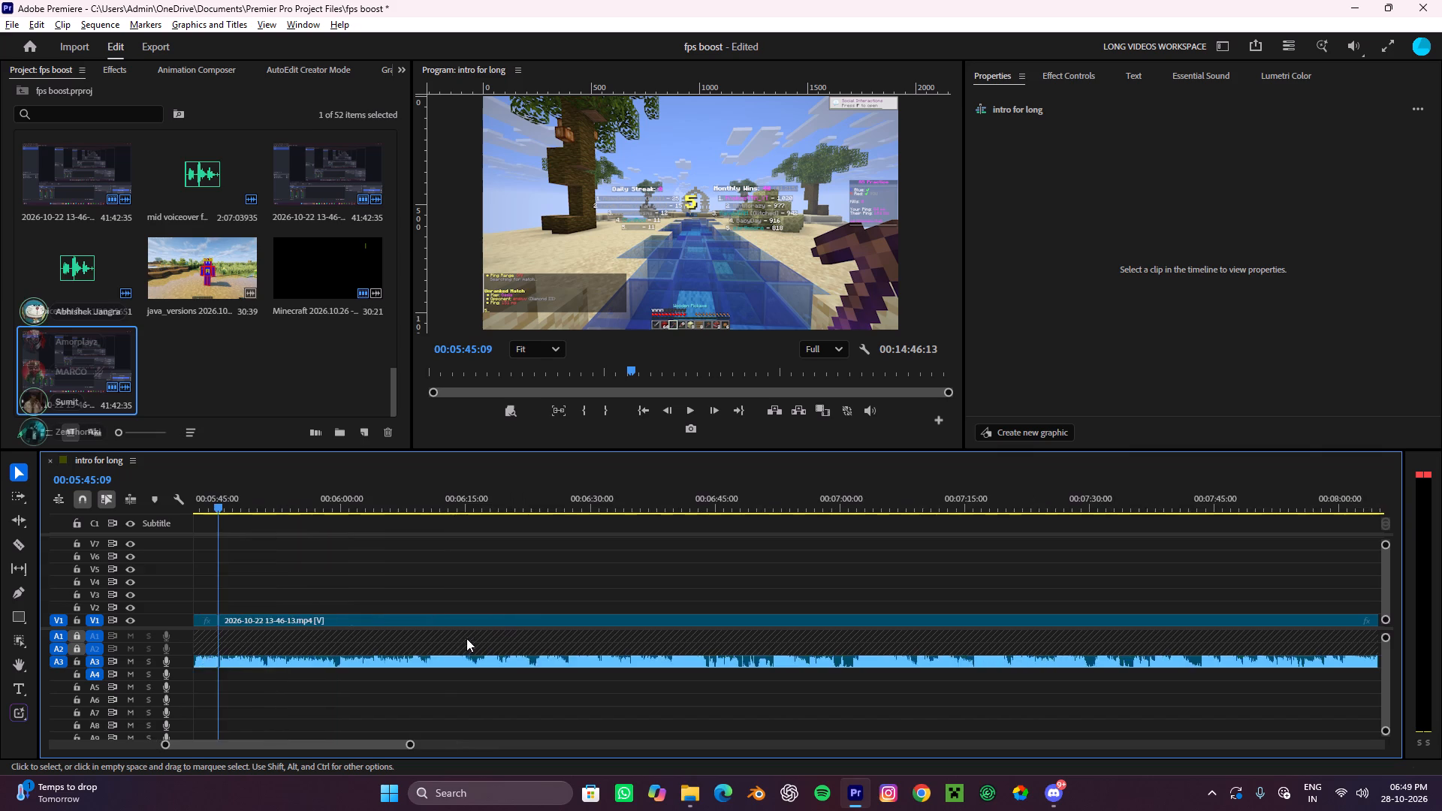
{"action": "scroll", "coordinate": [466, 638], "scroll_direction": "up", "scroll_amount": 6, "text": "alt"}
{"action": "scroll", "coordinate": [420, 652], "scroll_direction": "up", "scroll_amount": 9}
{"action": "scroll", "coordinate": [422, 647], "scroll_direction": "down", "scroll_amount": 14, "text": "alt"}
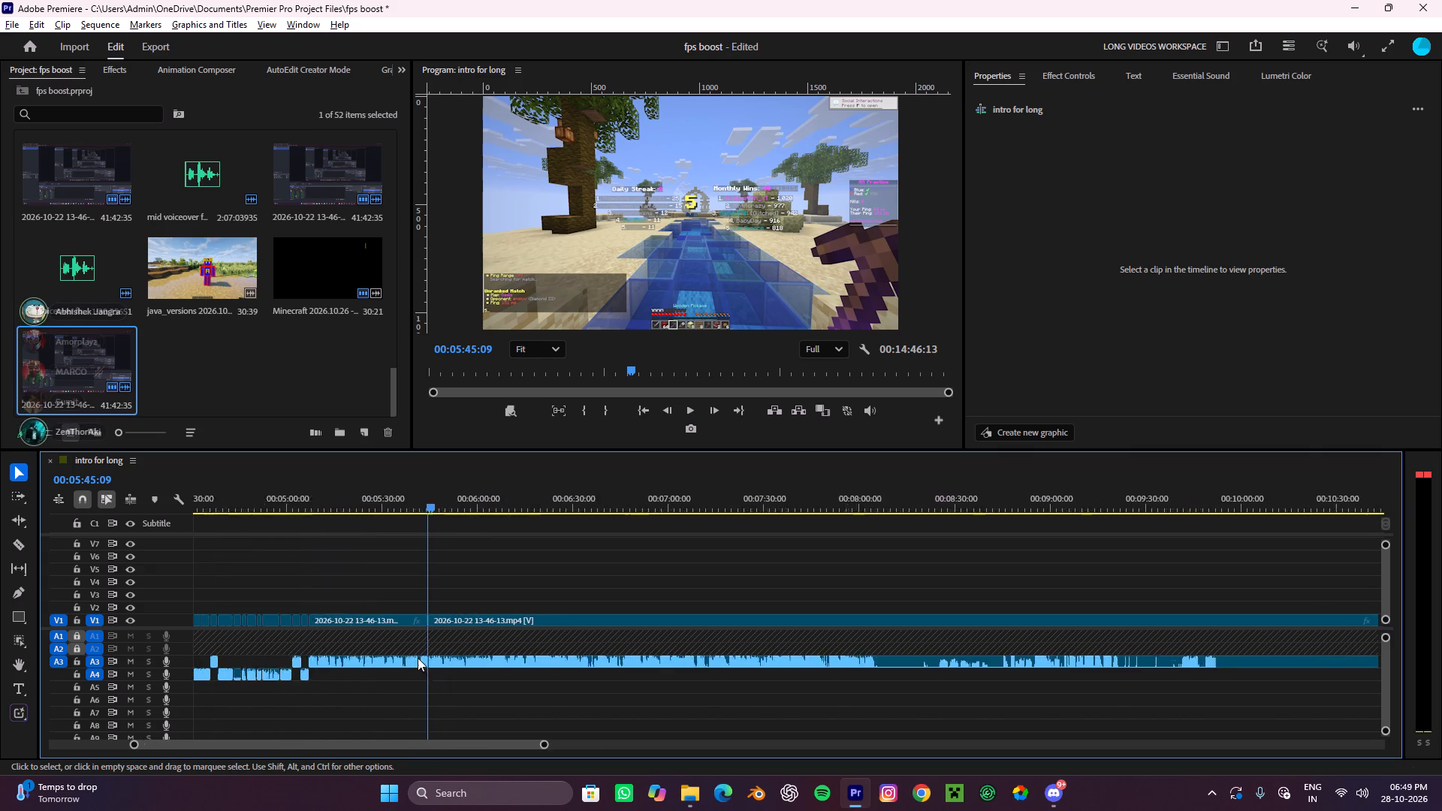
{"action": "scroll", "coordinate": [418, 658], "scroll_direction": "down", "scroll_amount": 10, "text": "alt"}
{"action": "scroll", "coordinate": [369, 665], "scroll_direction": "up", "scroll_amount": 15, "text": "alt"}
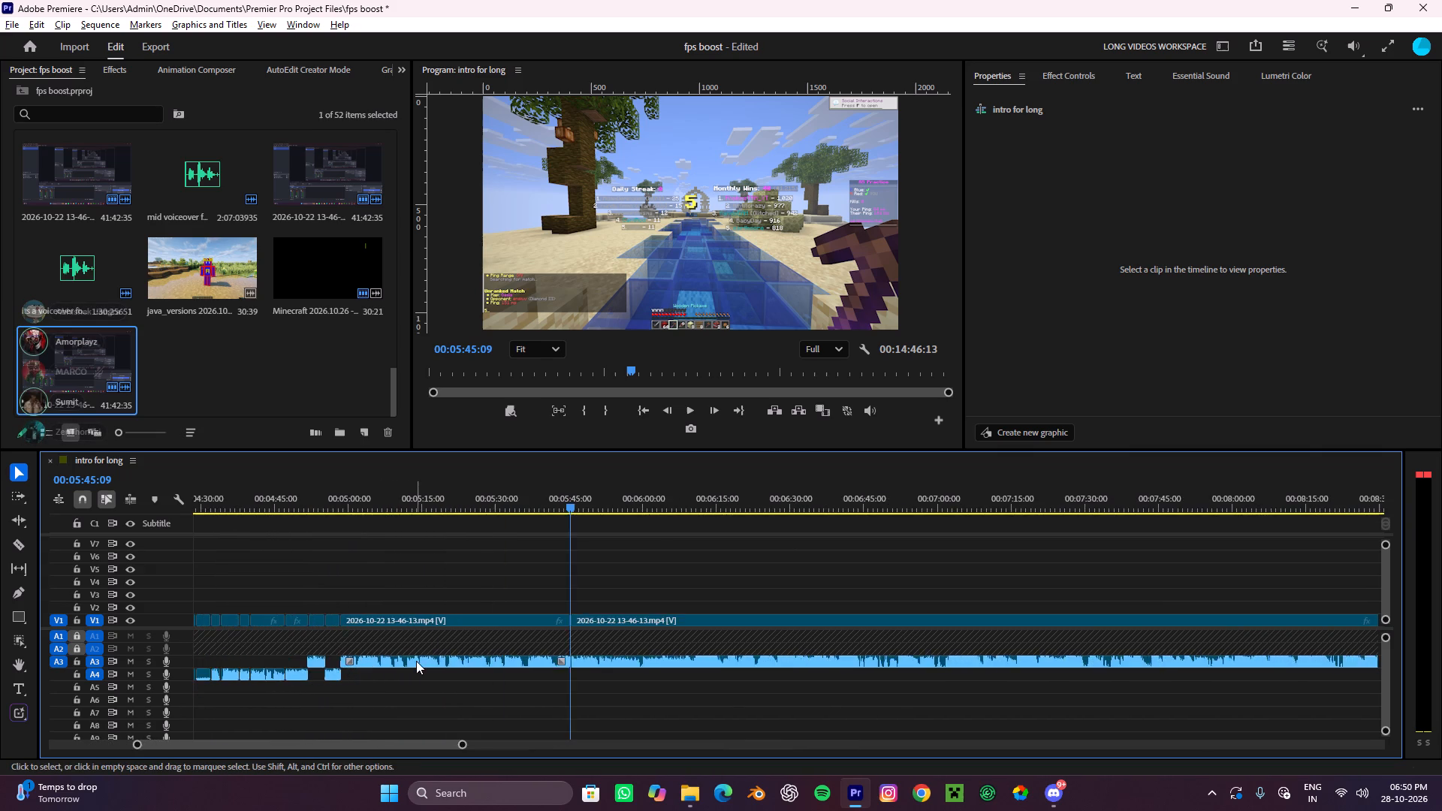
{"action": "scroll", "coordinate": [416, 660], "scroll_direction": "up", "scroll_amount": 5, "text": "alt"}
{"action": "scroll", "coordinate": [474, 638], "scroll_direction": "up", "scroll_amount": 6, "text": "alt"}
{"action": "scroll", "coordinate": [474, 638], "scroll_direction": "down", "scroll_amount": 13, "text": "alt"}
{"action": "scroll", "coordinate": [613, 630], "scroll_direction": "up", "scroll_amount": 4, "text": "alt"}
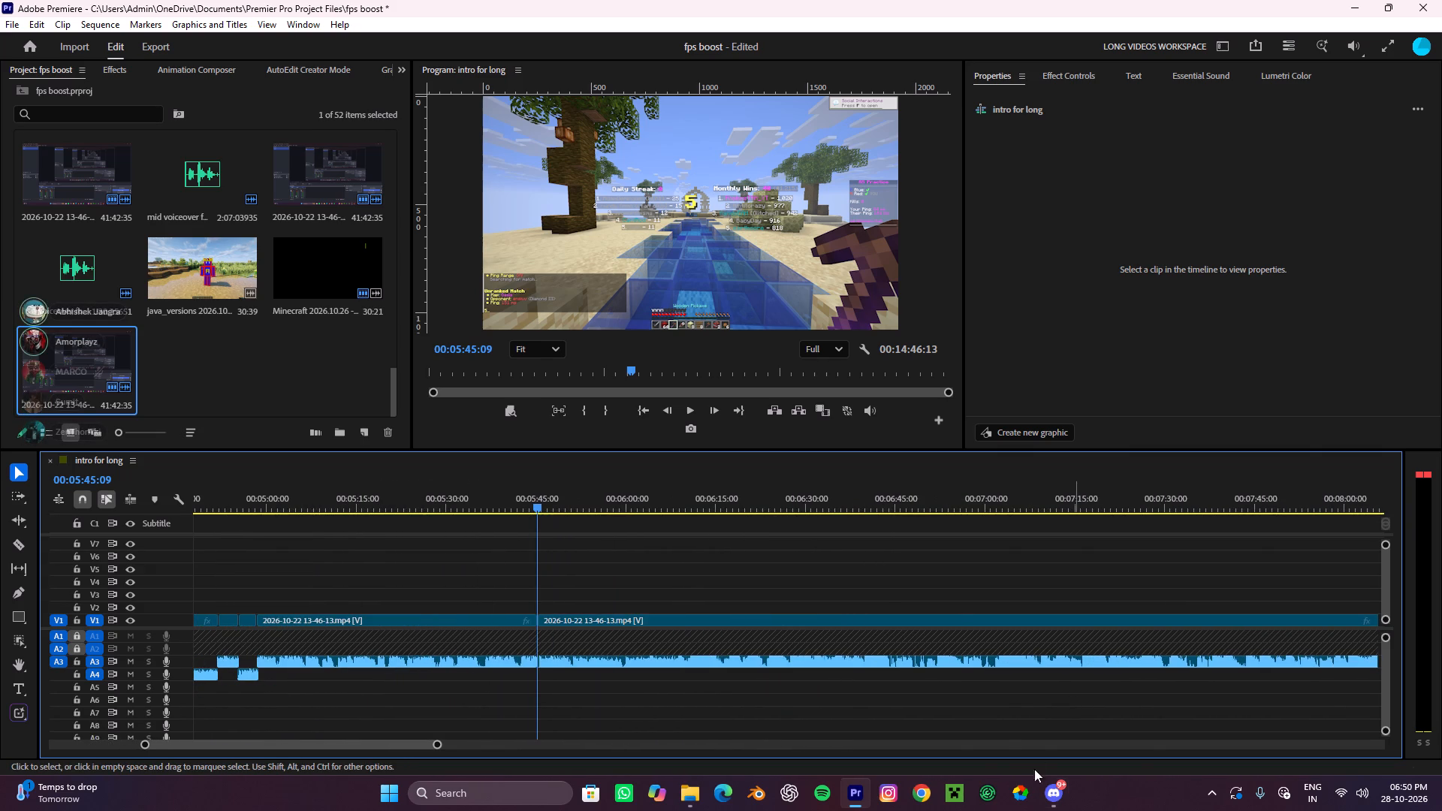
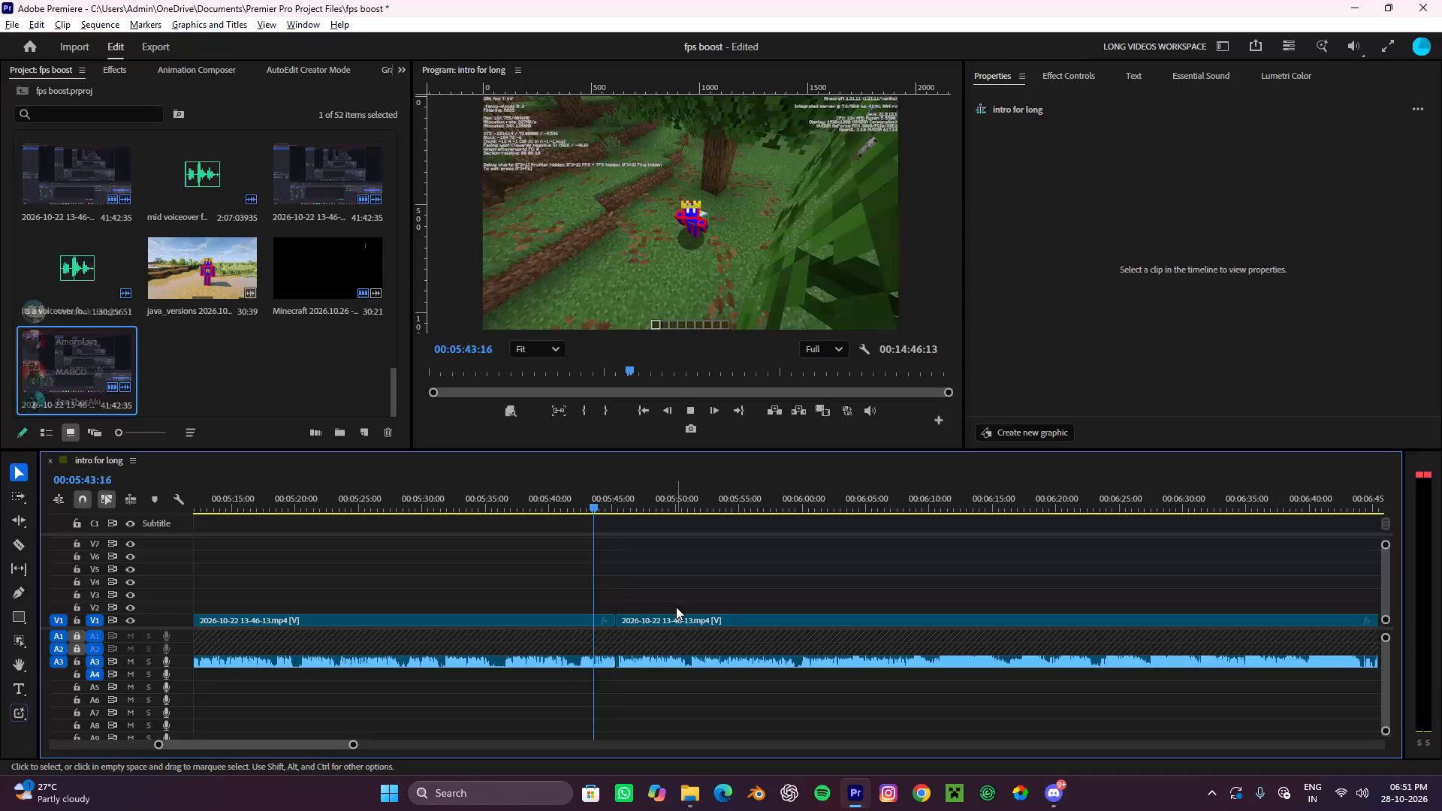
Play the intro from the start of the sequence to about 00:00:15 and review its opening captions and effects.
{"action": "scroll", "coordinate": [677, 607], "scroll_direction": "down", "scroll_amount": 11, "text": "alt"}
{"action": "scroll", "coordinate": [592, 695], "scroll_direction": "down", "scroll_amount": 5, "text": "alt"}
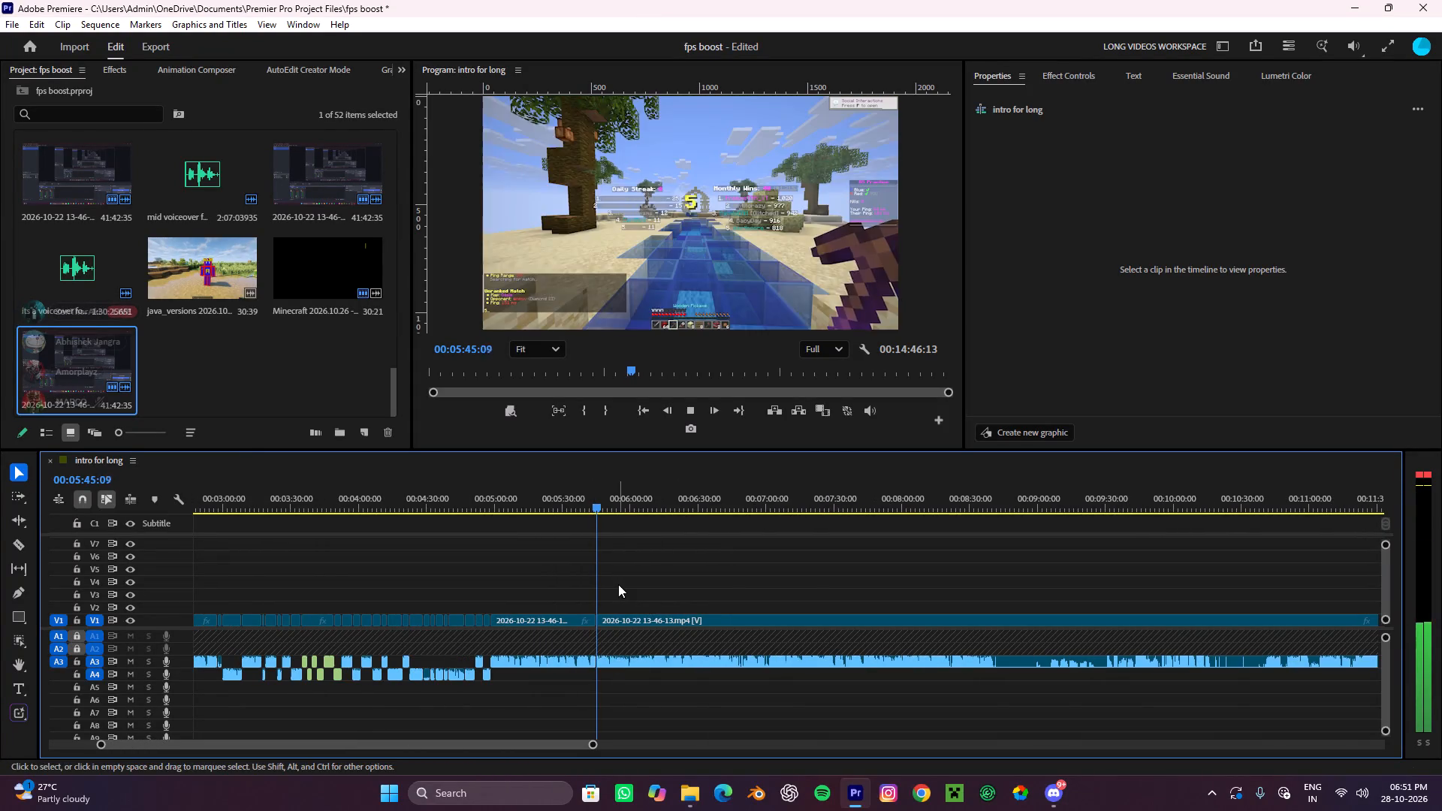
{"action": "scroll", "coordinate": [617, 586], "scroll_direction": "down", "scroll_amount": 10, "text": "alt"}
{"action": "scroll", "coordinate": [464, 619], "scroll_direction": "up", "scroll_amount": 6, "text": "alt"}
{"action": "scroll", "coordinate": [464, 620], "scroll_direction": "up", "scroll_amount": 11}
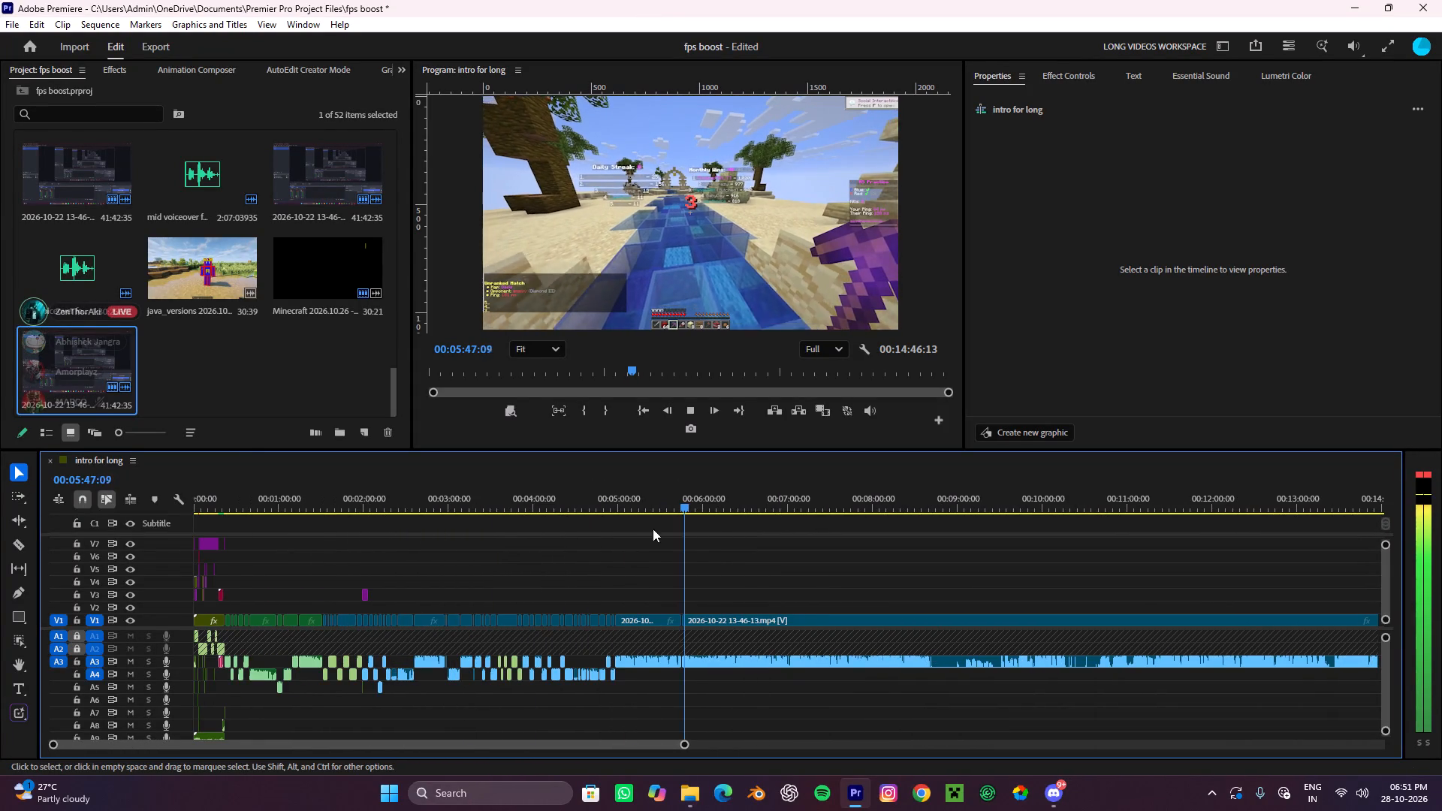
{"action": "key", "text": "space"}
{"action": "left_click_drag", "start_coordinate": [724, 497], "coordinate": [0, 509]}
{"action": "key", "text": "space"}
{"action": "scroll", "coordinate": [300, 561], "scroll_direction": "up", "scroll_amount": 13}
{"action": "scroll", "coordinate": [282, 566], "scroll_direction": "down", "scroll_amount": 1}
{"action": "scroll", "coordinate": [282, 566], "scroll_direction": "up", "scroll_amount": 3}
{"action": "scroll", "coordinate": [282, 566], "scroll_direction": "up", "scroll_amount": 2, "text": "alt"}
{"action": "scroll", "coordinate": [282, 566], "scroll_direction": "down", "scroll_amount": 1, "text": "alt"}
{"action": "scroll", "coordinate": [282, 566], "scroll_direction": "up", "scroll_amount": 4, "text": "alt"}
{"action": "scroll", "coordinate": [282, 566], "scroll_direction": "up", "scroll_amount": 11}
{"action": "scroll", "coordinate": [281, 541], "scroll_direction": "up", "scroll_amount": 5, "text": "alt"}
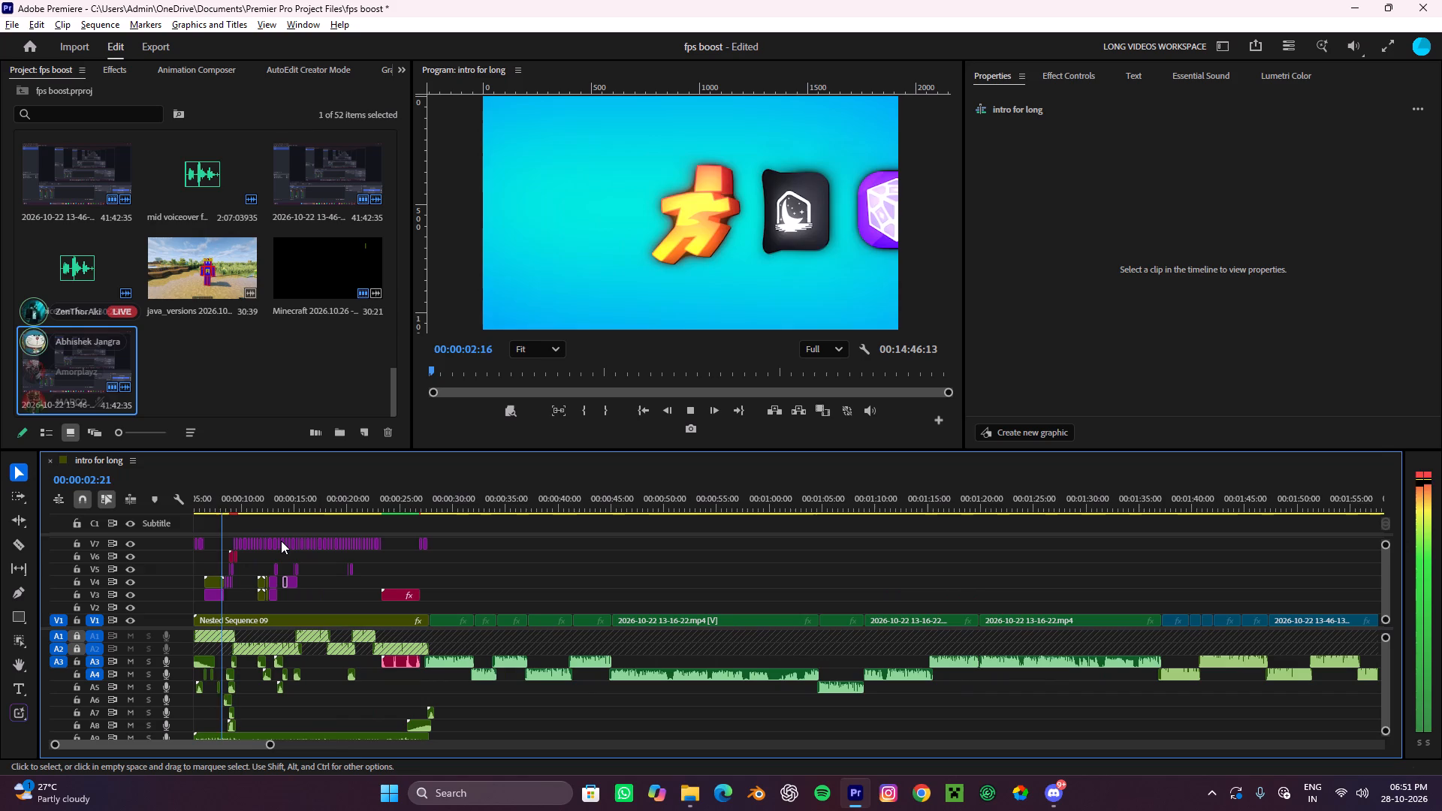
{"action": "scroll", "coordinate": [281, 541], "scroll_direction": "up", "scroll_amount": 5}
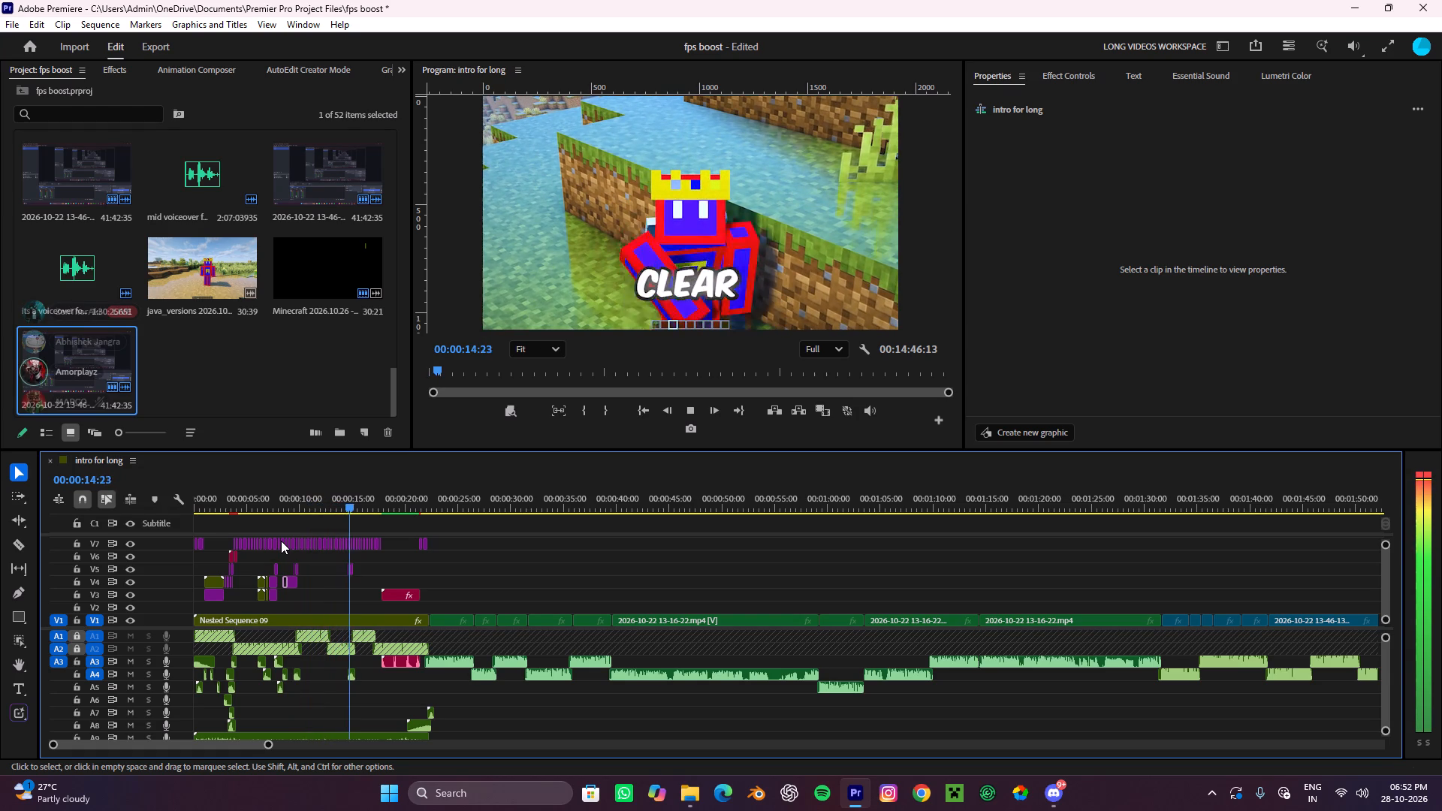
{"action": "key", "text": "space"}
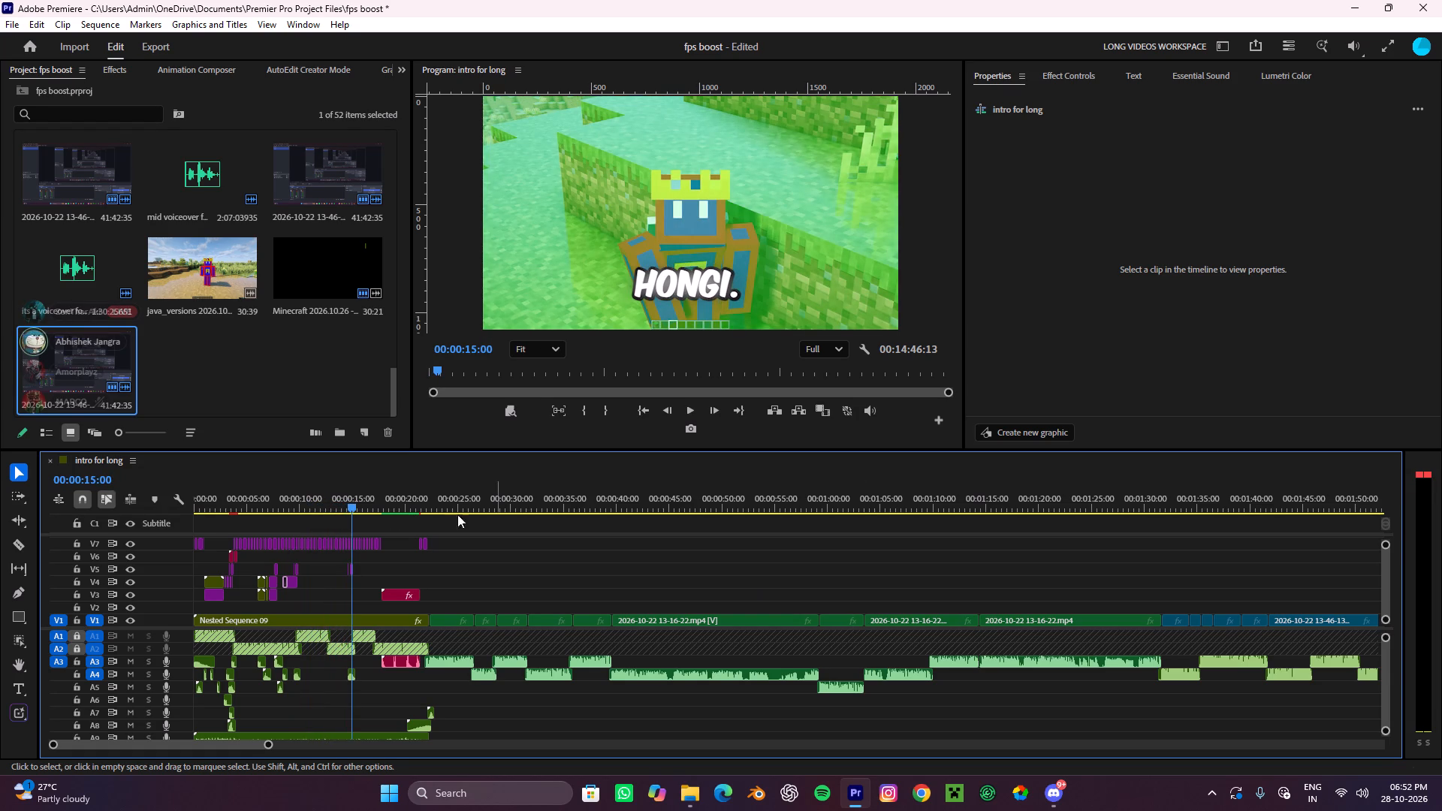
Return the playhead to the start of the sequence and make the timeline area slightly taller.
{"action": "left_click_drag", "start_coordinate": [362, 494], "coordinate": [0, 436]}
{"action": "scroll", "coordinate": [363, 601], "scroll_direction": "down", "scroll_amount": 9, "text": "alt"}
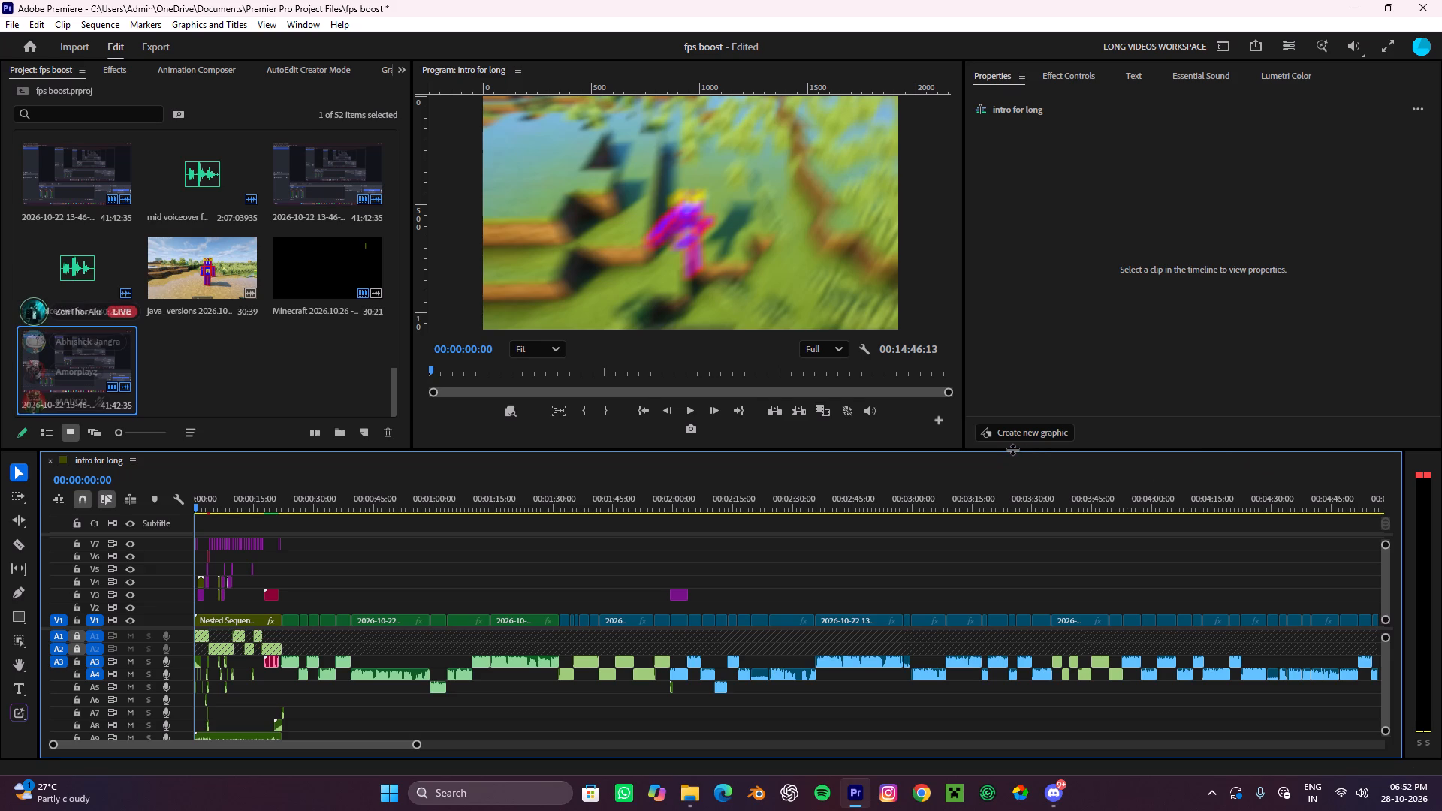
{"action": "left_click_drag", "start_coordinate": [1012, 449], "coordinate": [1012, 436]}
{"action": "left_click_drag", "start_coordinate": [206, 490], "coordinate": [122, 481]}
Briefly replay the sequence opening, examine the clip layout over the first few minutes, and return the playhead to 00:00:00:00.
{"action": "key", "text": "space"}
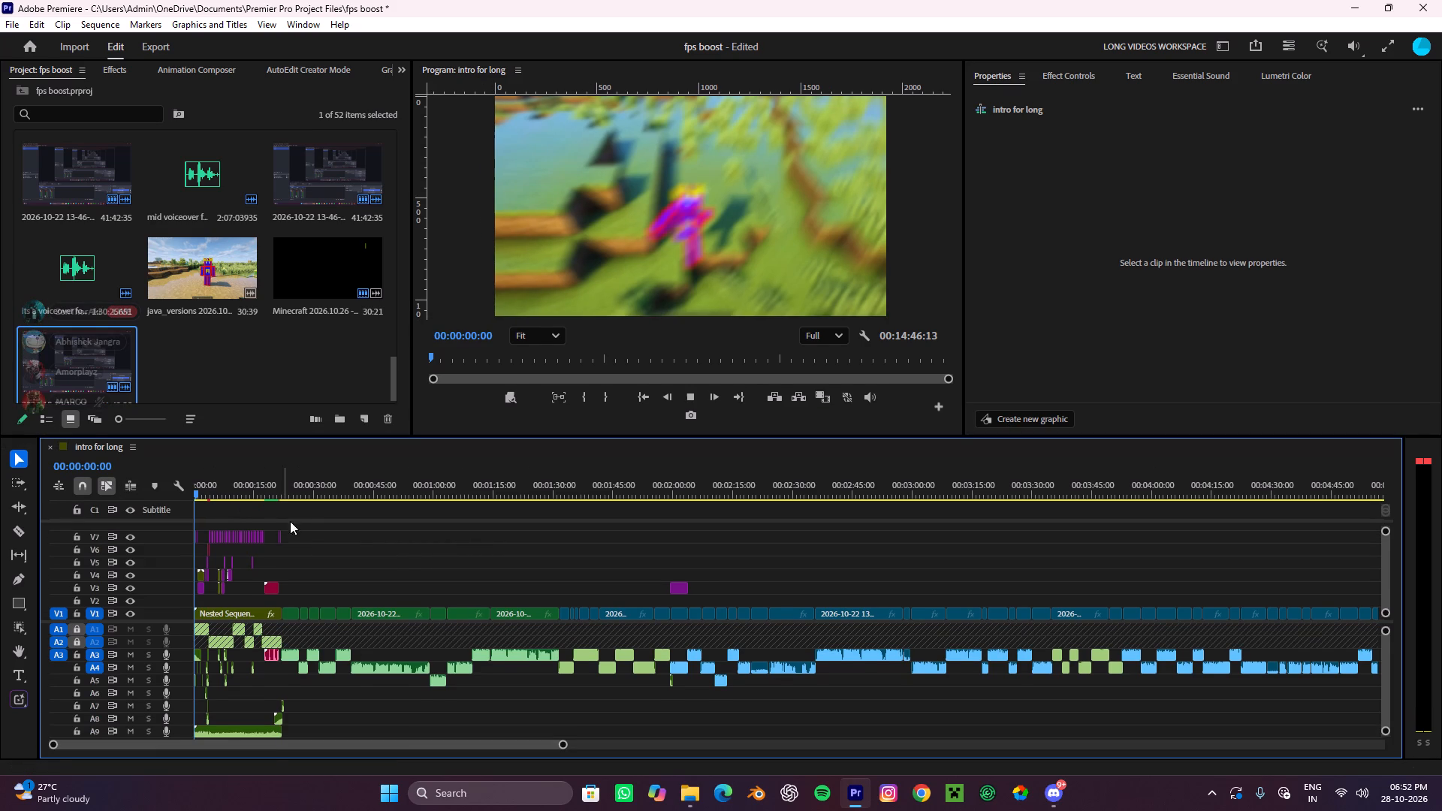
{"action": "scroll", "coordinate": [359, 553], "scroll_direction": "down", "scroll_amount": 5, "text": "alt"}
{"action": "scroll", "coordinate": [359, 554], "scroll_direction": "up", "scroll_amount": 5, "text": "alt"}
{"action": "scroll", "coordinate": [359, 554], "scroll_direction": "down", "scroll_amount": 5, "text": "alt"}
{"action": "scroll", "coordinate": [359, 554], "scroll_direction": "up", "scroll_amount": 4}
{"action": "scroll", "coordinate": [341, 571], "scroll_direction": "up", "scroll_amount": 6, "text": "alt"}
{"action": "scroll", "coordinate": [341, 571], "scroll_direction": "up", "scroll_amount": 5}
{"action": "key", "text": "space"}
{"action": "left_click_drag", "start_coordinate": [231, 489], "coordinate": [142, 494]}
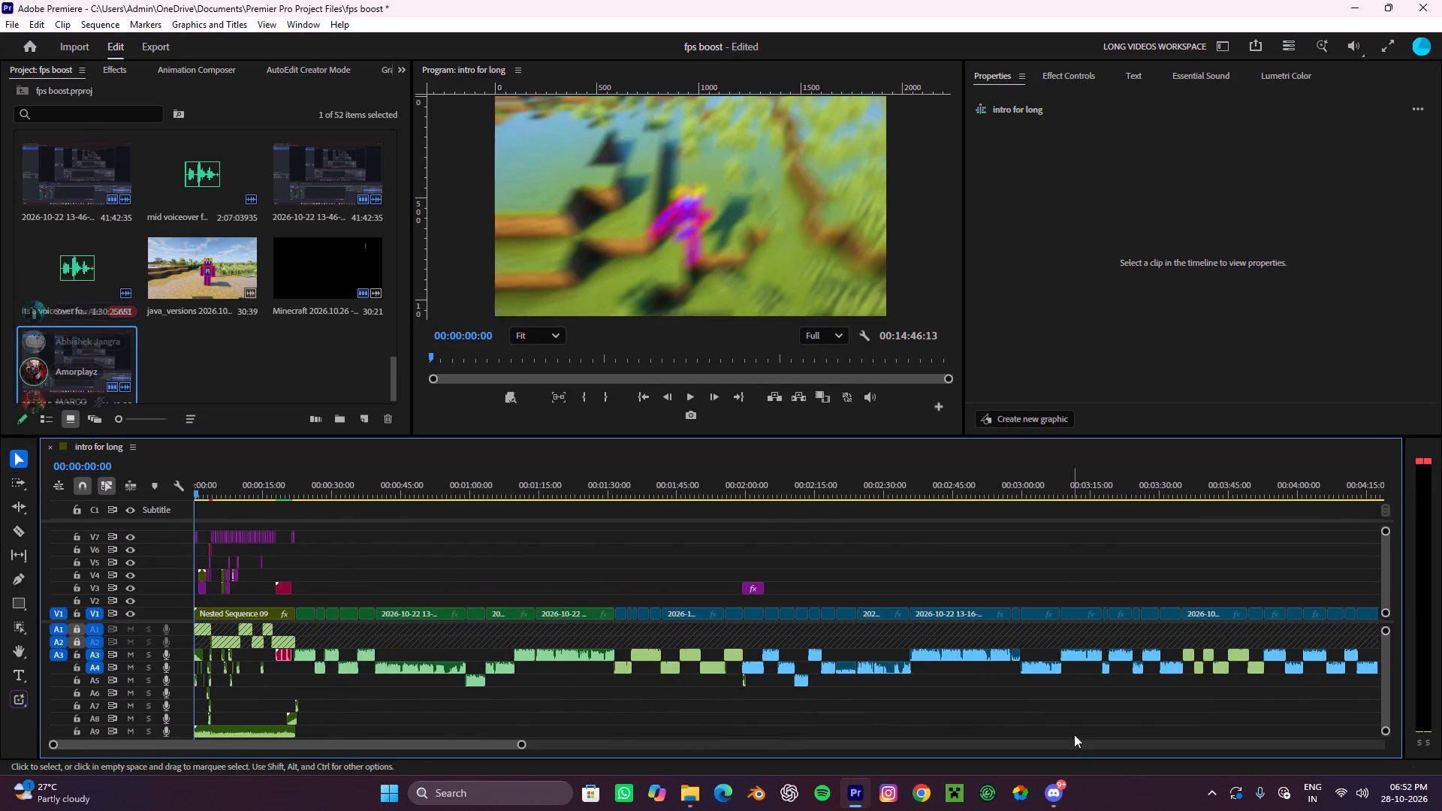
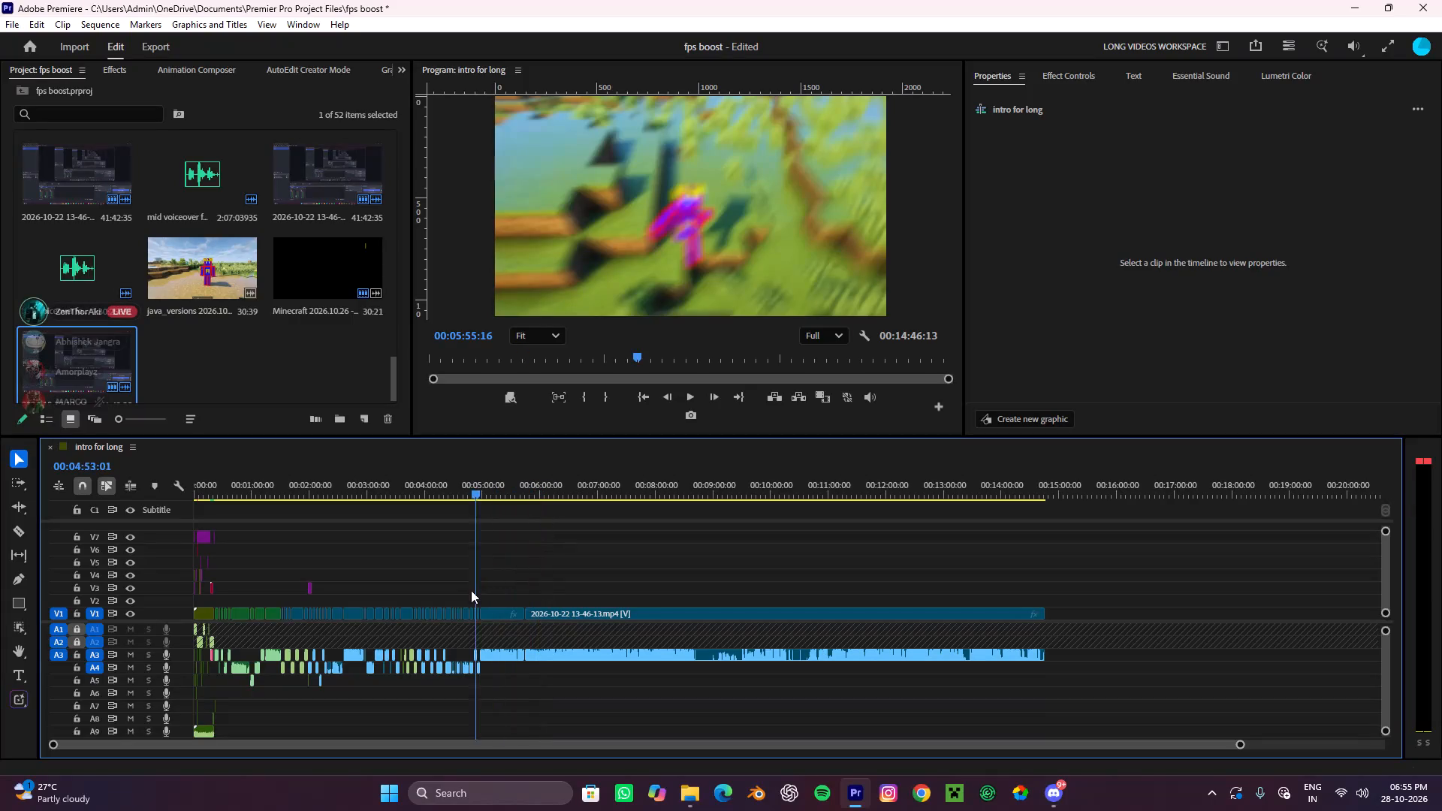
Review the recording and clip layout on V1 from about 00:04:52 to the join near 00:05:45.
{"action": "scroll", "coordinate": [495, 651], "scroll_direction": "up", "scroll_amount": 20, "text": "alt"}
{"action": "scroll", "coordinate": [495, 651], "scroll_direction": "up", "scroll_amount": 10, "text": "alt"}
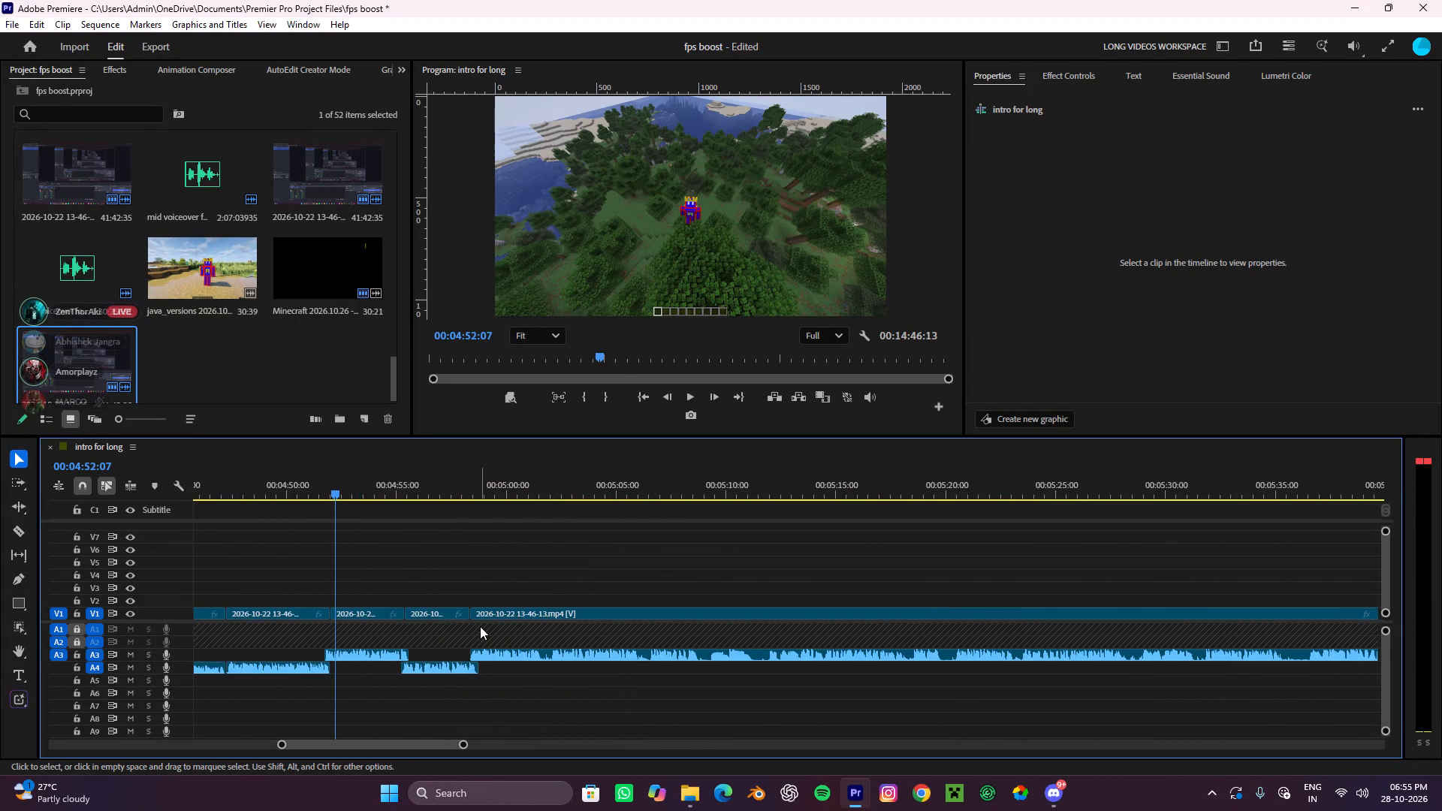
{"action": "scroll", "coordinate": [480, 626], "scroll_direction": "down", "scroll_amount": 11, "text": "alt"}
{"action": "scroll", "coordinate": [459, 627], "scroll_direction": "up", "scroll_amount": 2, "text": "alt"}
{"action": "scroll", "coordinate": [459, 627], "scroll_direction": "down", "scroll_amount": 1, "text": "alt"}
{"action": "scroll", "coordinate": [459, 627], "scroll_direction": "up", "scroll_amount": 5, "text": "alt"}
{"action": "key", "text": "space"}
{"action": "scroll", "coordinate": [487, 614], "scroll_direction": "down", "scroll_amount": 9, "text": "alt"}
{"action": "scroll", "coordinate": [487, 614], "scroll_direction": "up", "scroll_amount": 2, "text": "alt"}
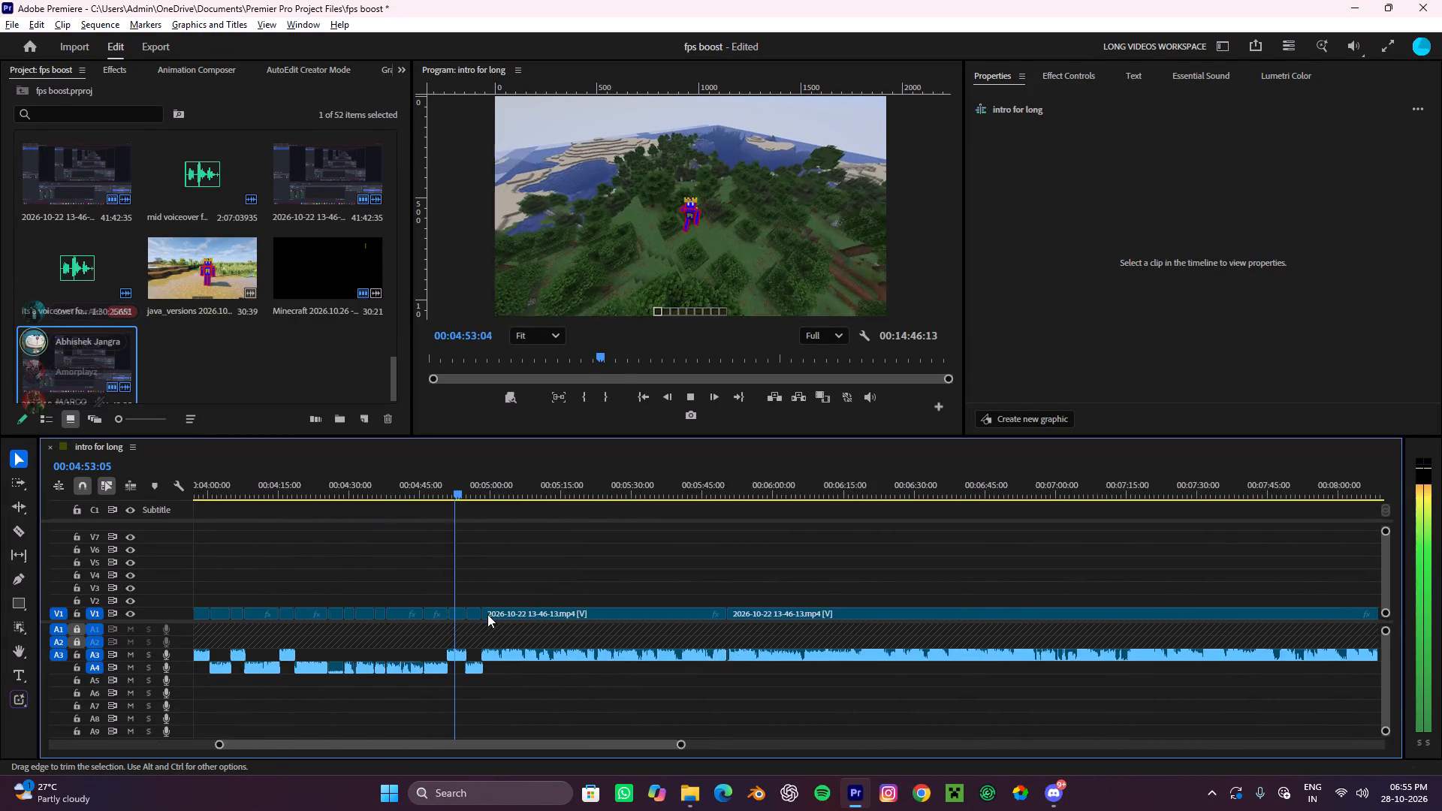
{"action": "scroll", "coordinate": [487, 614], "scroll_direction": "up", "scroll_amount": 3, "text": "alt"}
{"action": "left_click_drag", "start_coordinate": [434, 478], "coordinate": [493, 535]}
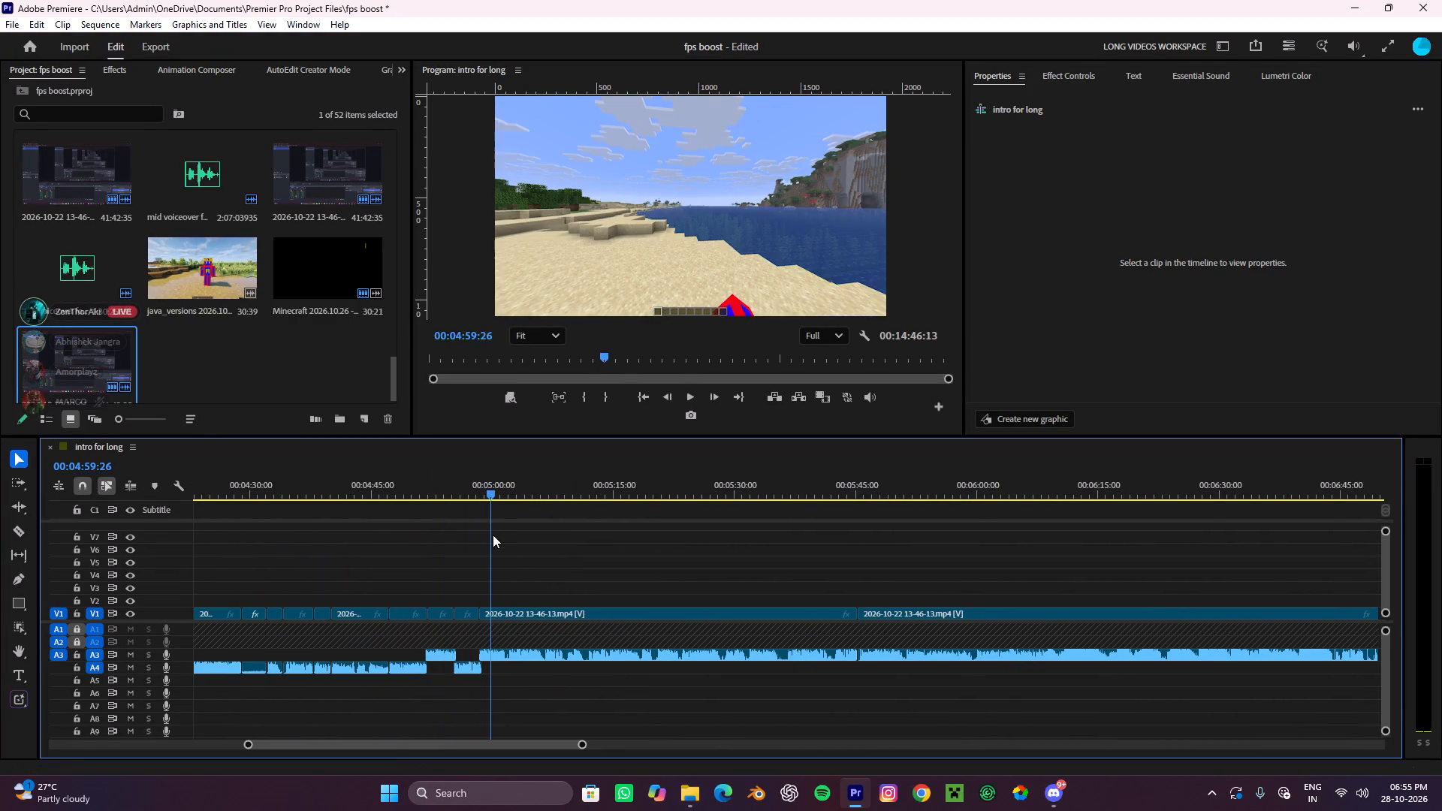
{"action": "left_click_drag", "start_coordinate": [493, 535], "coordinate": [571, 567]}
{"action": "scroll", "coordinate": [571, 567], "scroll_direction": "down", "scroll_amount": 18, "text": "alt"}
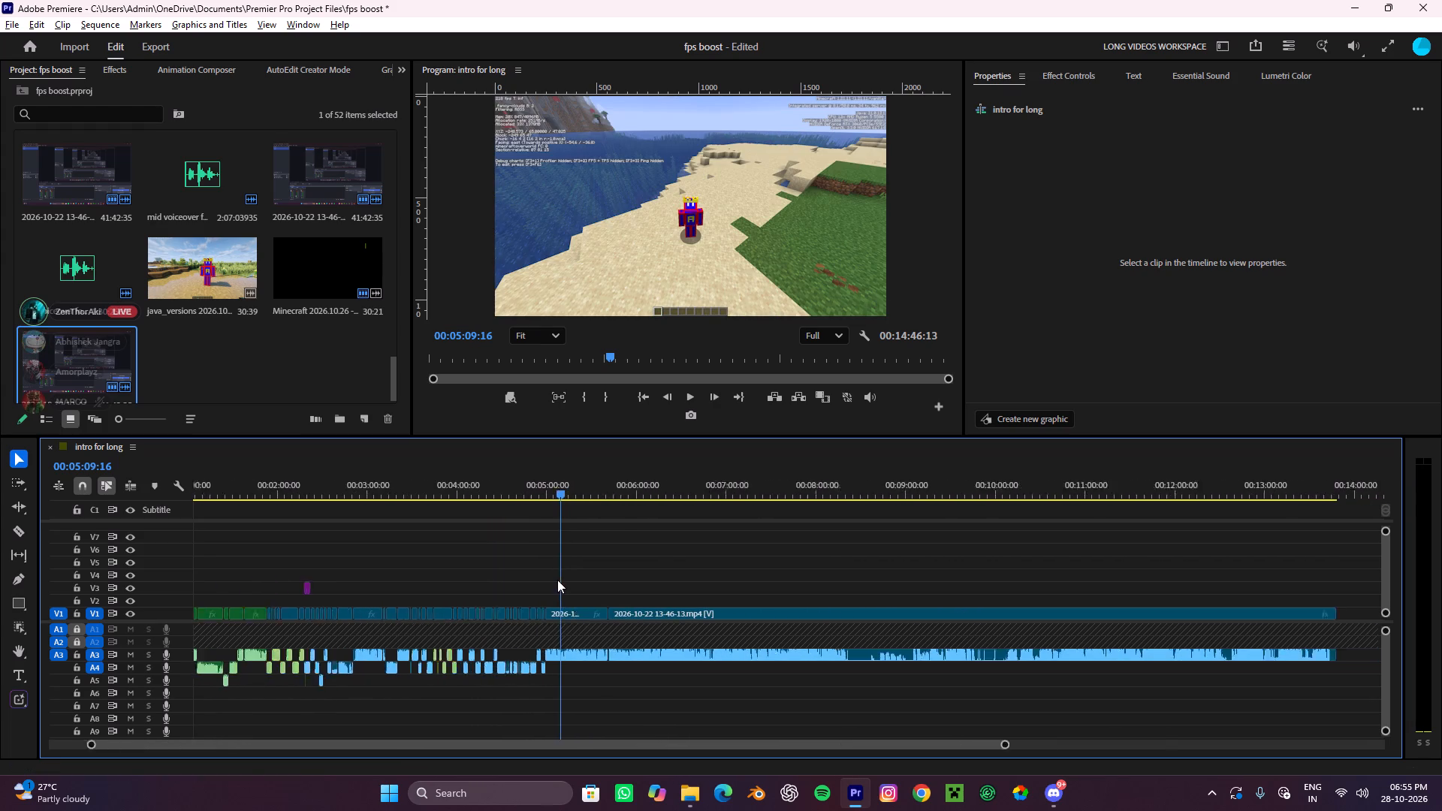
{"action": "key", "text": "space"}
{"action": "scroll", "coordinate": [560, 598], "scroll_direction": "up", "scroll_amount": 8, "text": "alt"}
{"action": "left_click_drag", "start_coordinate": [540, 491], "coordinate": [570, 522]}
{"action": "key", "text": "space"}
{"action": "left_click_drag", "start_coordinate": [497, 488], "coordinate": [561, 525]}
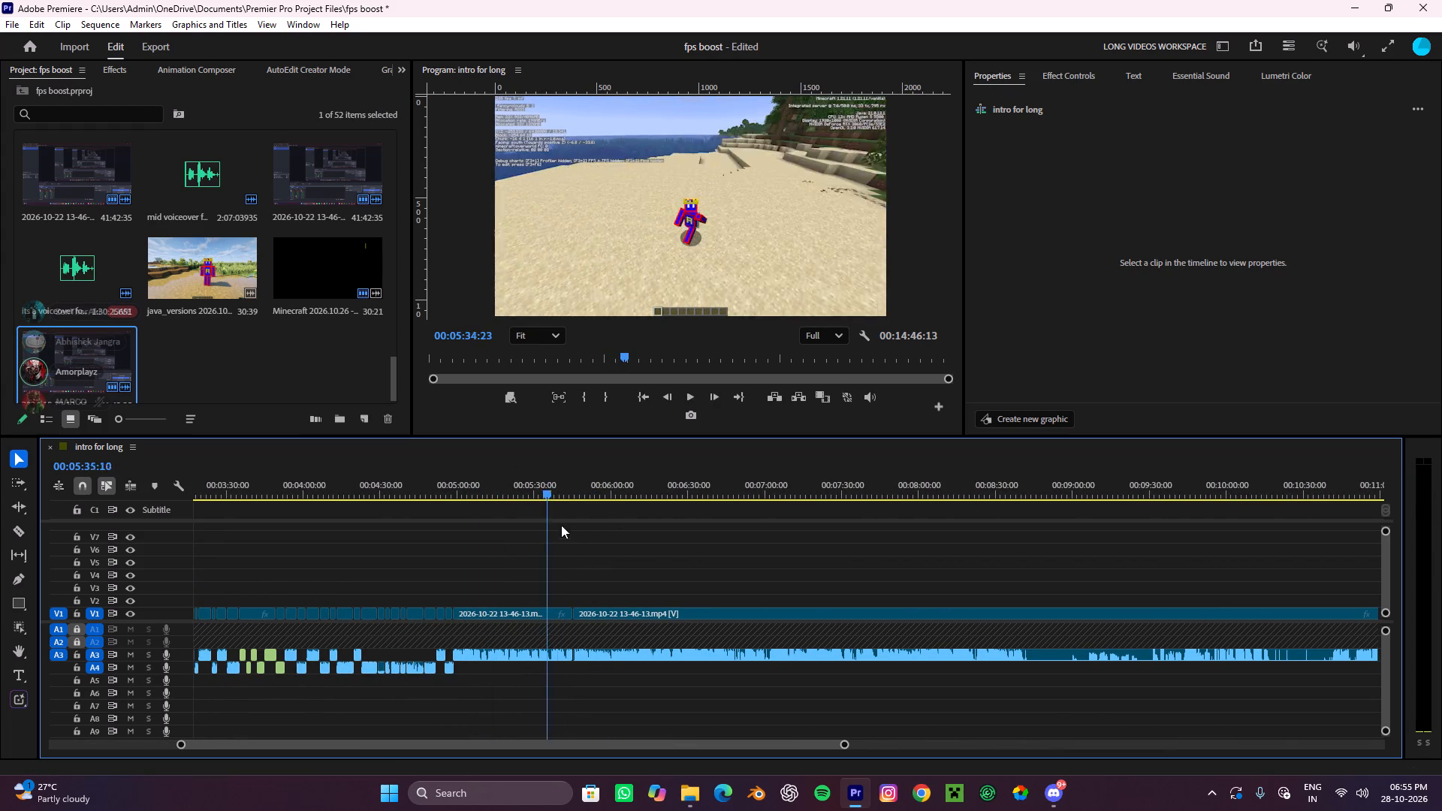
{"action": "left_click_drag", "start_coordinate": [561, 525], "coordinate": [569, 539]}
{"action": "scroll", "coordinate": [581, 572], "scroll_direction": "up", "scroll_amount": 20, "text": "alt"}
{"action": "scroll", "coordinate": [581, 572], "scroll_direction": "up", "scroll_amount": 2, "text": "alt"}
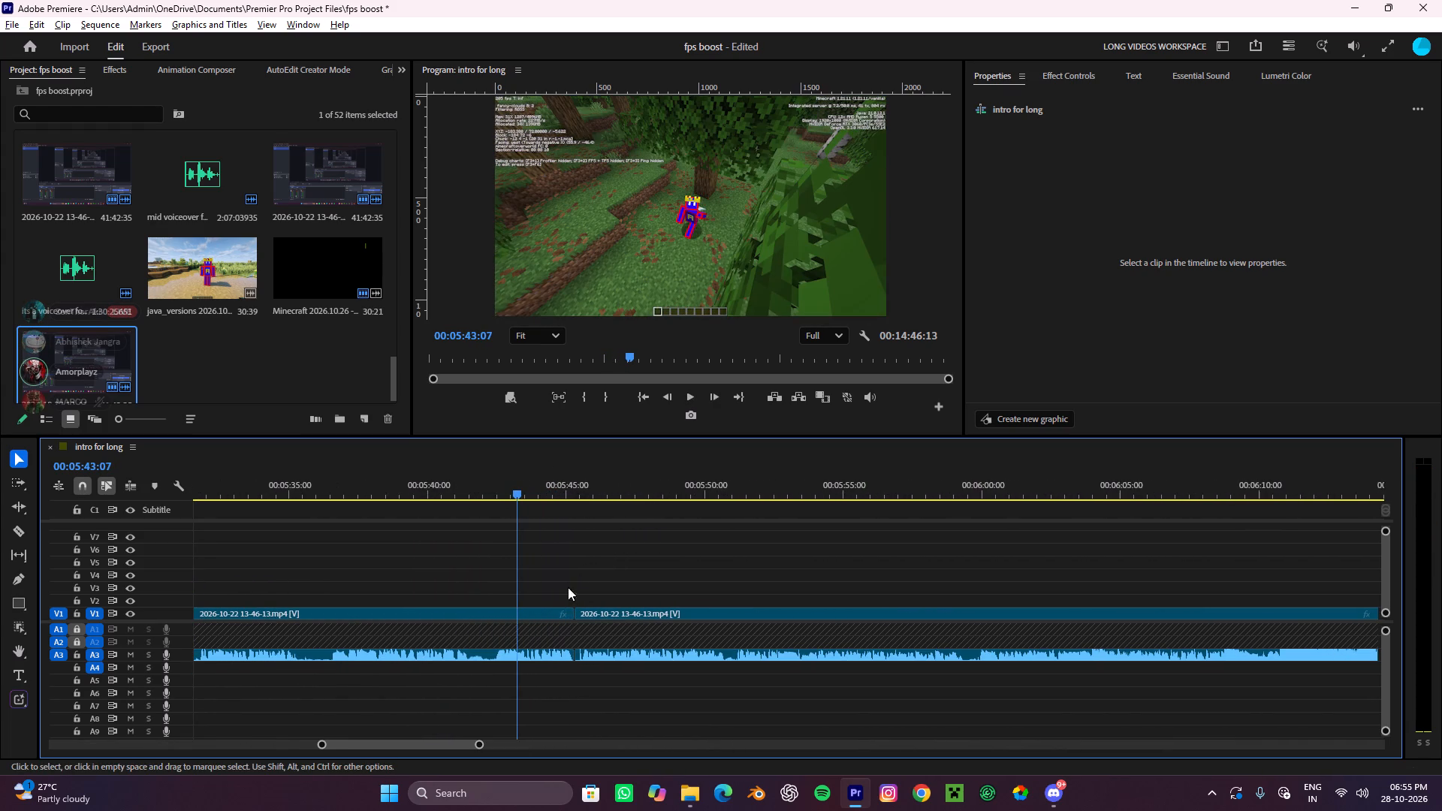
Scrub through the footage after the join near 00:05:45 and place the playhead at 00:06:02:07.
{"action": "left_click_drag", "start_coordinate": [531, 490], "coordinate": [569, 504]}
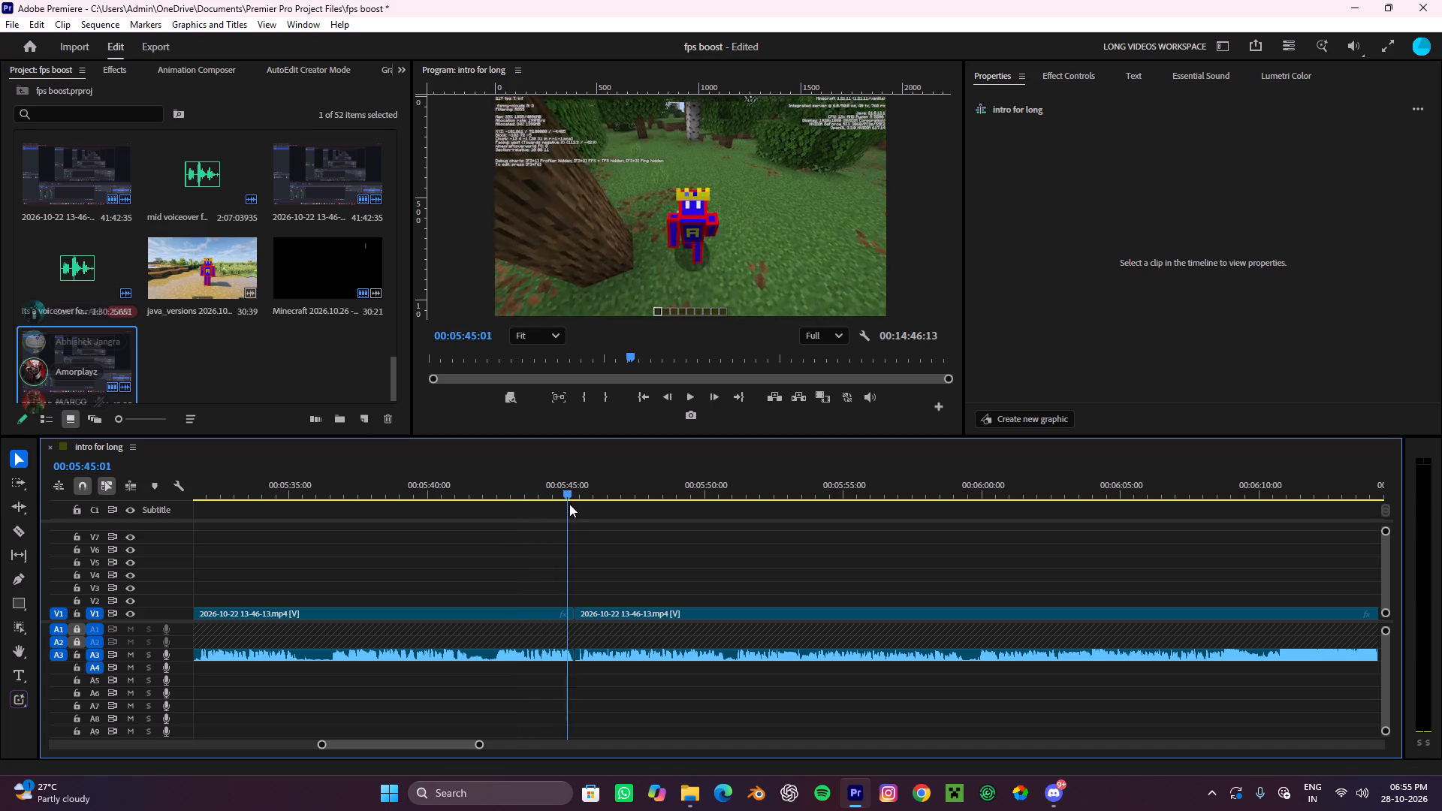
{"action": "left_click_drag", "start_coordinate": [569, 504], "coordinate": [584, 507]}
{"action": "scroll", "coordinate": [582, 546], "scroll_direction": "down", "scroll_amount": 8, "text": "alt"}
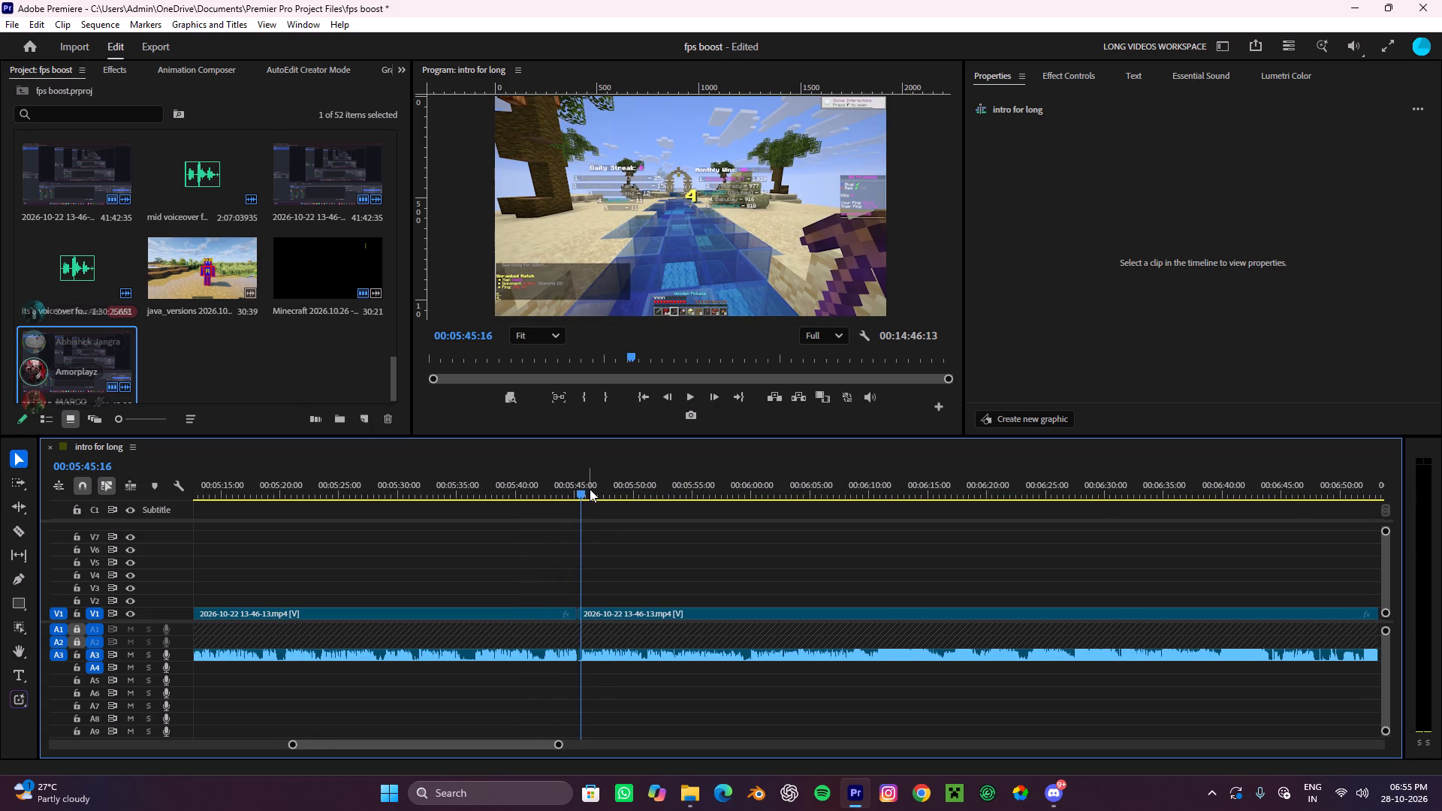
{"action": "left_click_drag", "start_coordinate": [590, 489], "coordinate": [625, 493]}
{"action": "scroll", "coordinate": [640, 549], "scroll_direction": "down", "scroll_amount": 4, "text": "alt"}
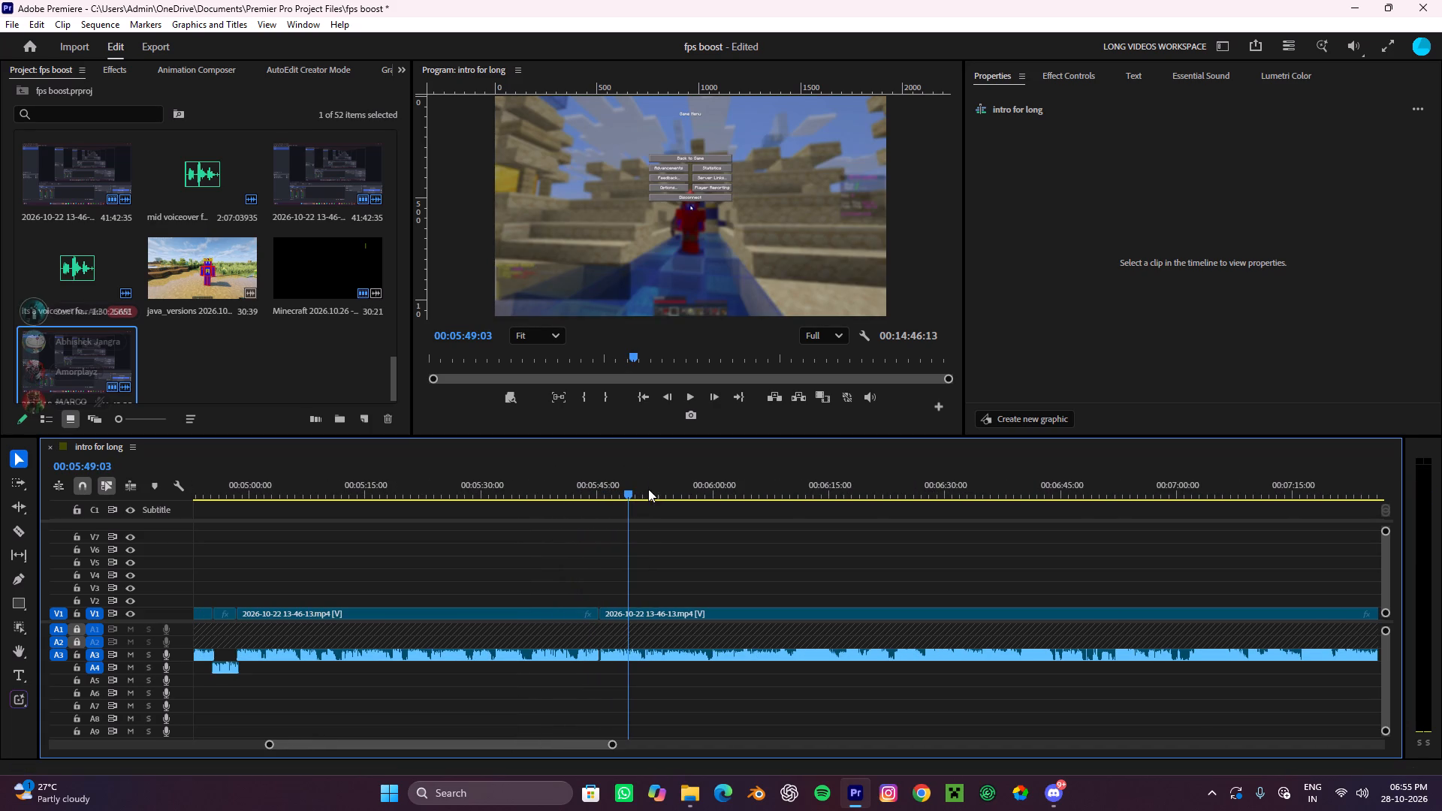
{"action": "left_click_drag", "start_coordinate": [638, 486], "coordinate": [701, 498]}
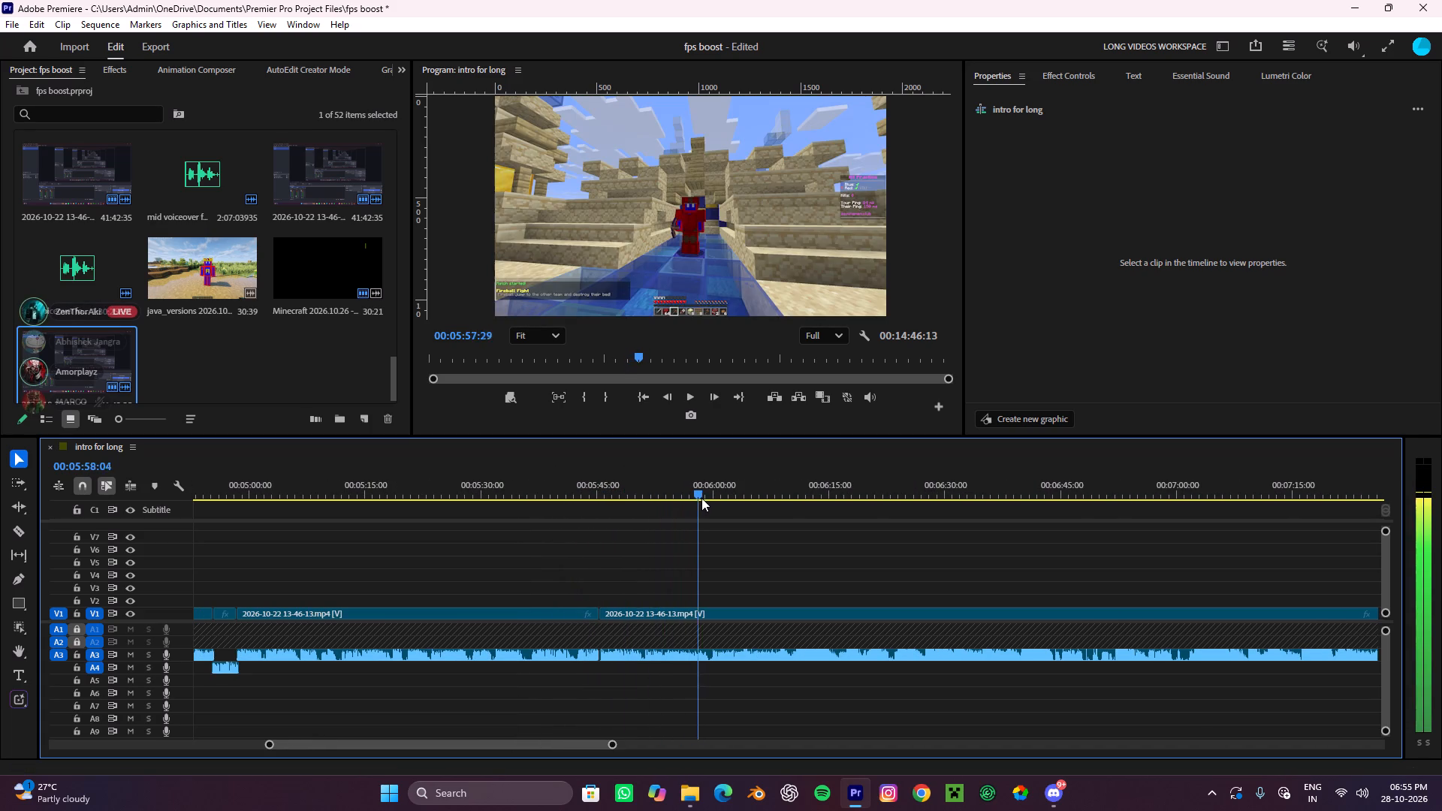
{"action": "left_click_drag", "start_coordinate": [701, 498], "coordinate": [732, 504]}
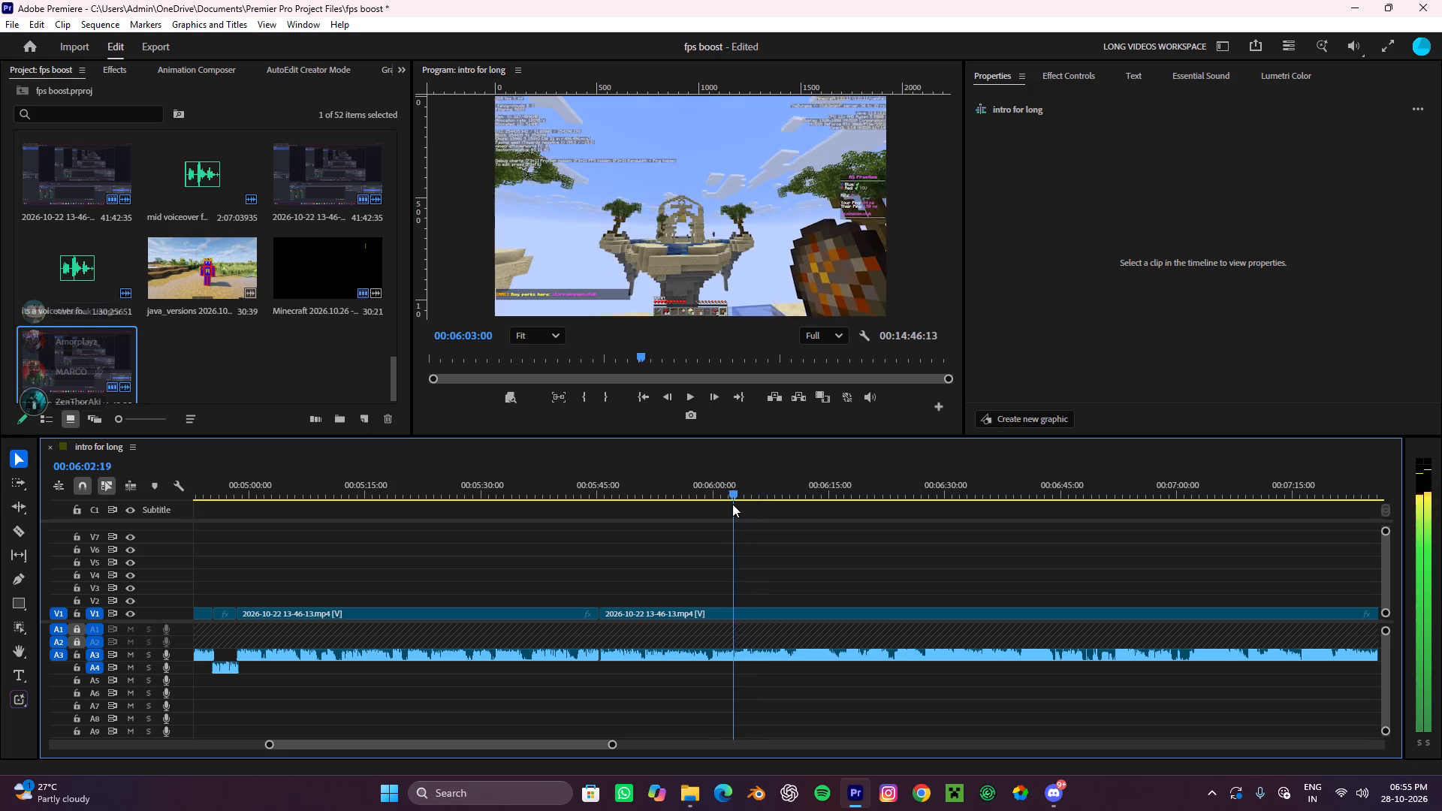
{"action": "left_click_drag", "start_coordinate": [732, 504], "coordinate": [726, 533]}
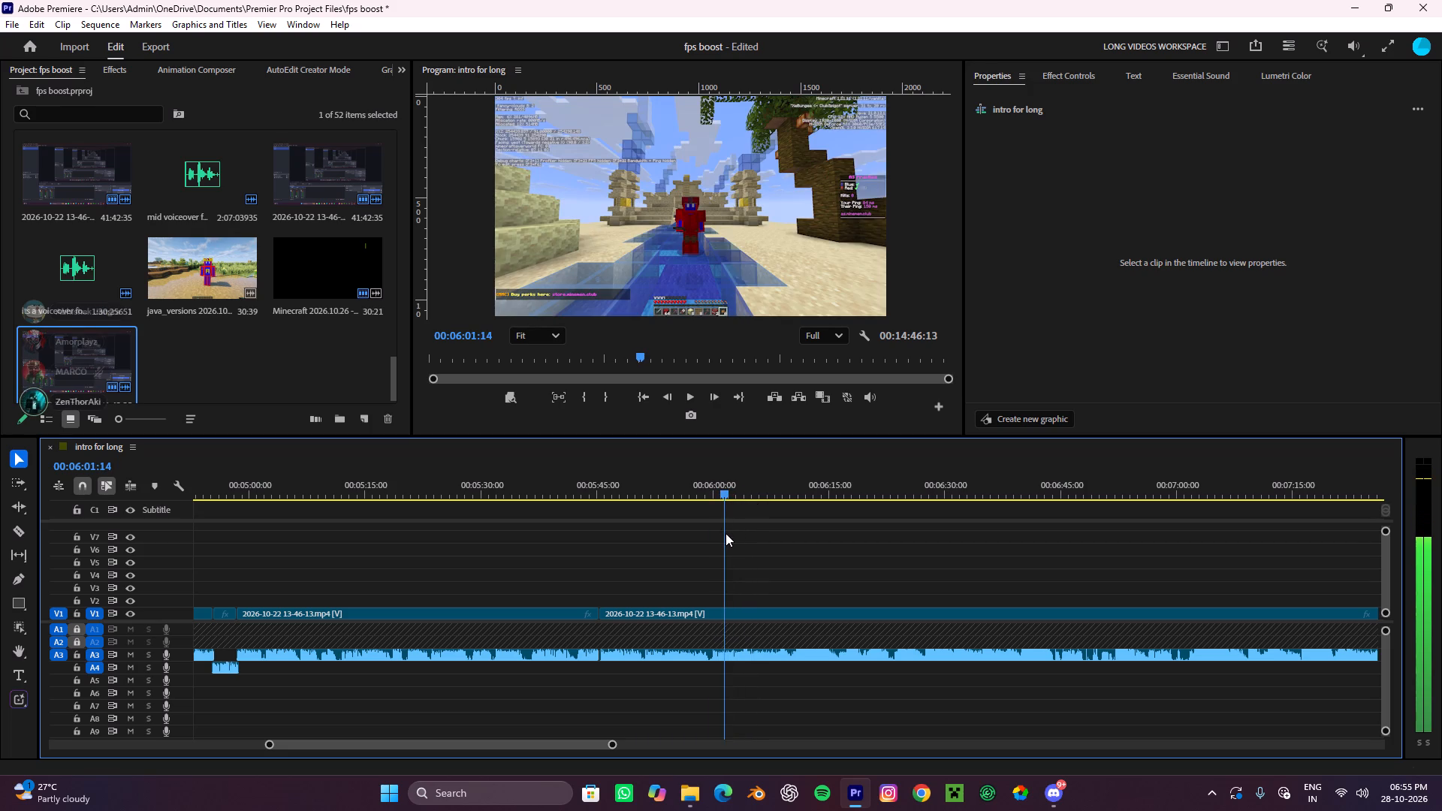
{"action": "left_click_drag", "start_coordinate": [726, 533], "coordinate": [732, 532]}
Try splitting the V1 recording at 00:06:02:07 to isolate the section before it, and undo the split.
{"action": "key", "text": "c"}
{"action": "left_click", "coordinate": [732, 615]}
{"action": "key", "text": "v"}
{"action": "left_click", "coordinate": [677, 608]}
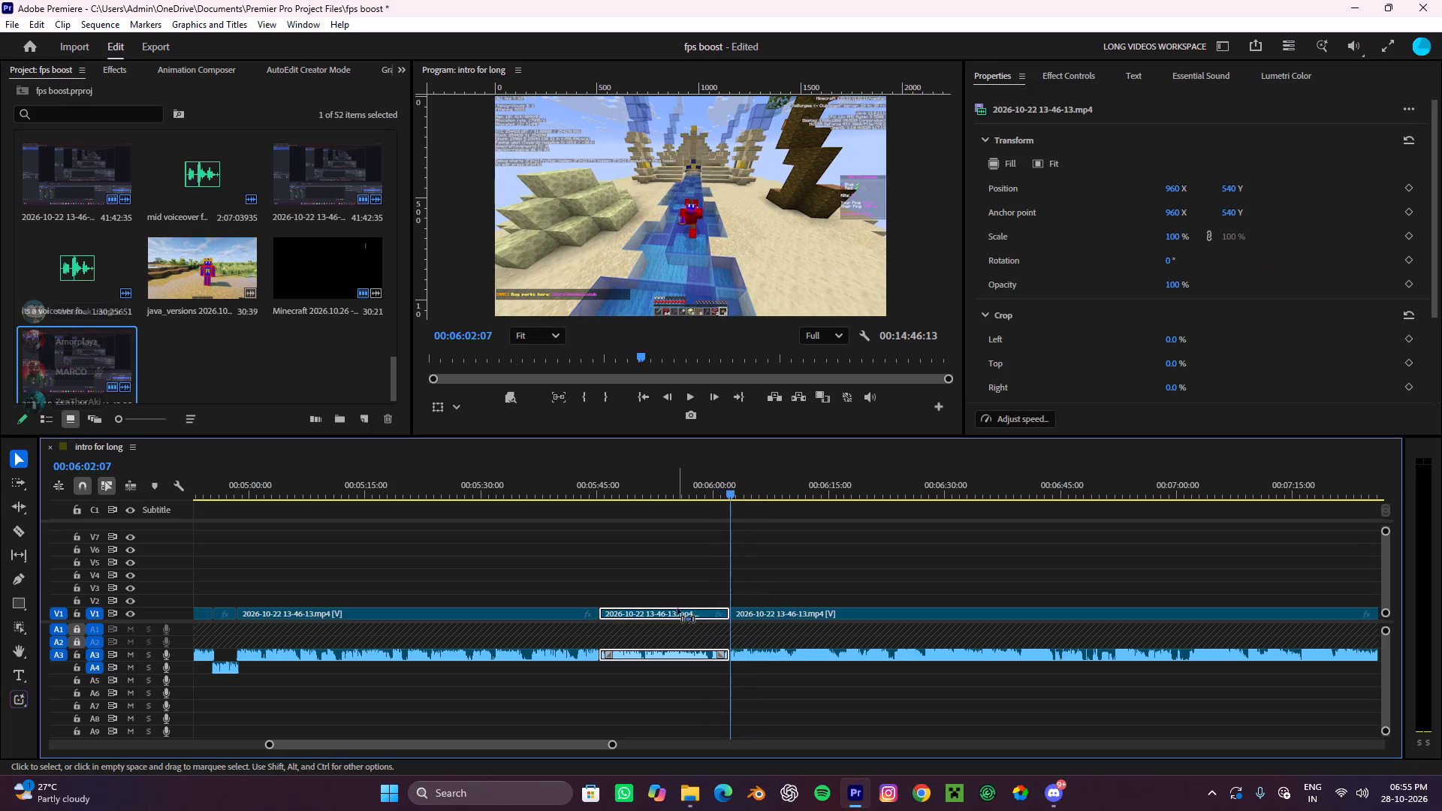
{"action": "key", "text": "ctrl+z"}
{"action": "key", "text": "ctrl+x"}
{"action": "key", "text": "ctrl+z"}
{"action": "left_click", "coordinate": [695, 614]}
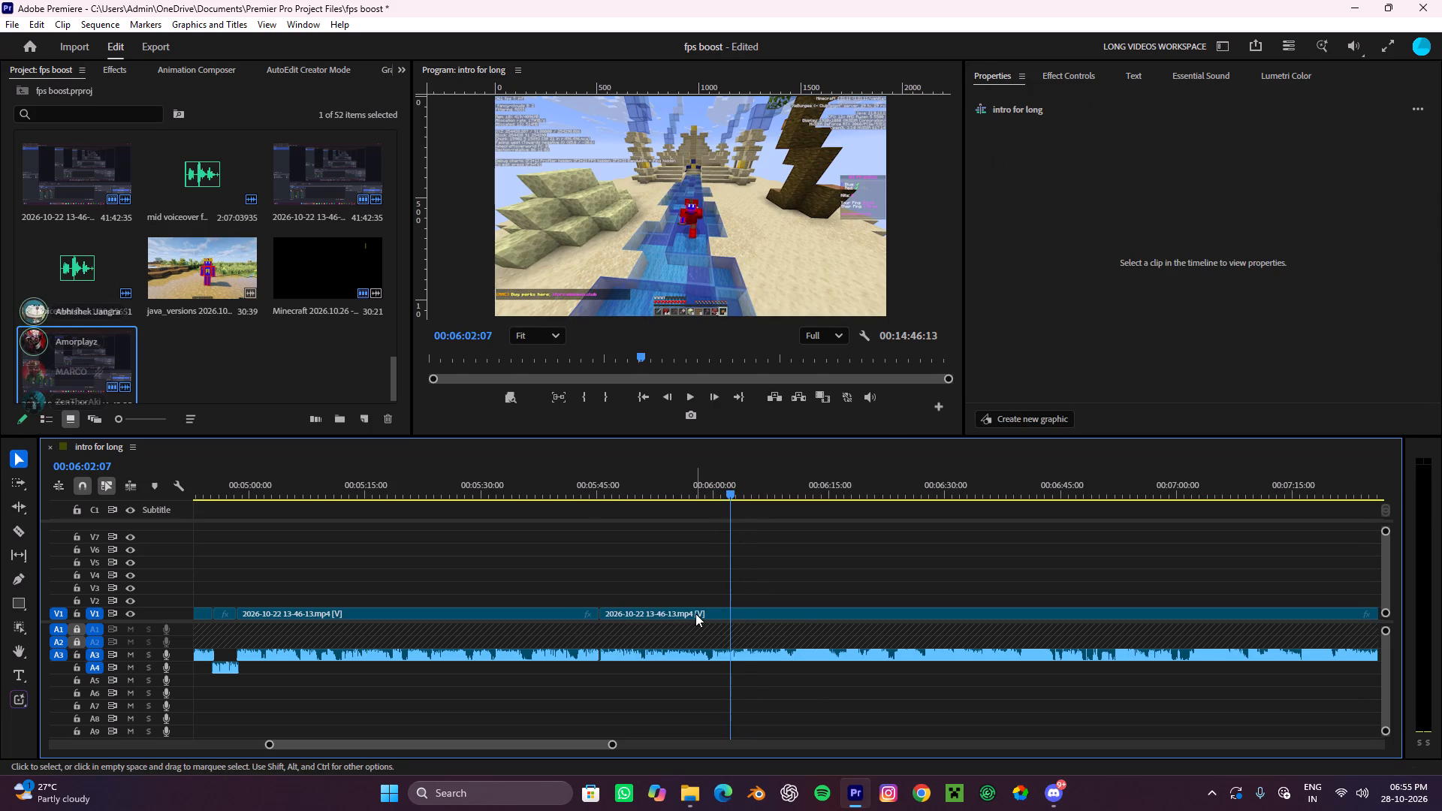
Split the V1 recording at 00:06:02:07 and ripple delete the section from 00:05:45:09 to that cut, closing the gap.
{"action": "key", "text": "c"}
{"action": "left_click", "coordinate": [732, 611]}
{"action": "key", "text": "v"}
{"action": "left_click", "coordinate": [698, 612]}
{"action": "key", "text": "ctrl+x"}
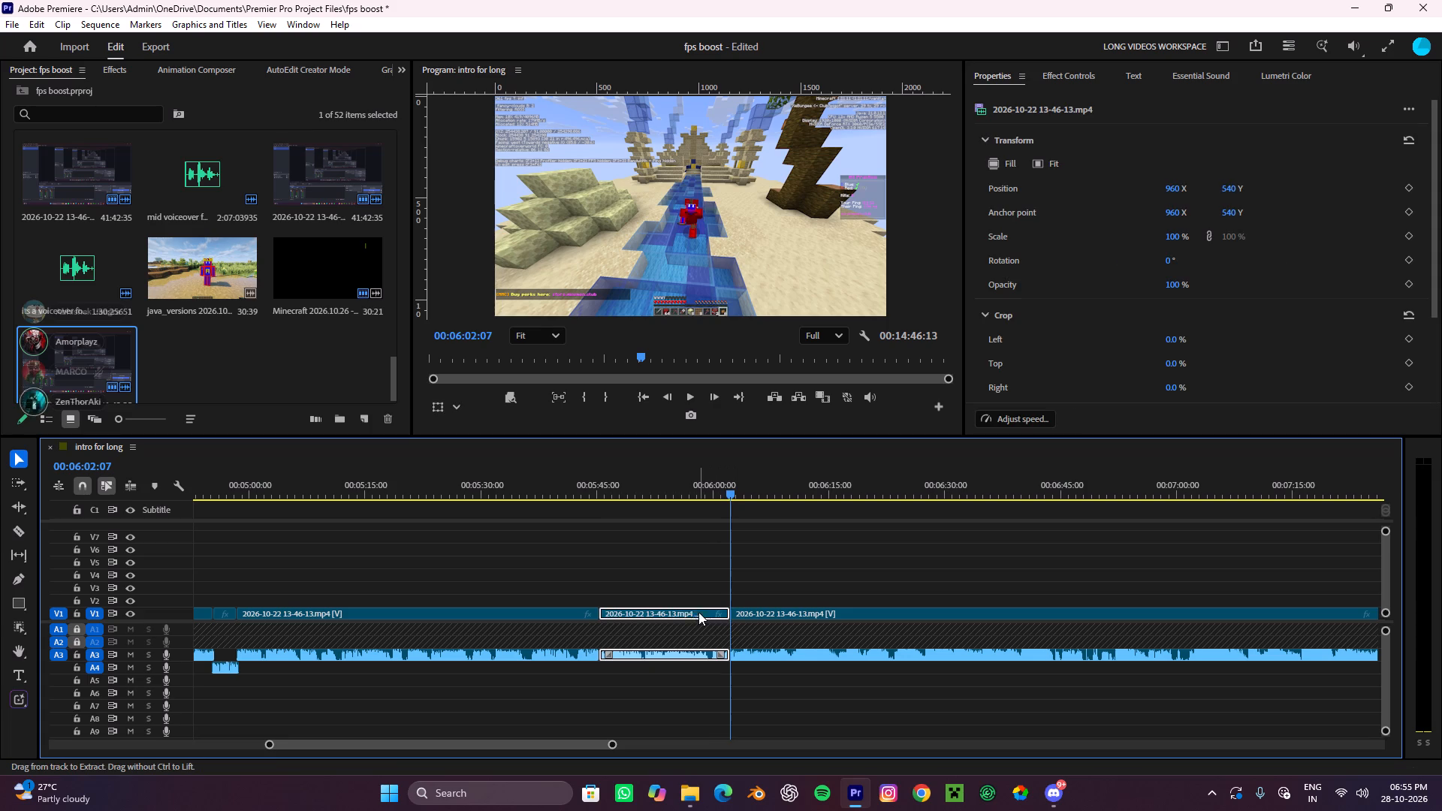
{"action": "left_click", "coordinate": [677, 615]}
{"action": "key", "text": "e"}
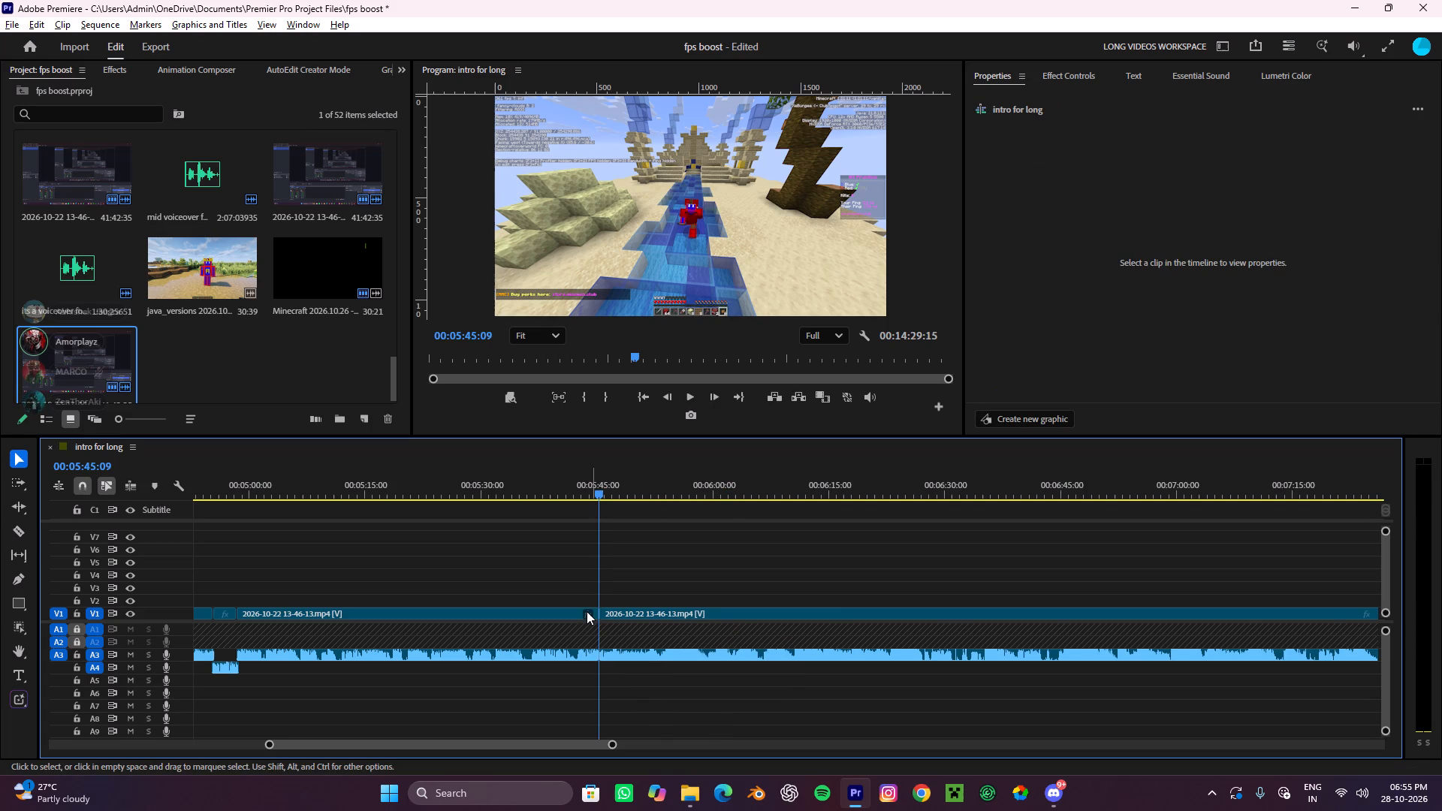
Examine the clips around the new join at 00:05:45:09 and move the playhead back to 00:05:42:17.
{"action": "scroll", "coordinate": [587, 611], "scroll_direction": "down", "scroll_amount": 12, "text": "alt"}
{"action": "scroll", "coordinate": [565, 621], "scroll_direction": "up", "scroll_amount": 4, "text": "alt"}
{"action": "scroll", "coordinate": [565, 621], "scroll_direction": "down", "scroll_amount": 4, "text": "alt"}
{"action": "scroll", "coordinate": [565, 621], "scroll_direction": "up", "scroll_amount": 2, "text": "alt"}
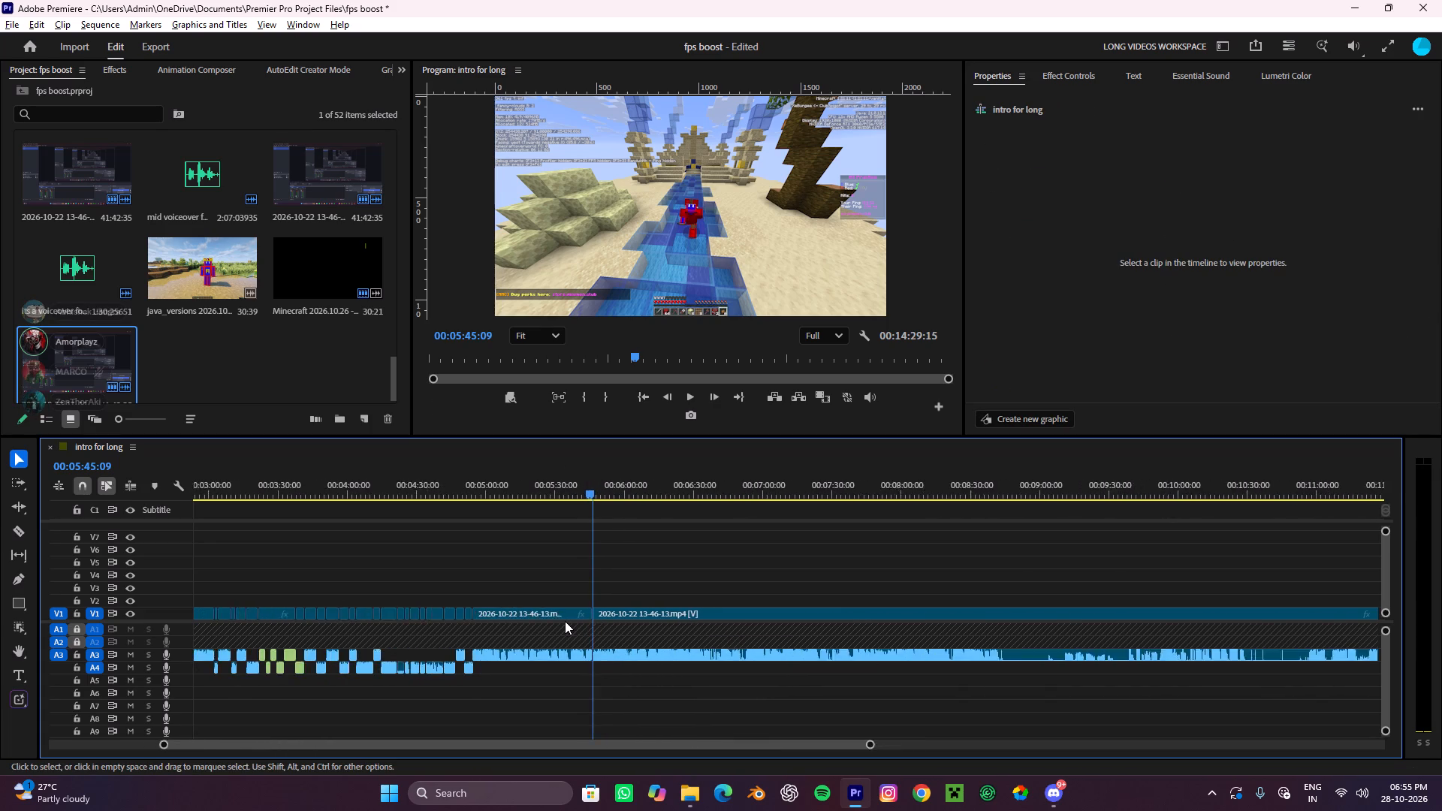
{"action": "scroll", "coordinate": [565, 621], "scroll_direction": "up", "scroll_amount": 6, "text": "alt"}
{"action": "left_click_drag", "start_coordinate": [624, 499], "coordinate": [608, 511]}
{"action": "left_click", "coordinate": [747, 574]}
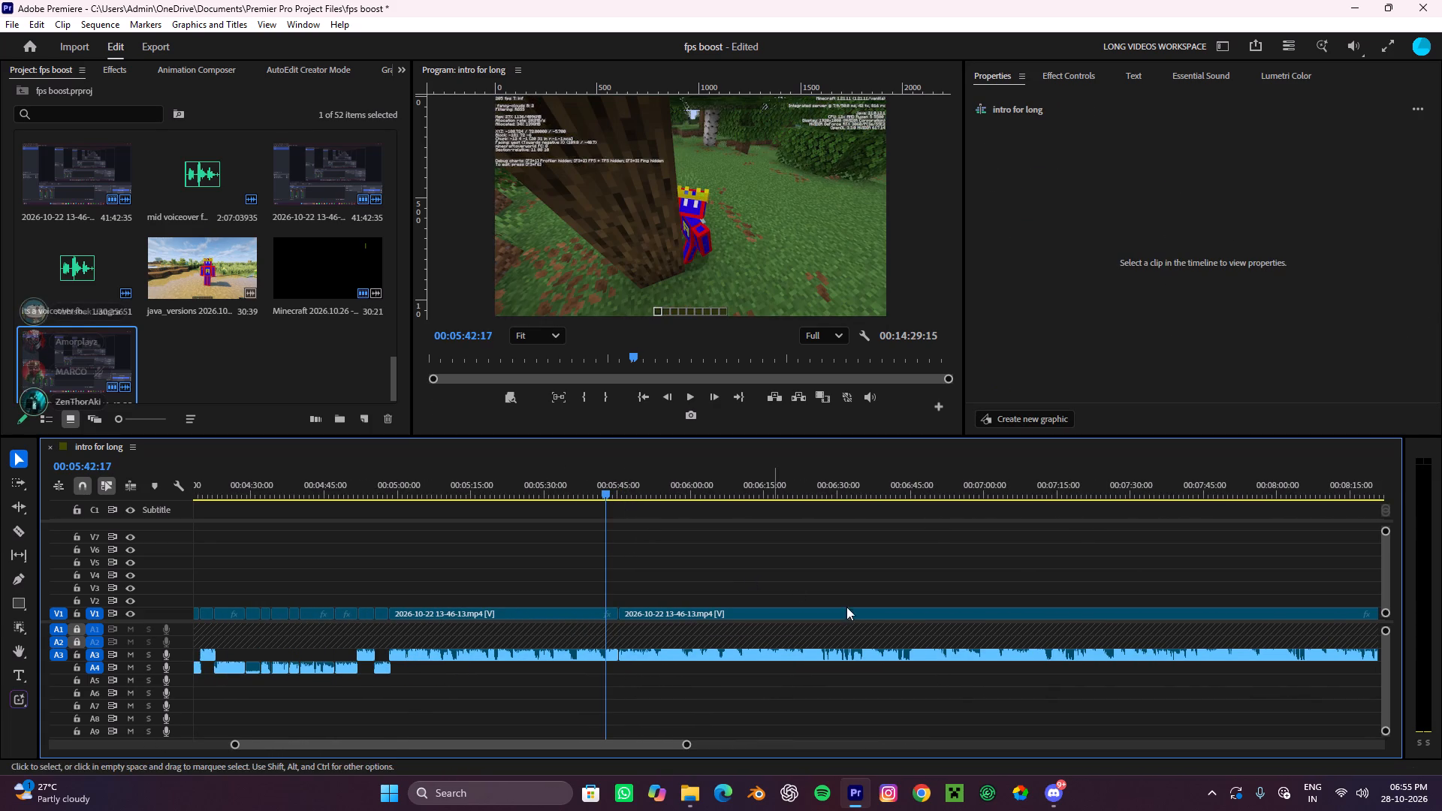
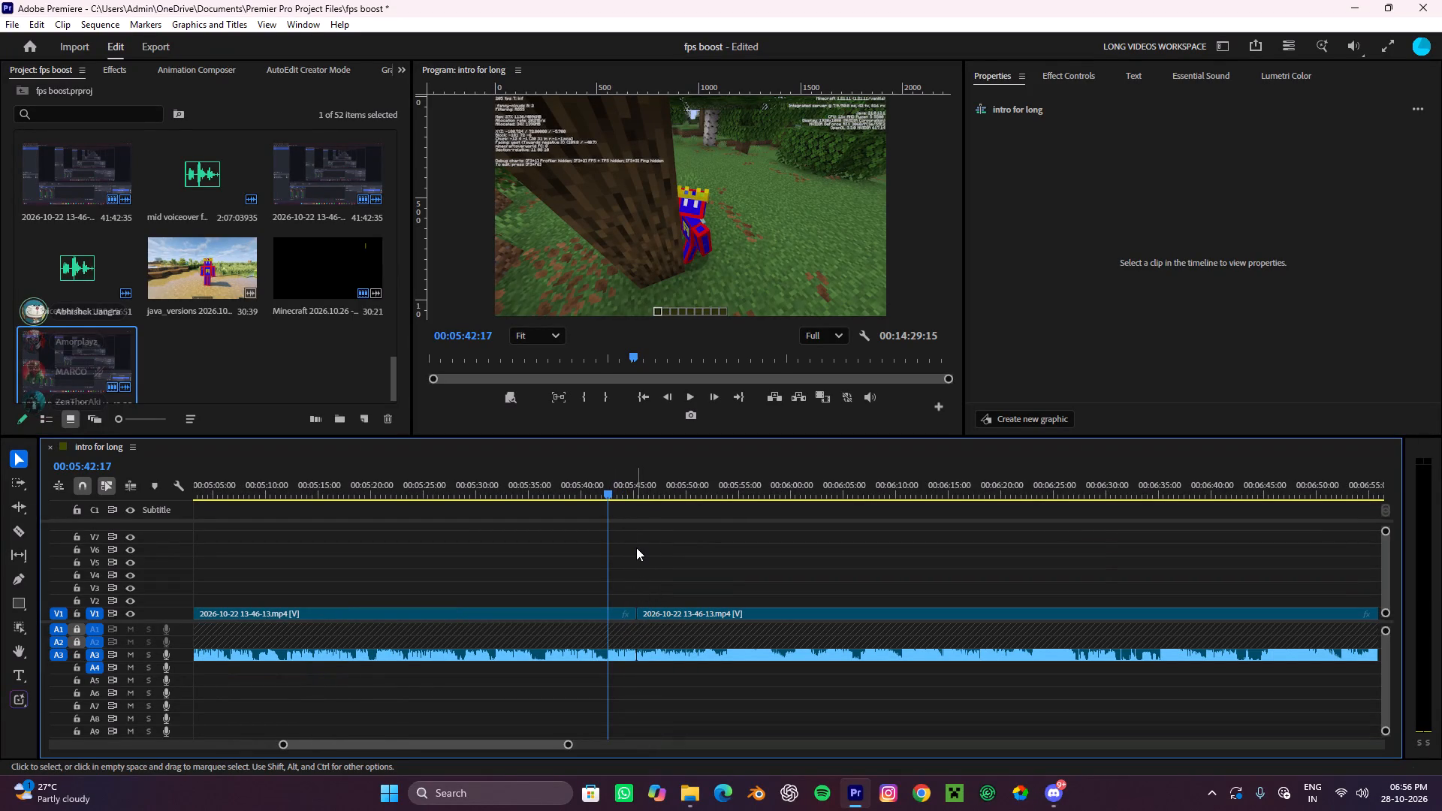
Move the playhead to 00:05:43:28 and examine the V1 and audio clips around the join near 00:05:45.
{"action": "scroll", "coordinate": [642, 569], "scroll_direction": "down", "scroll_amount": 4, "text": "alt"}
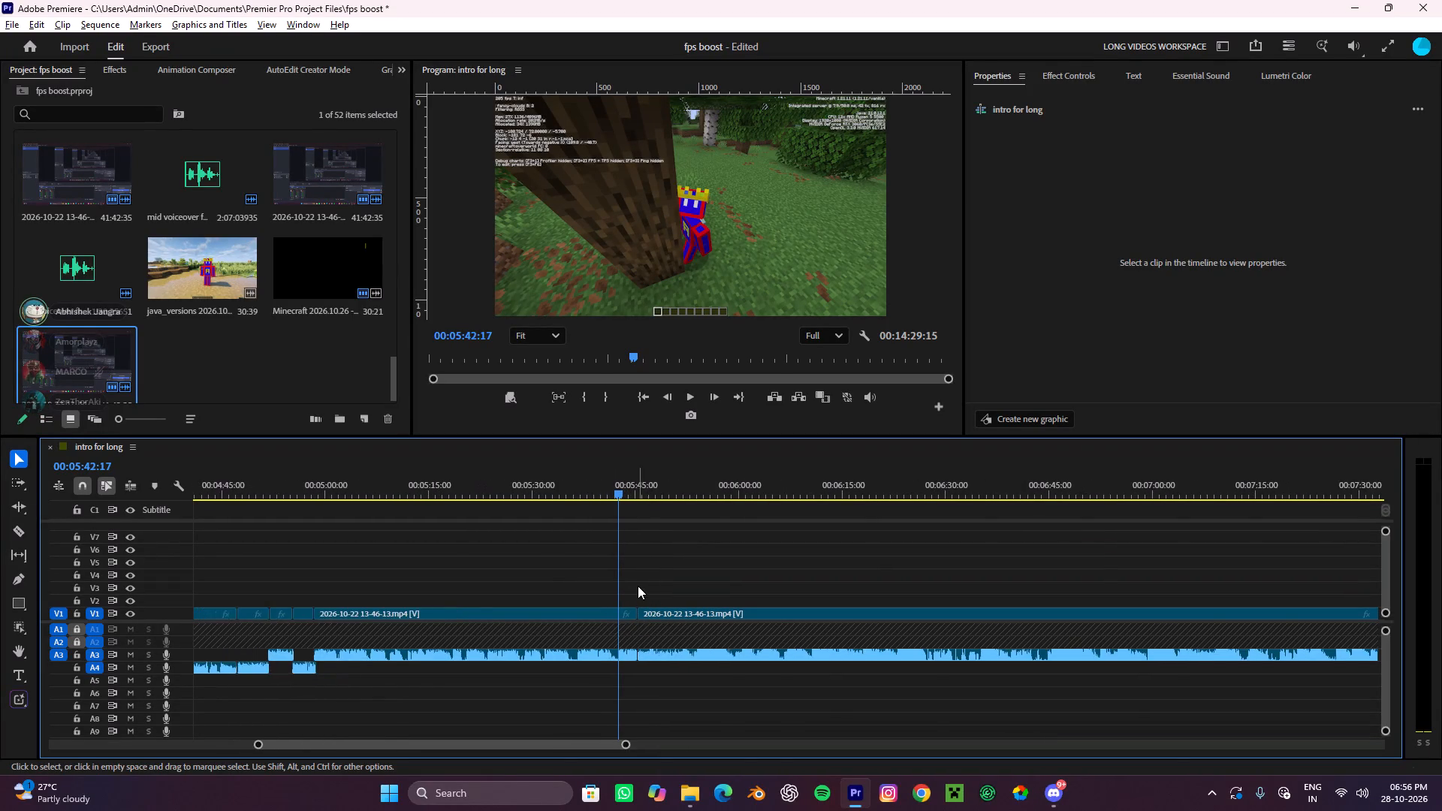
{"action": "scroll", "coordinate": [634, 593], "scroll_direction": "down", "scroll_amount": 3, "text": "alt"}
{"action": "scroll", "coordinate": [630, 599], "scroll_direction": "up", "scroll_amount": 2, "text": "alt"}
{"action": "scroll", "coordinate": [630, 599], "scroll_direction": "up", "scroll_amount": 3}
{"action": "left_click_drag", "start_coordinate": [688, 490], "coordinate": [697, 521]}
{"action": "left_click", "coordinate": [723, 574]}
{"action": "scroll", "coordinate": [677, 629], "scroll_direction": "up", "scroll_amount": 11, "text": "alt"}
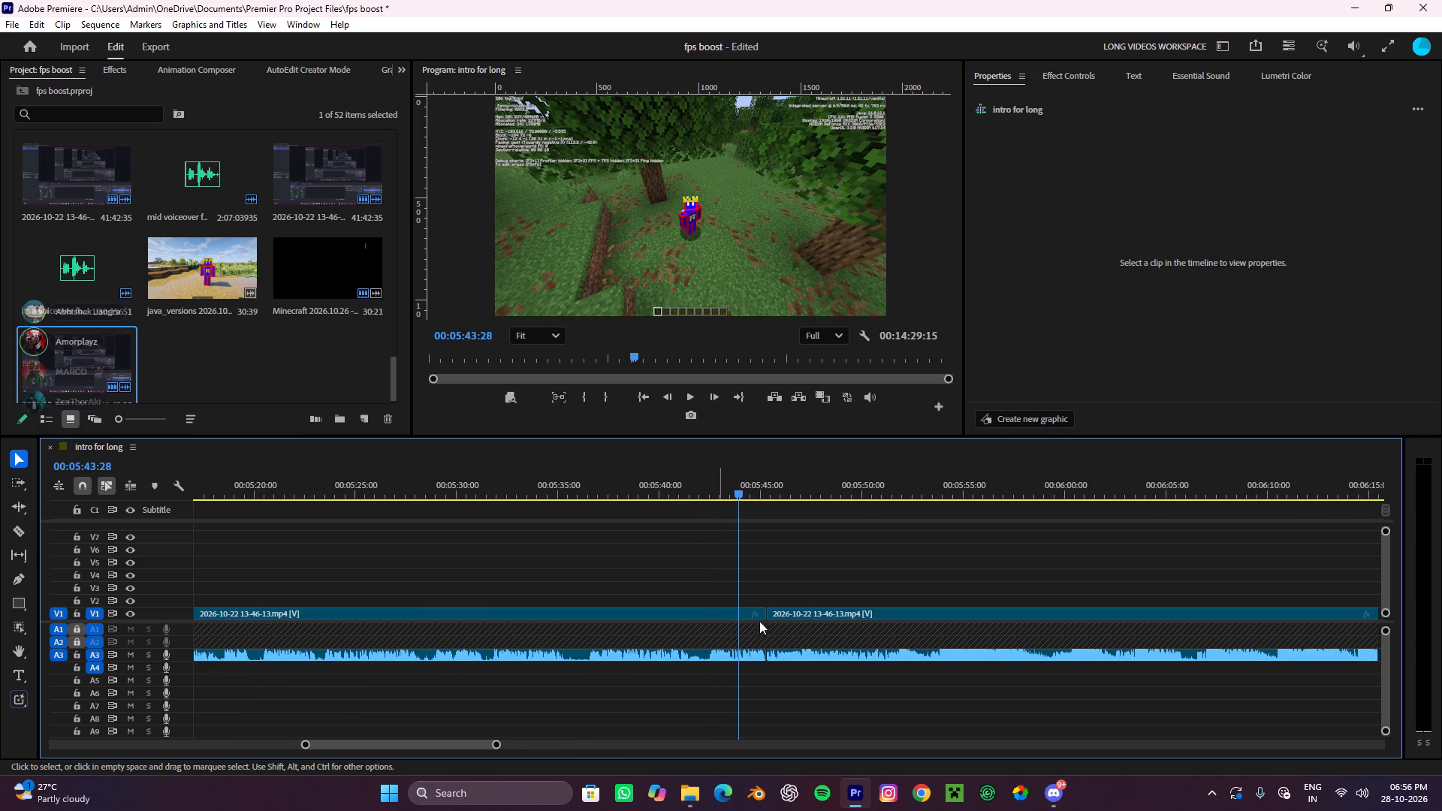
{"action": "left_click_drag", "start_coordinate": [765, 610], "coordinate": [766, 683]}
{"action": "left_click", "coordinate": [768, 683]}
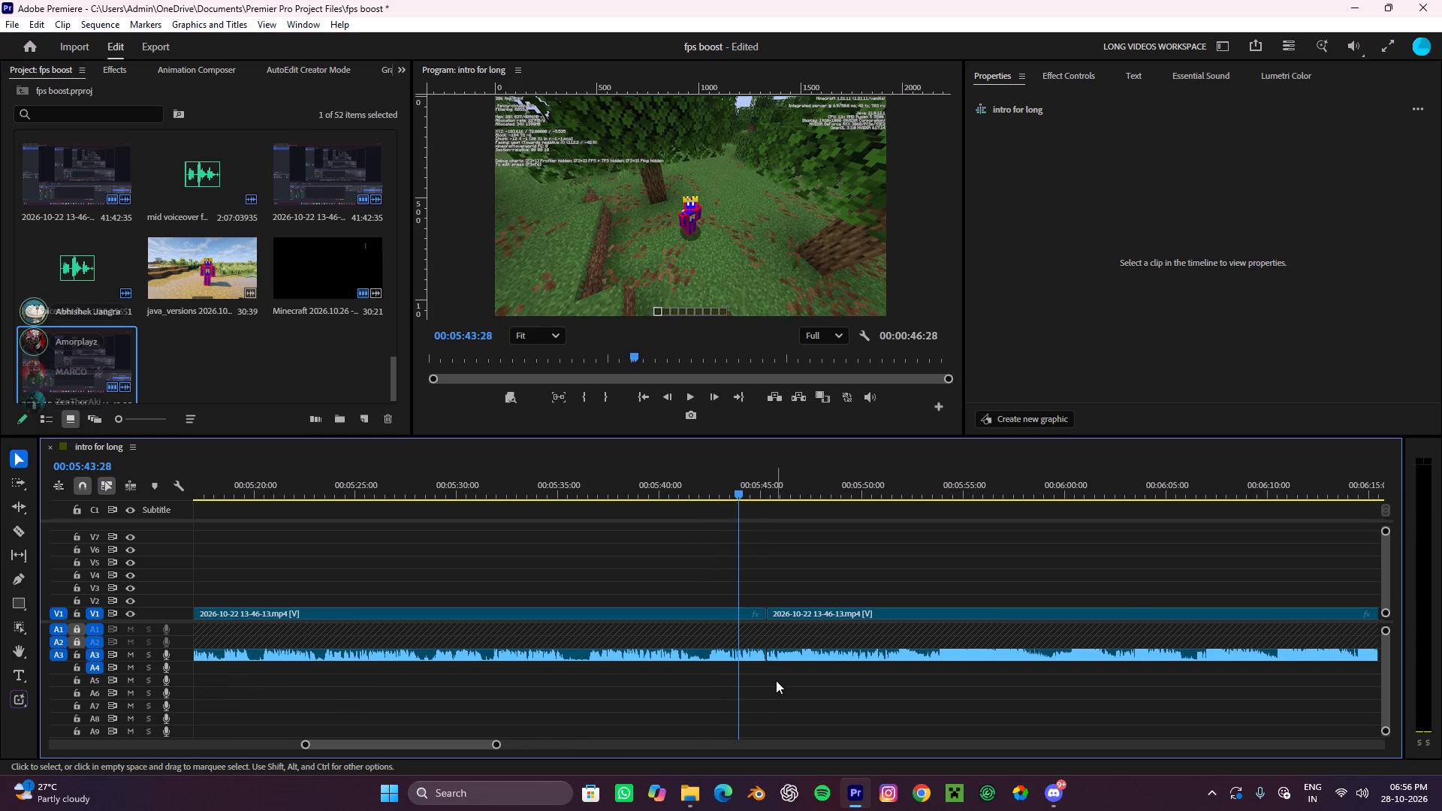
{"action": "scroll", "coordinate": [776, 680], "scroll_direction": "down", "scroll_amount": 5, "text": "alt"}
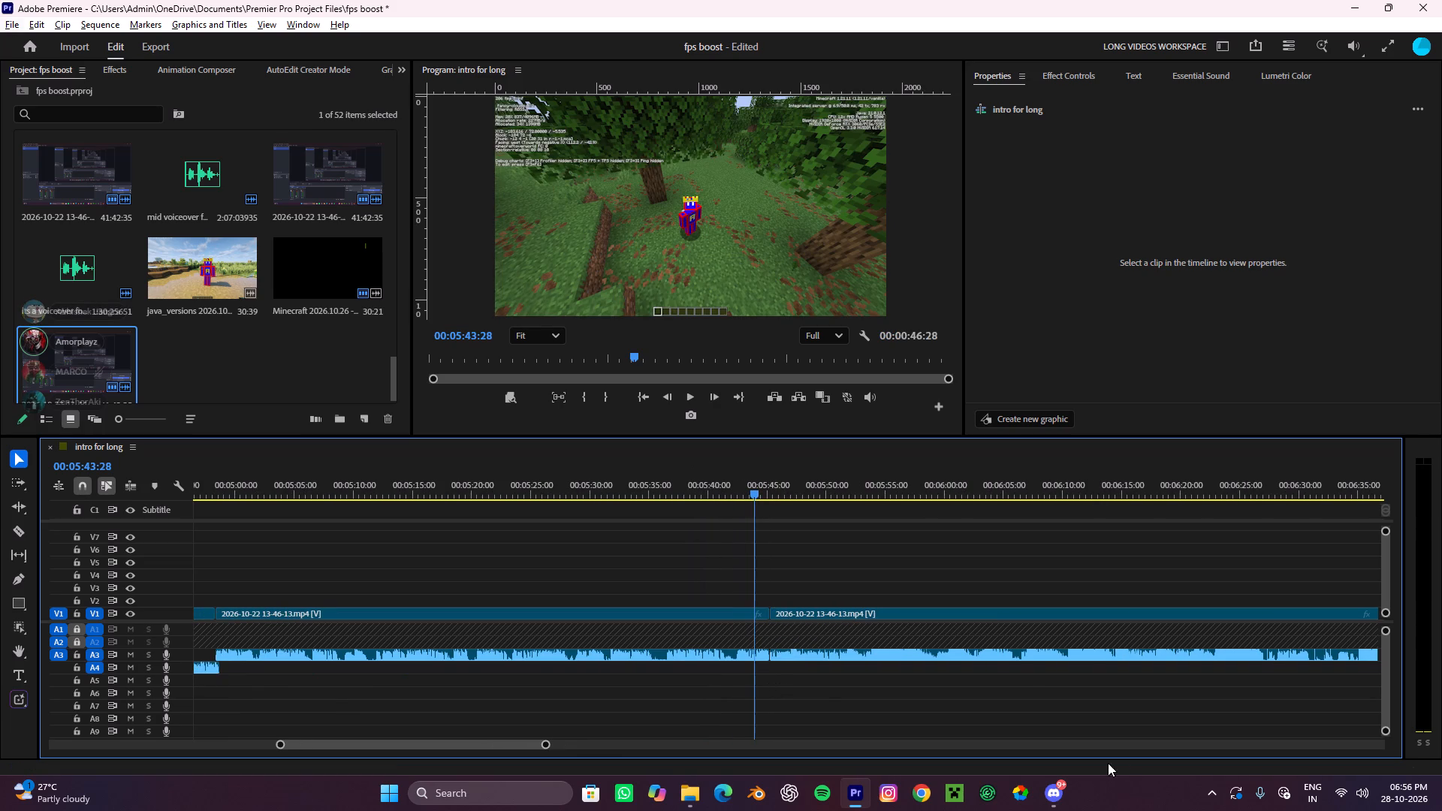
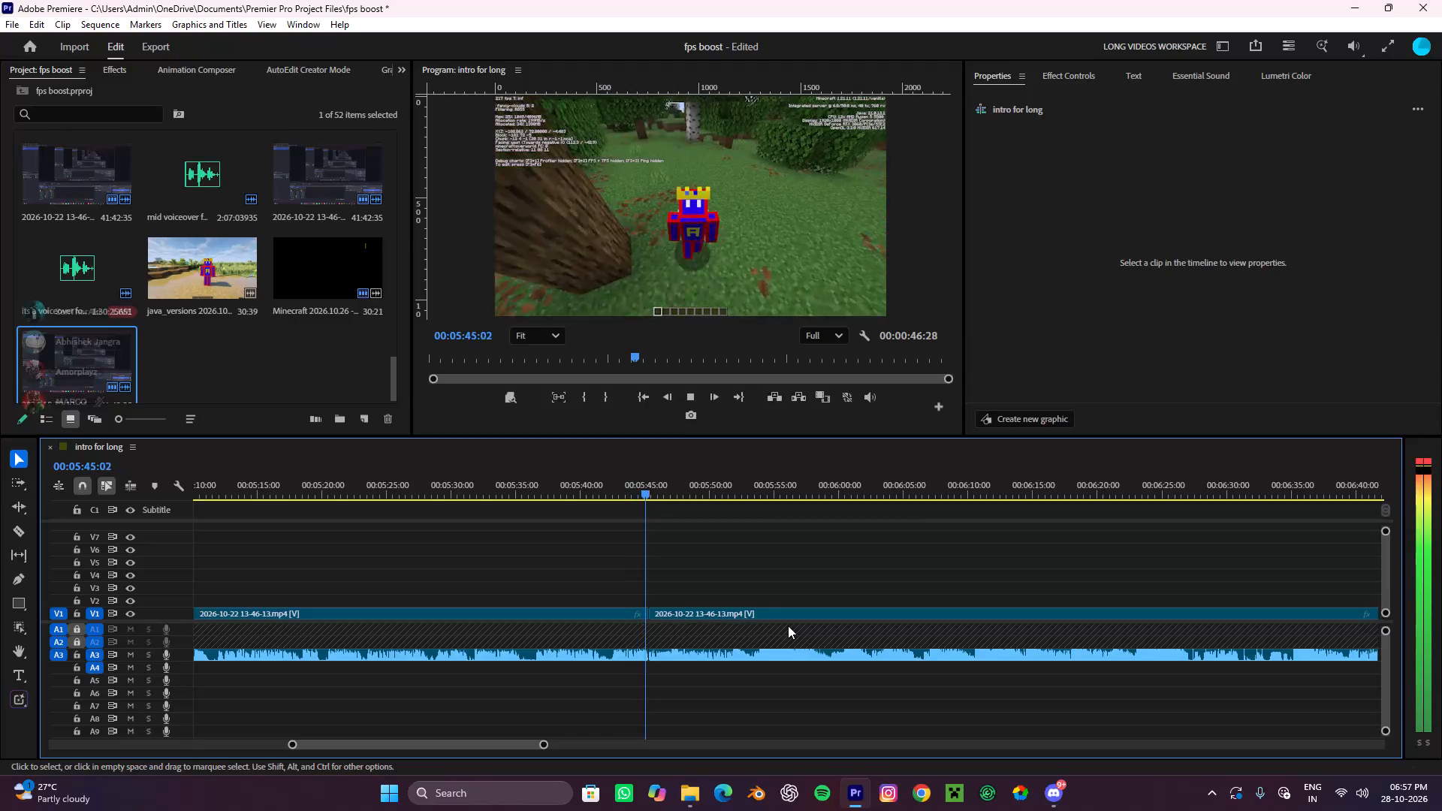
Play the gameplay after the 00:05:45 join, examine the magnified FPS debug text in the preview, and restore the preview zoom to Fit.
{"action": "scroll", "coordinate": [788, 626], "scroll_direction": "down", "scroll_amount": 3, "text": "alt"}
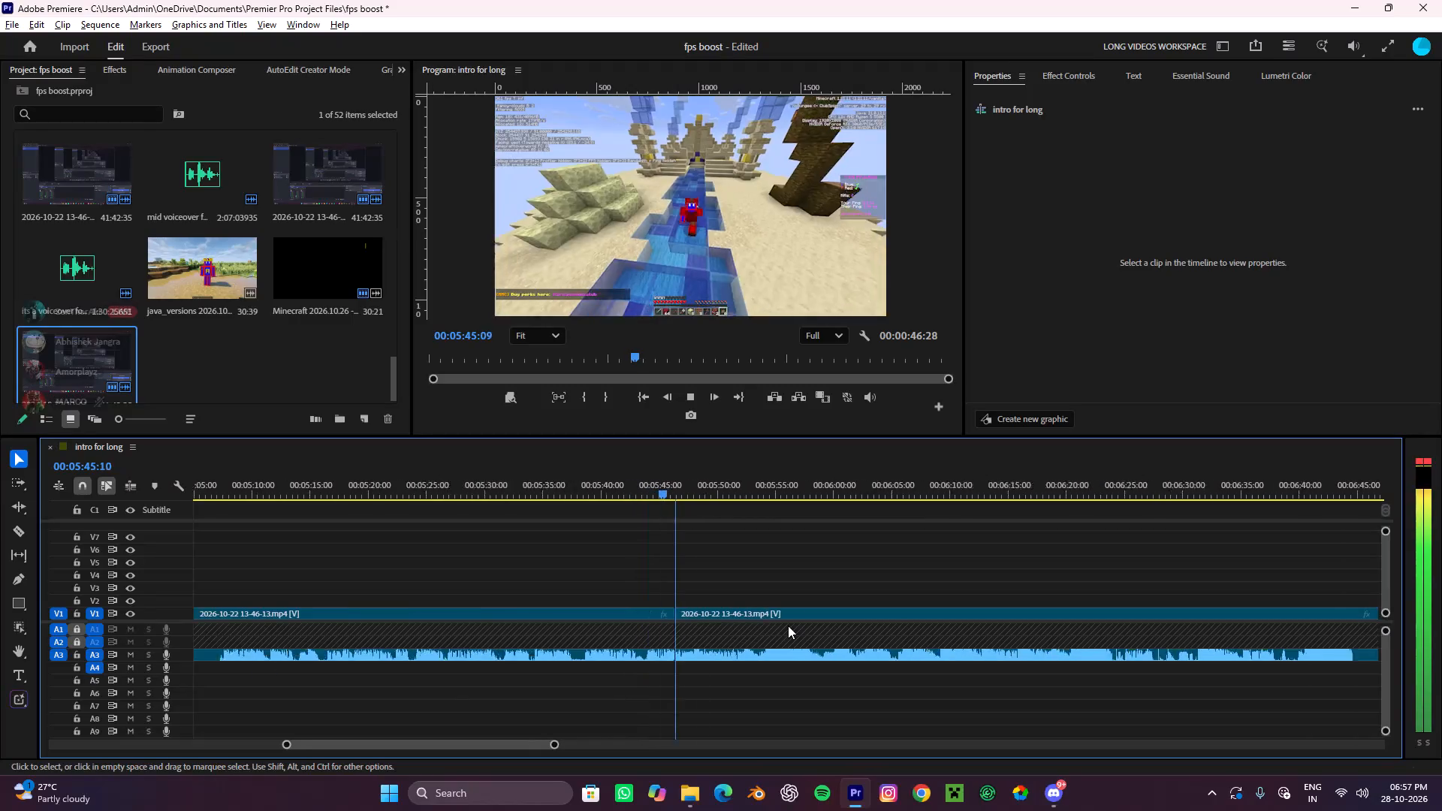
{"action": "scroll", "coordinate": [788, 626], "scroll_direction": "down", "scroll_amount": 7, "text": "alt"}
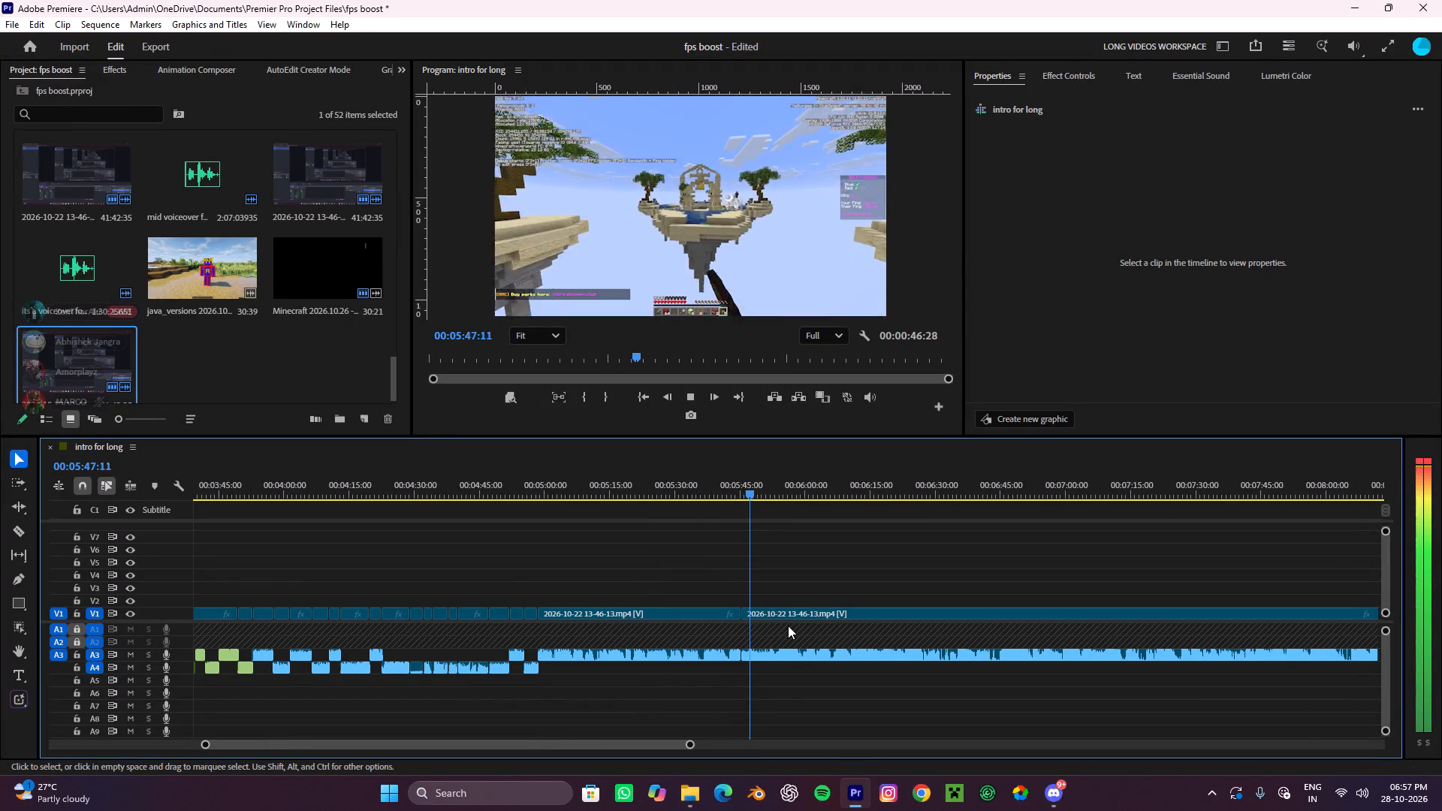
{"action": "key", "text": "space"}
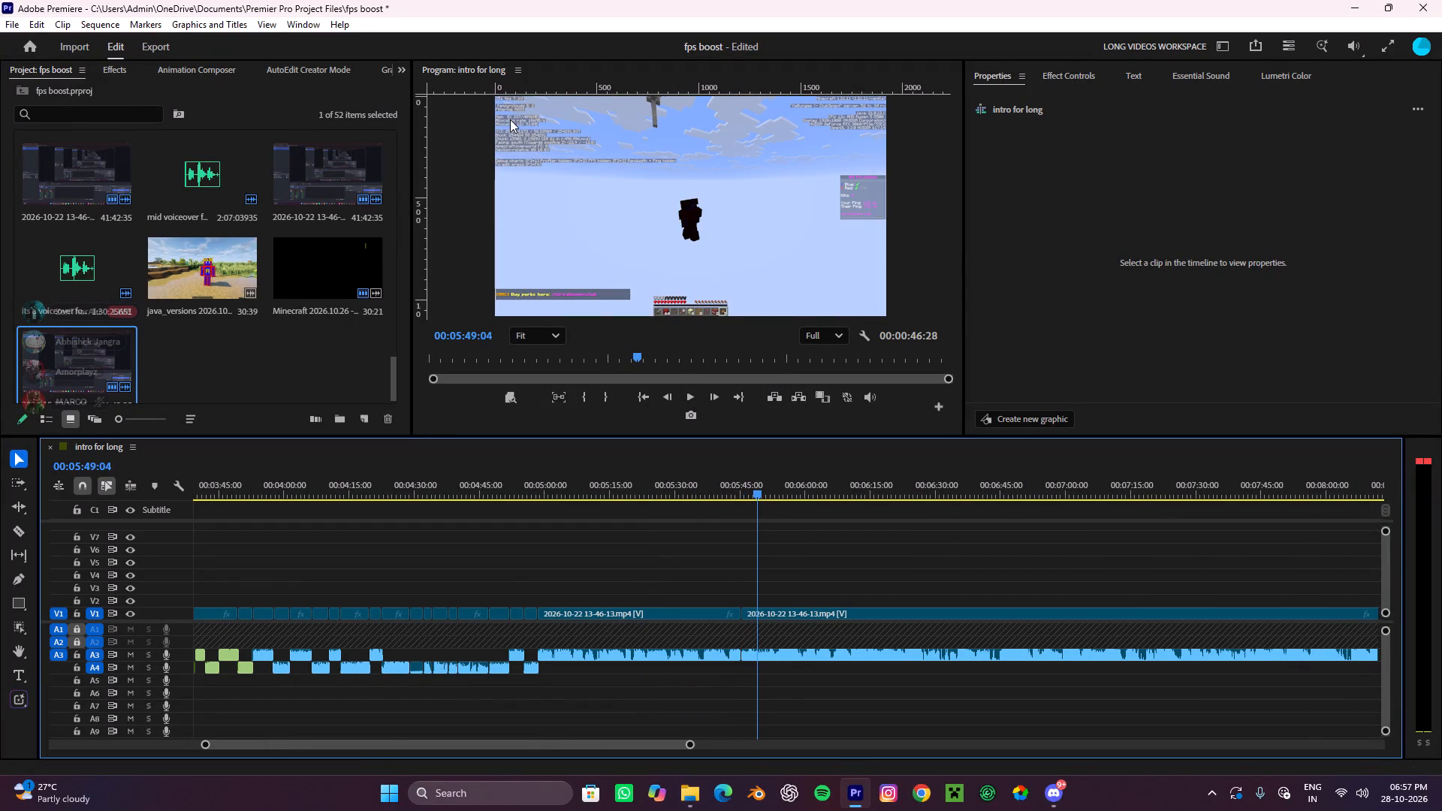
{"action": "scroll", "coordinate": [500, 91], "scroll_direction": "up", "scroll_amount": 17}
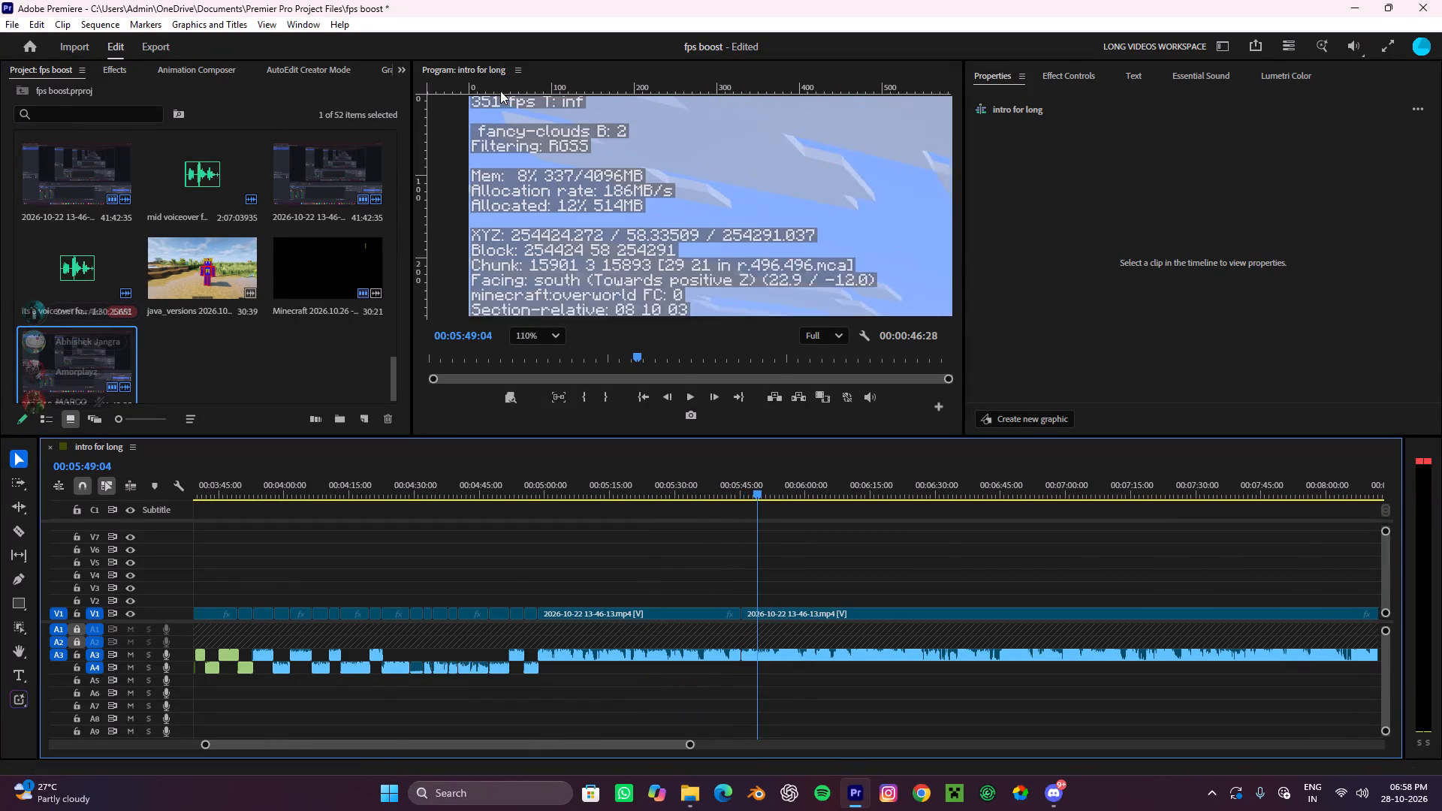
{"action": "key", "text": "space"}
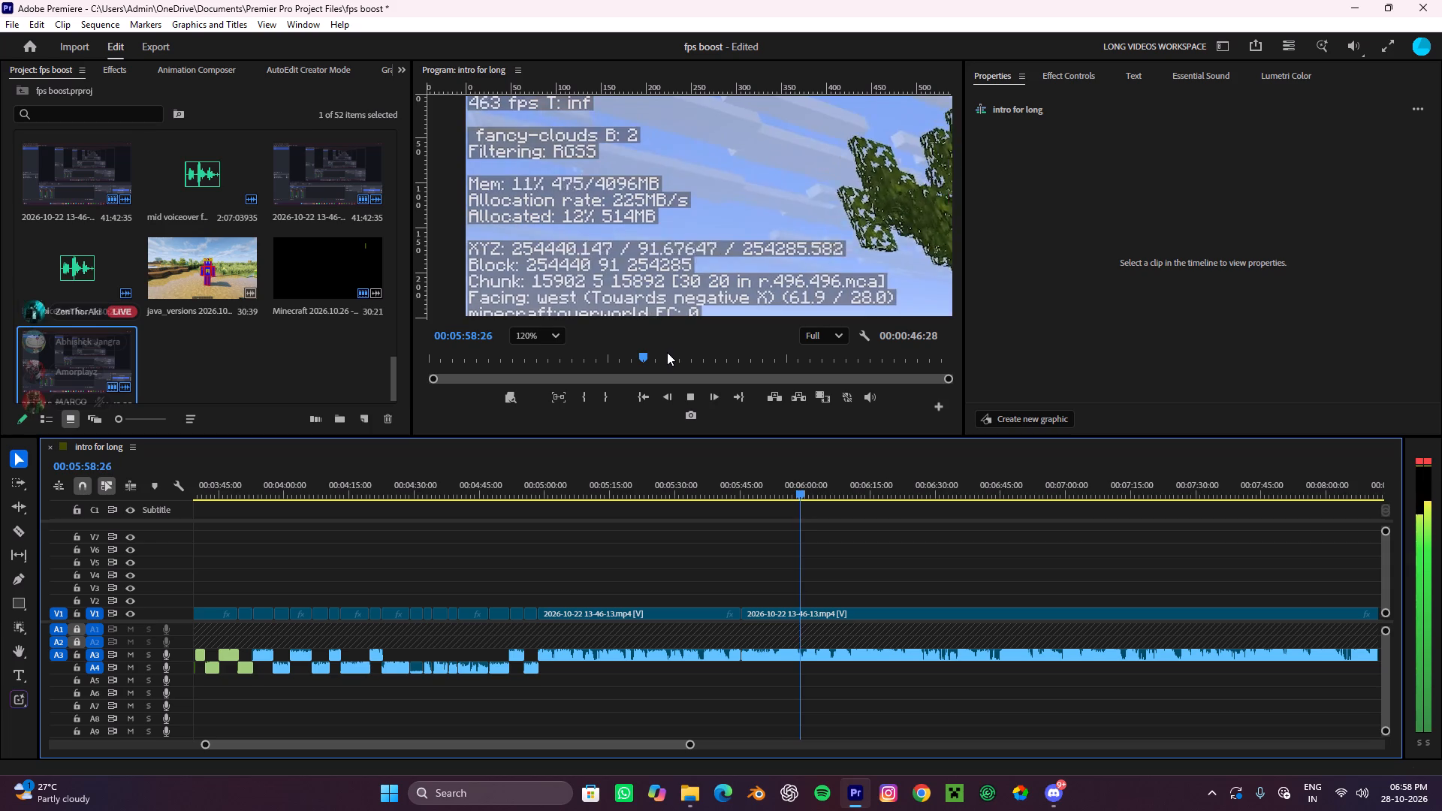
{"action": "scroll", "coordinate": [677, 199], "scroll_direction": "down", "scroll_amount": 4}
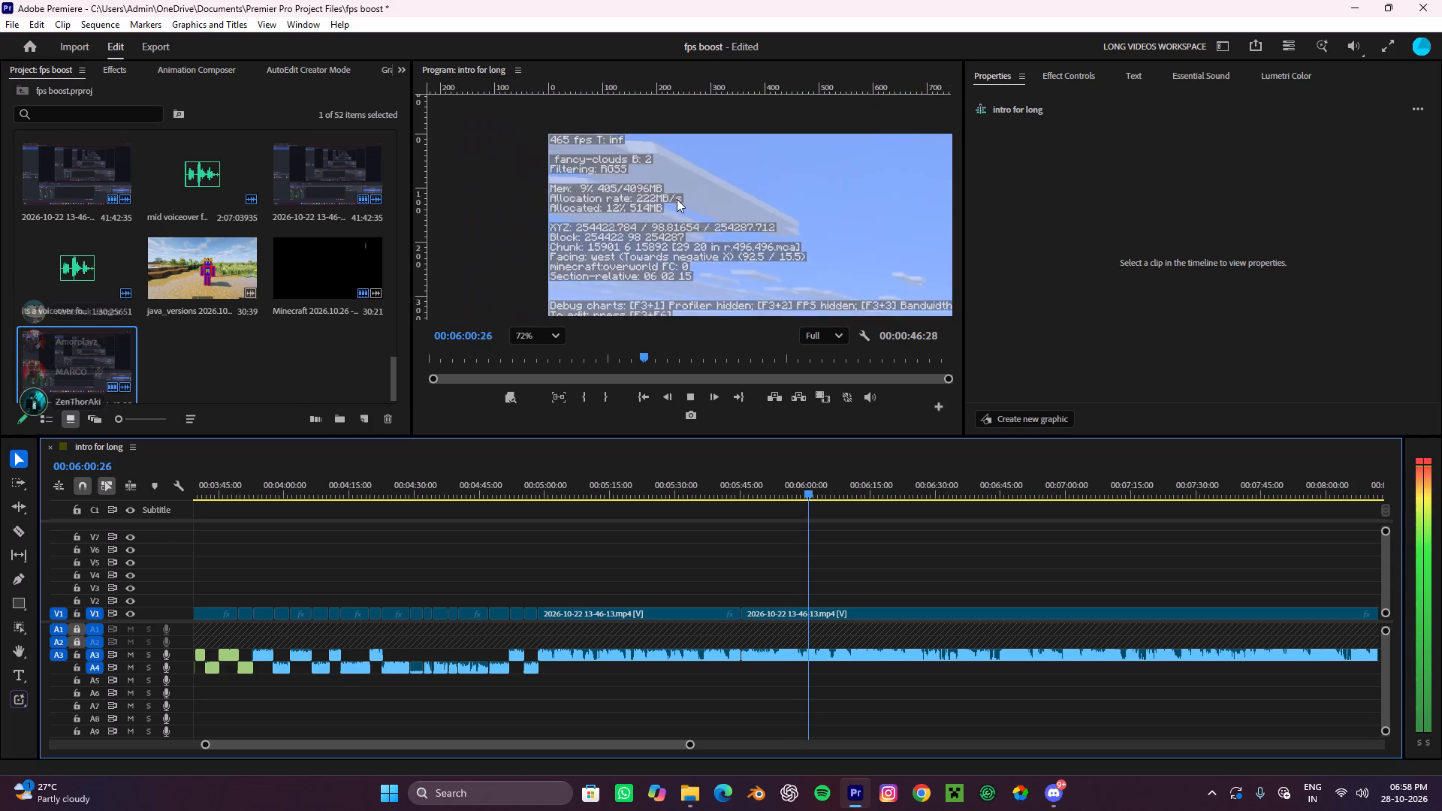
{"action": "scroll", "coordinate": [677, 199], "scroll_direction": "down", "scroll_amount": 7}
{"action": "scroll", "coordinate": [777, 232], "scroll_direction": "down", "scroll_amount": 4}
{"action": "left_click", "coordinate": [536, 335]}
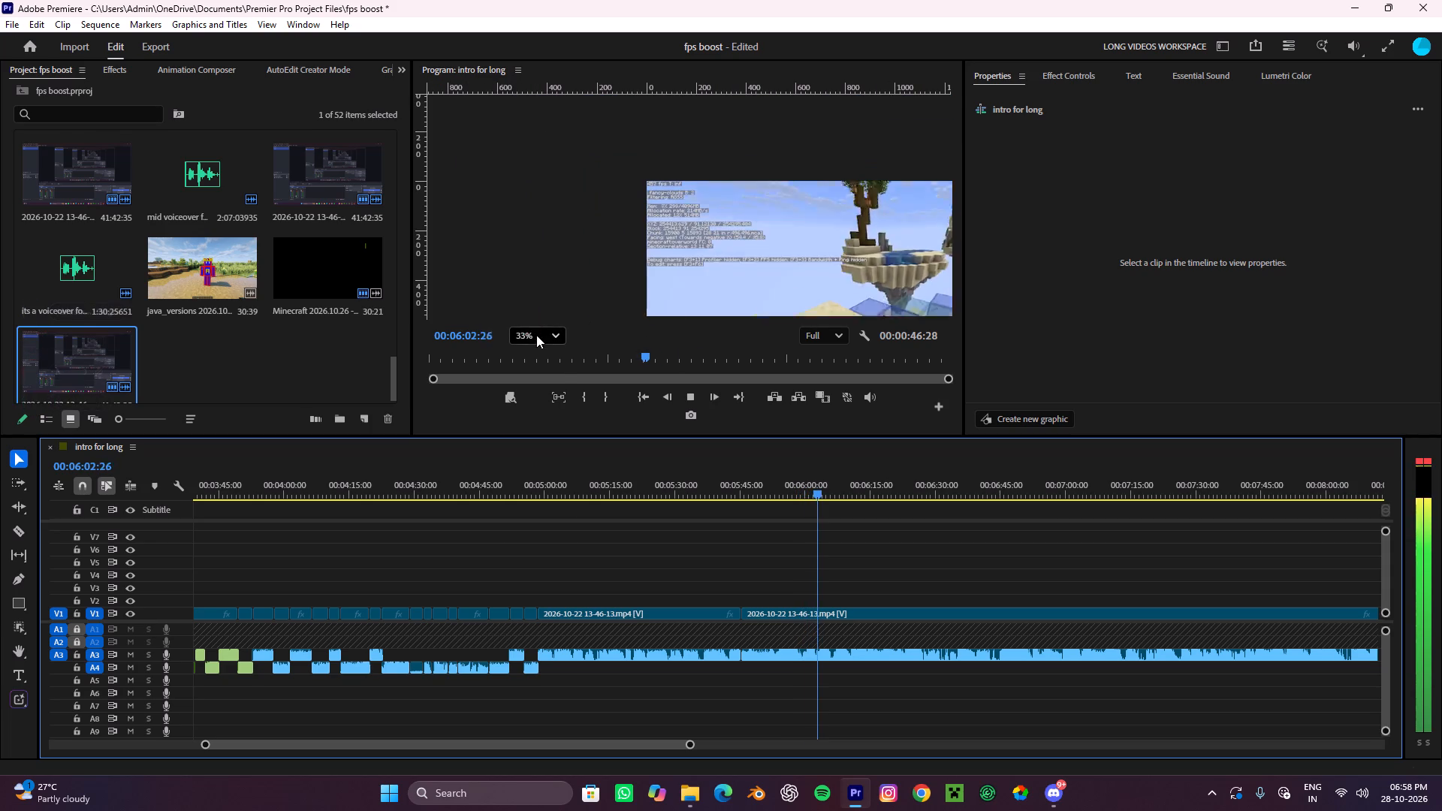
{"action": "left_click", "coordinate": [557, 367]}
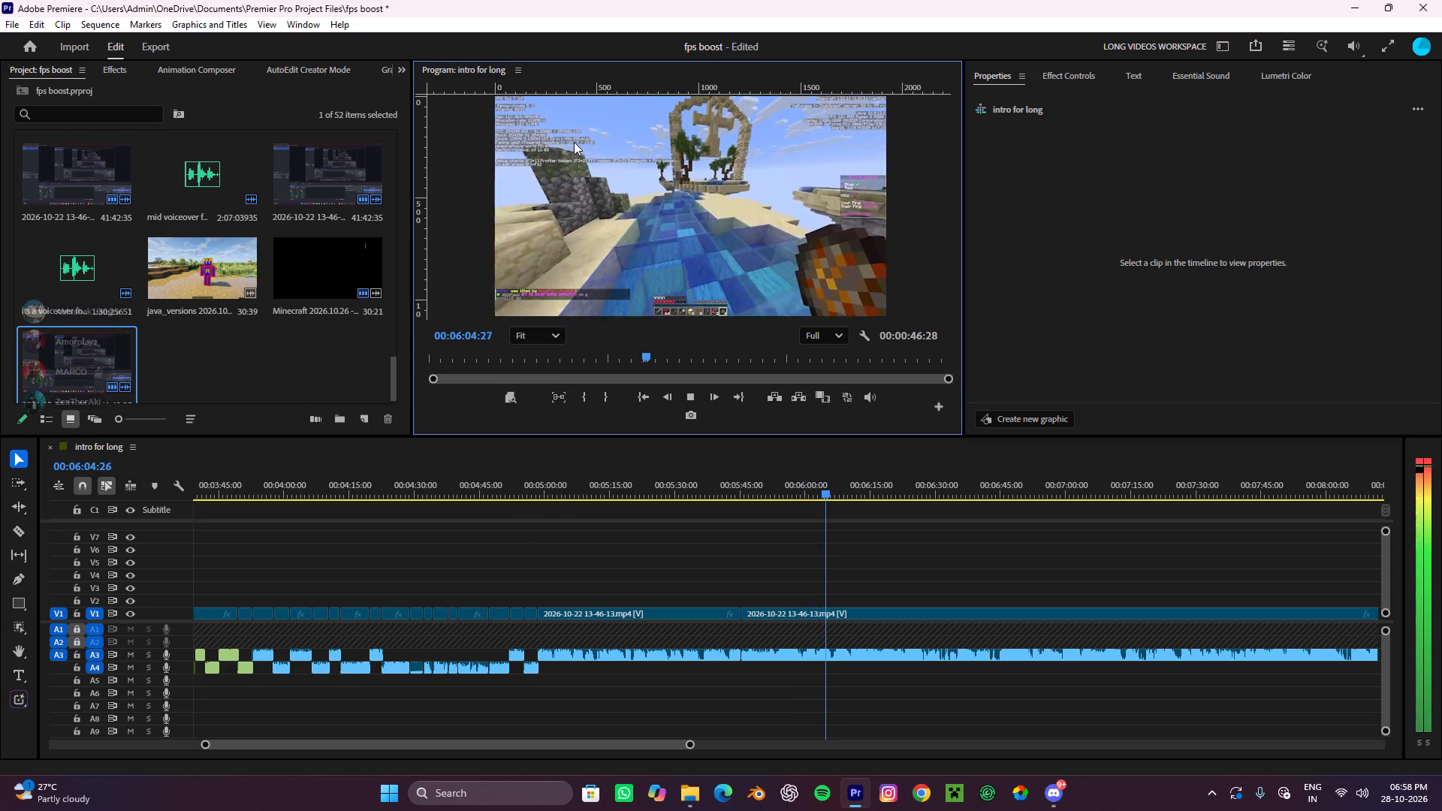
Continue reviewing the gameplay up to 00:06:21:27, magnifying the debug text to check the frame rate and returning the preview to Fit.
{"action": "scroll", "coordinate": [501, 92], "scroll_direction": "up", "scroll_amount": 7}
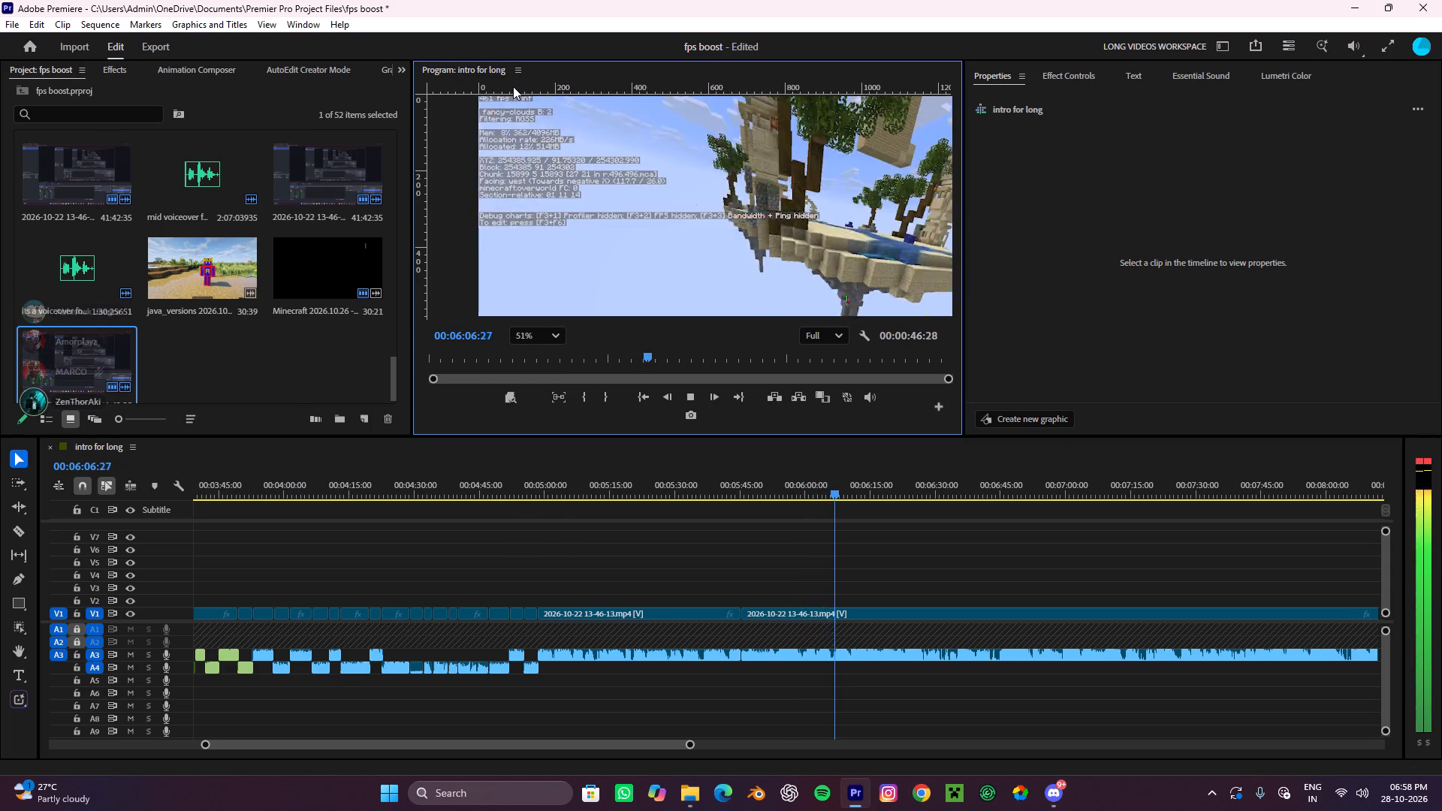
{"action": "scroll", "coordinate": [513, 86], "scroll_direction": "up", "scroll_amount": 5}
{"action": "scroll", "coordinate": [507, 119], "scroll_direction": "down", "scroll_amount": 13}
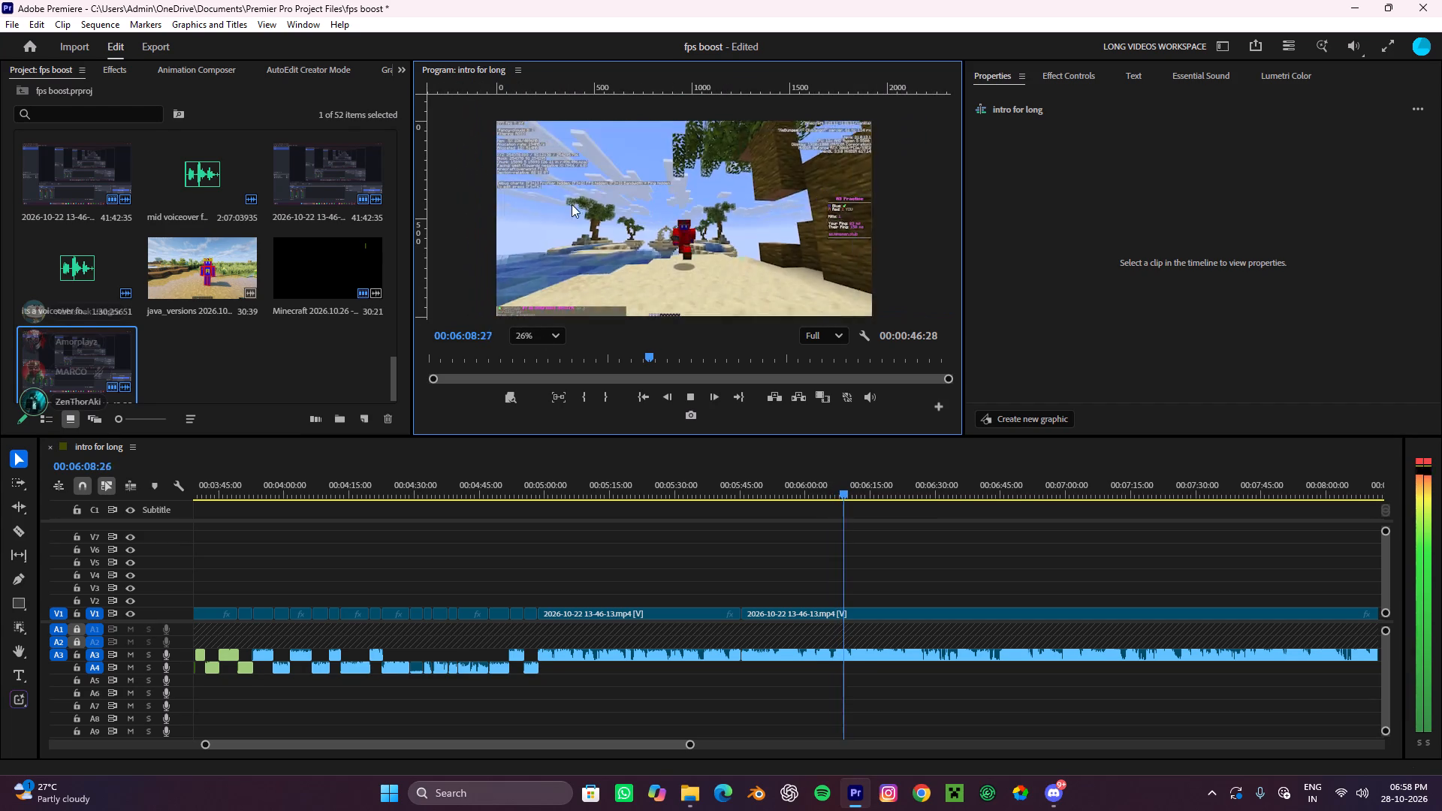
{"action": "left_click", "coordinate": [547, 330]}
{"action": "left_click", "coordinate": [541, 354]}
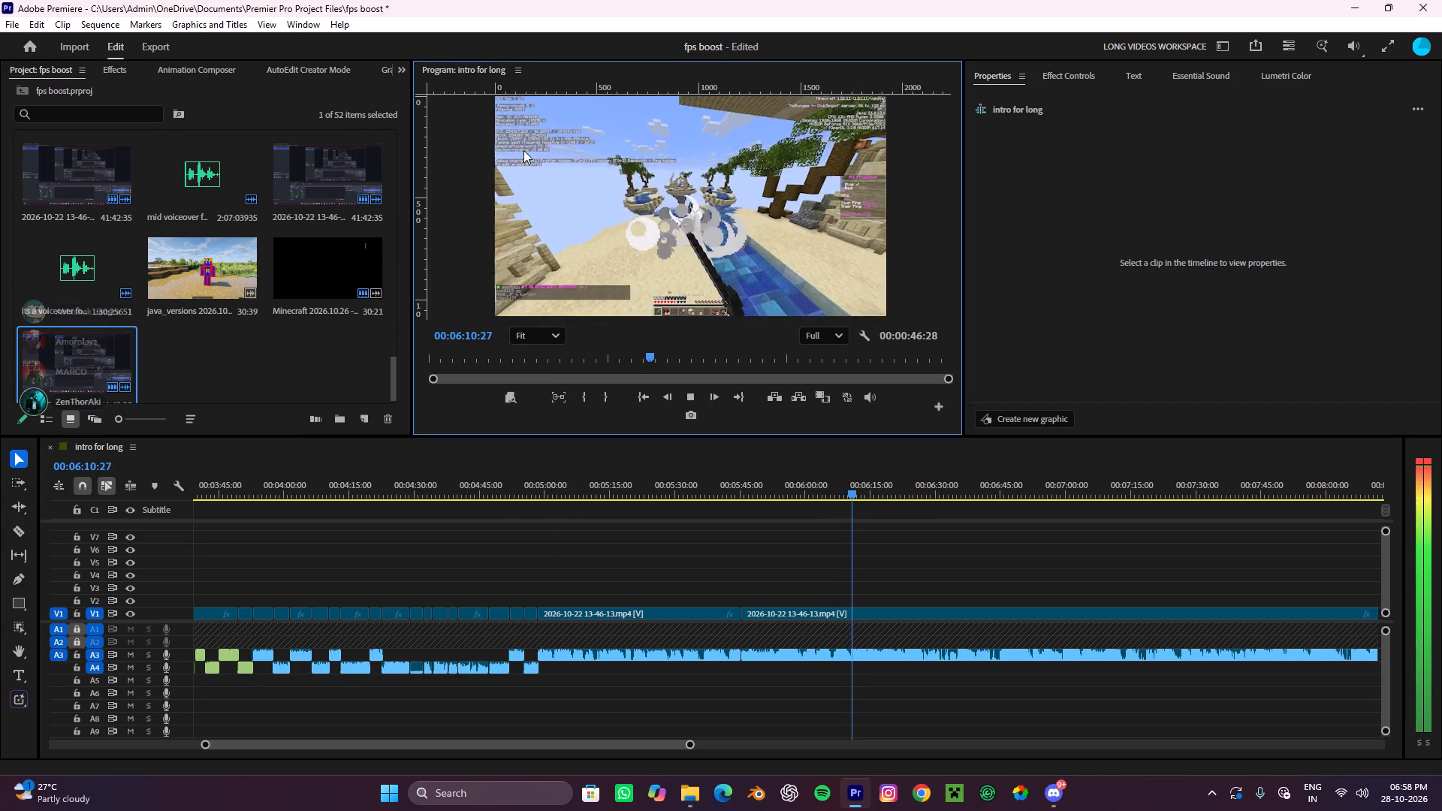
{"action": "scroll", "coordinate": [515, 94], "scroll_direction": "up", "scroll_amount": 11}
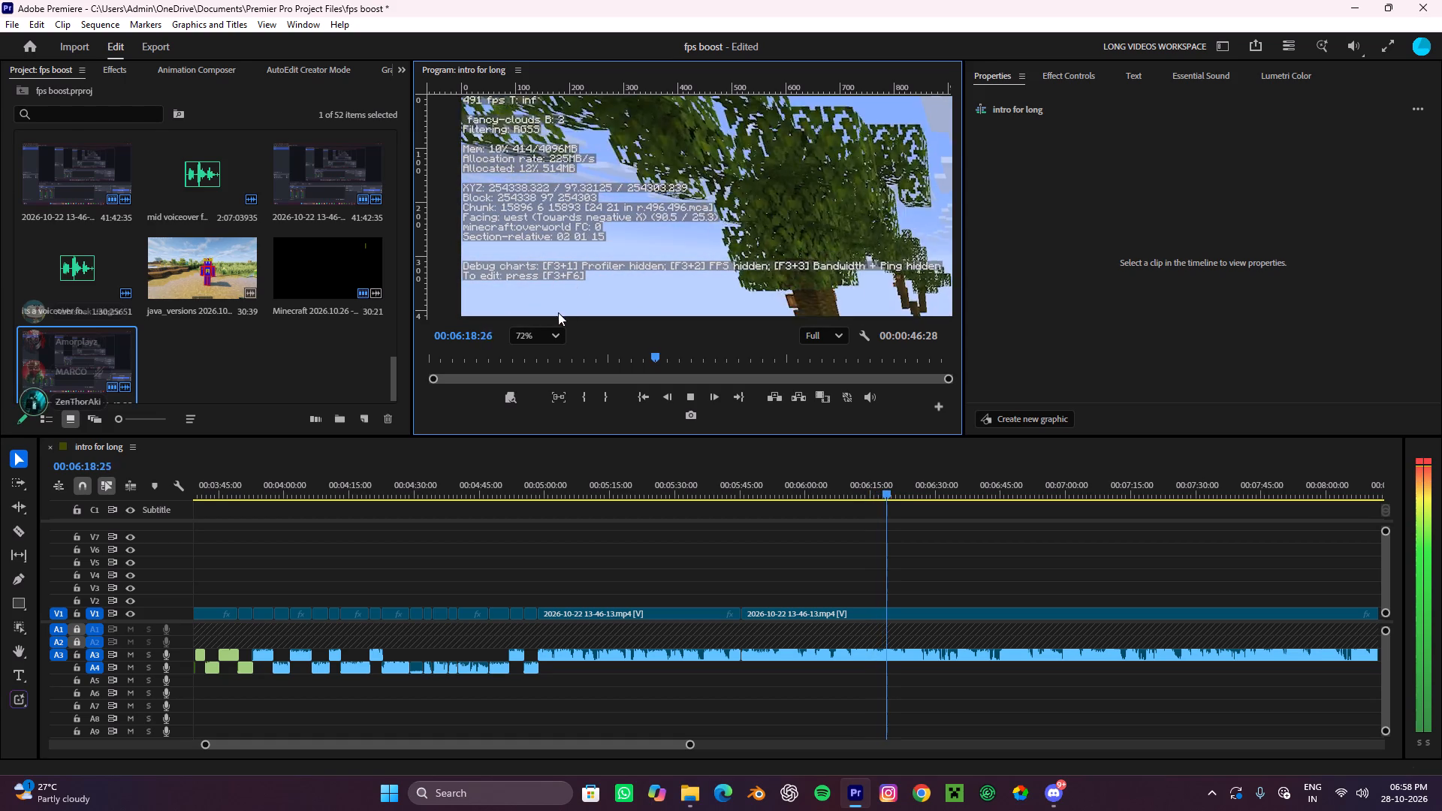
{"action": "left_click", "coordinate": [546, 333]}
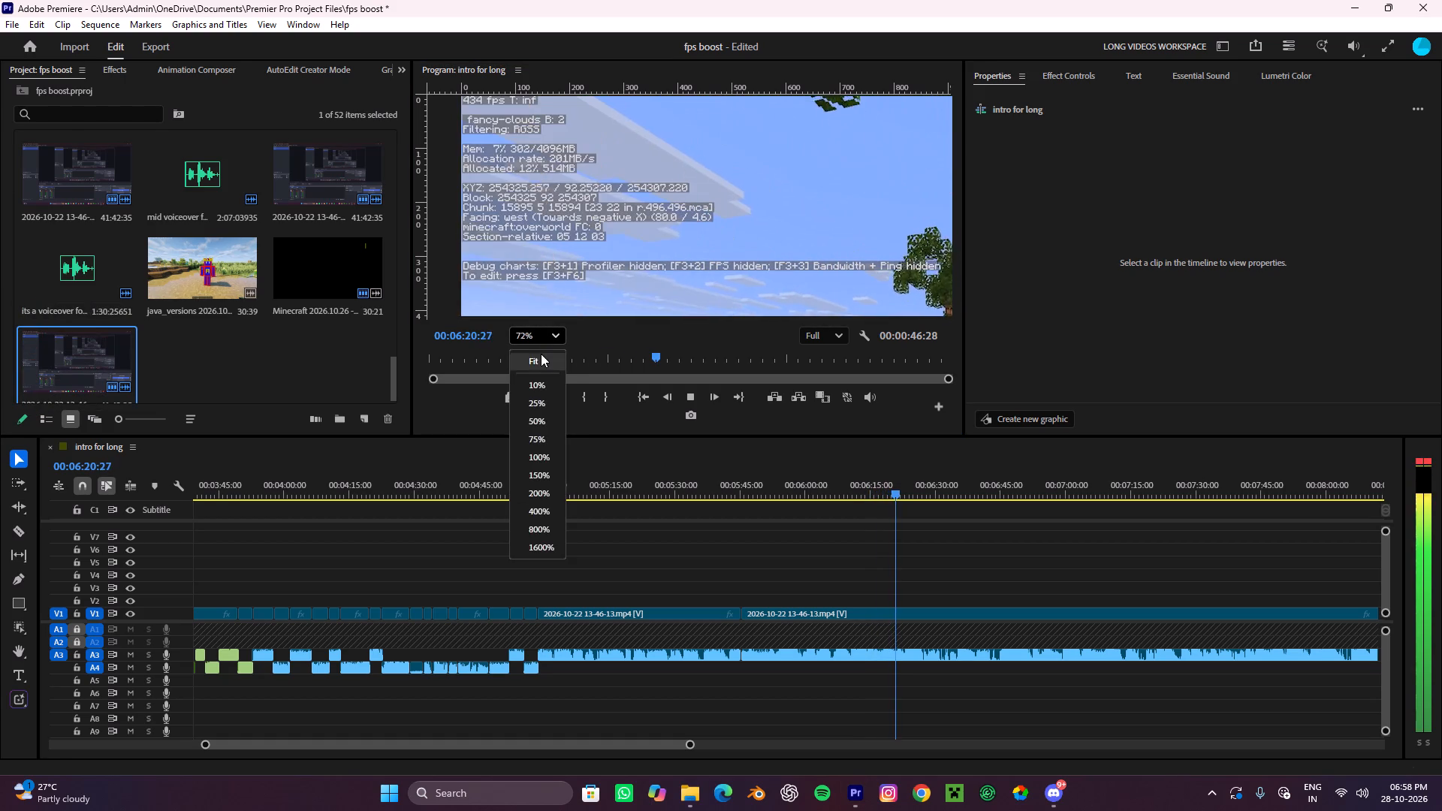
{"action": "left_click", "coordinate": [541, 354]}
{"action": "left_click", "coordinate": [665, 574]}
{"action": "key", "text": "space"}
{"action": "scroll", "coordinate": [814, 590], "scroll_direction": "down", "scroll_amount": 3, "text": "alt"}
{"action": "scroll", "coordinate": [814, 590], "scroll_direction": "up", "scroll_amount": 1, "text": "alt"}
{"action": "scroll", "coordinate": [814, 590], "scroll_direction": "down", "scroll_amount": 1, "text": "alt"}
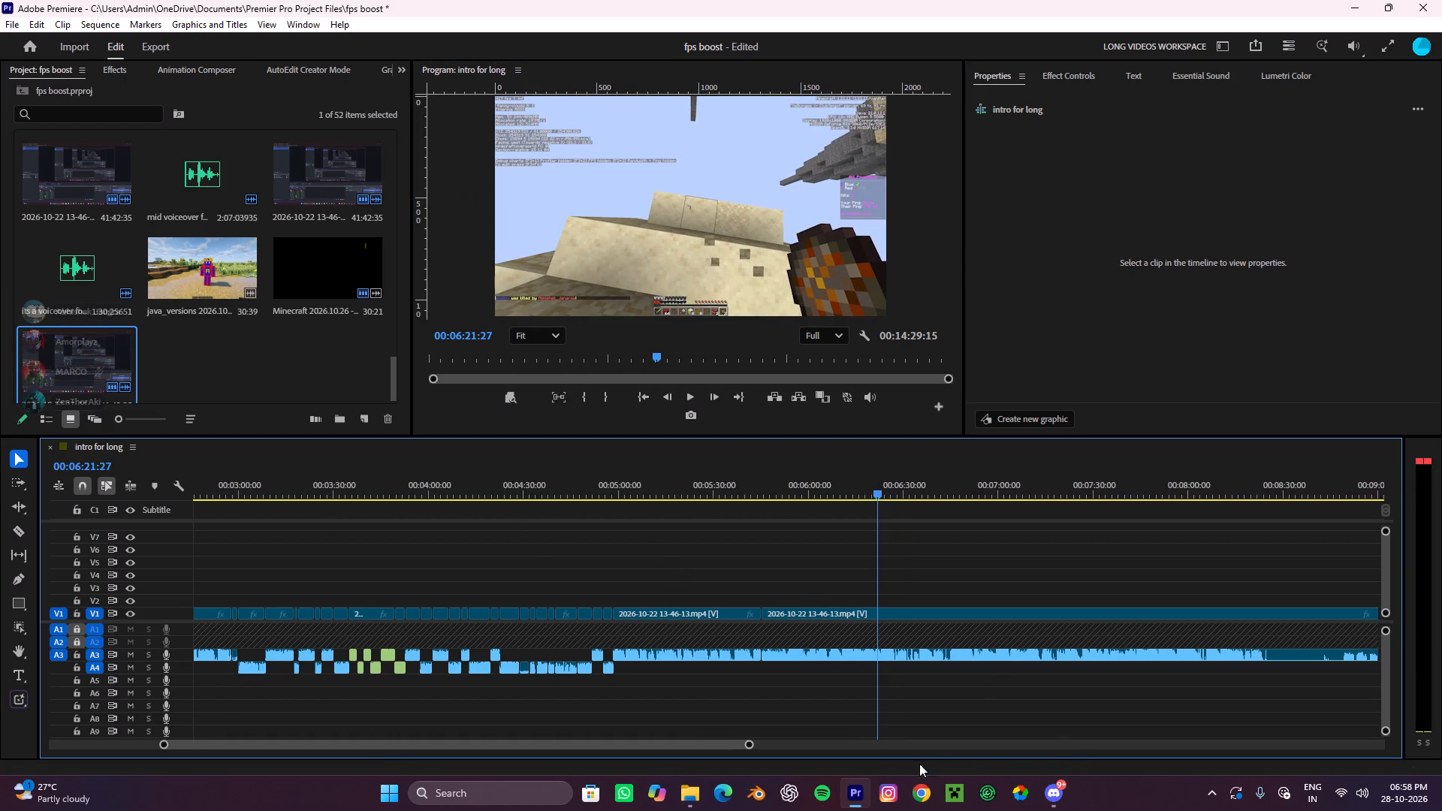
Find Audacity through the Windows search and launch it.
{"action": "left_click", "coordinate": [517, 803]}
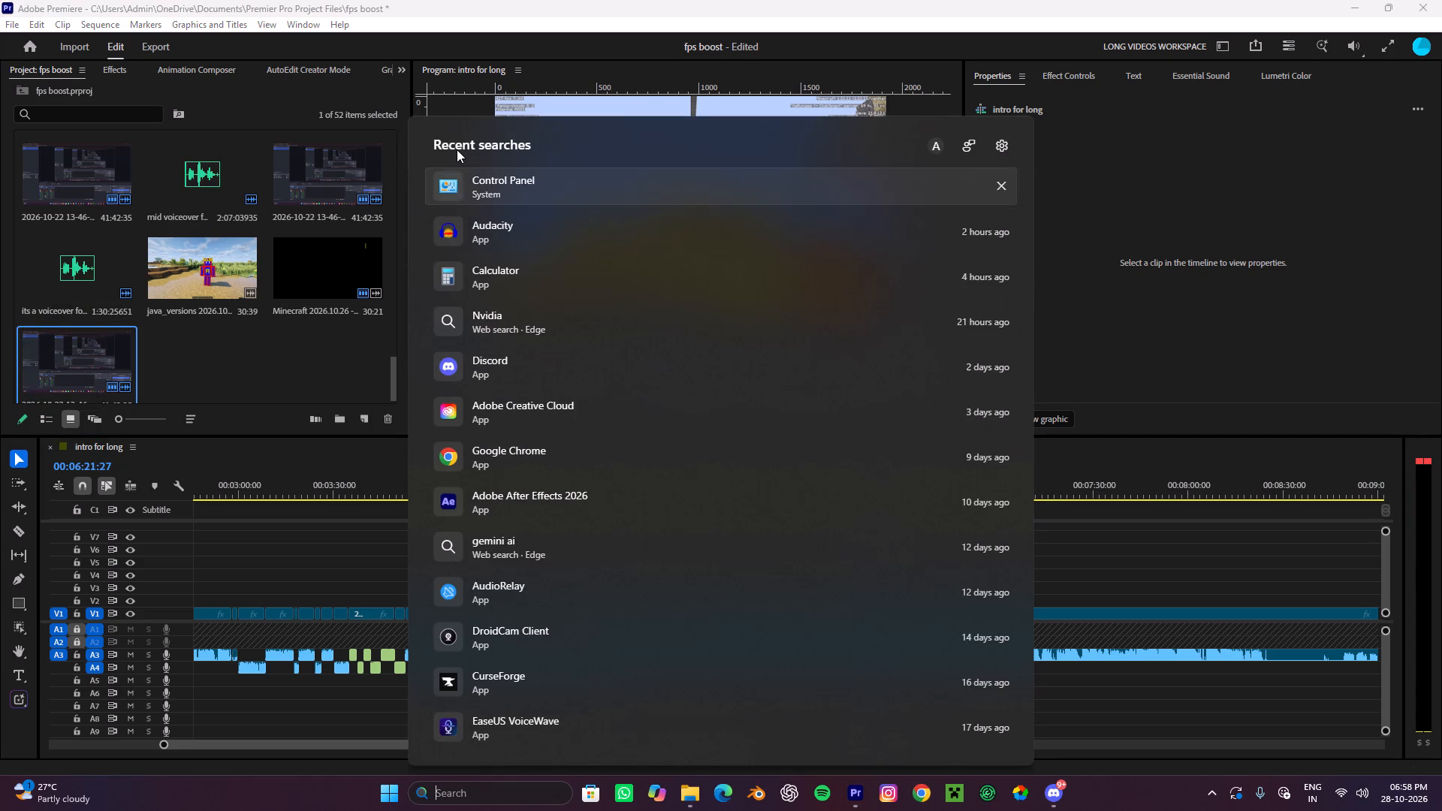
{"action": "key", "text": "a"}
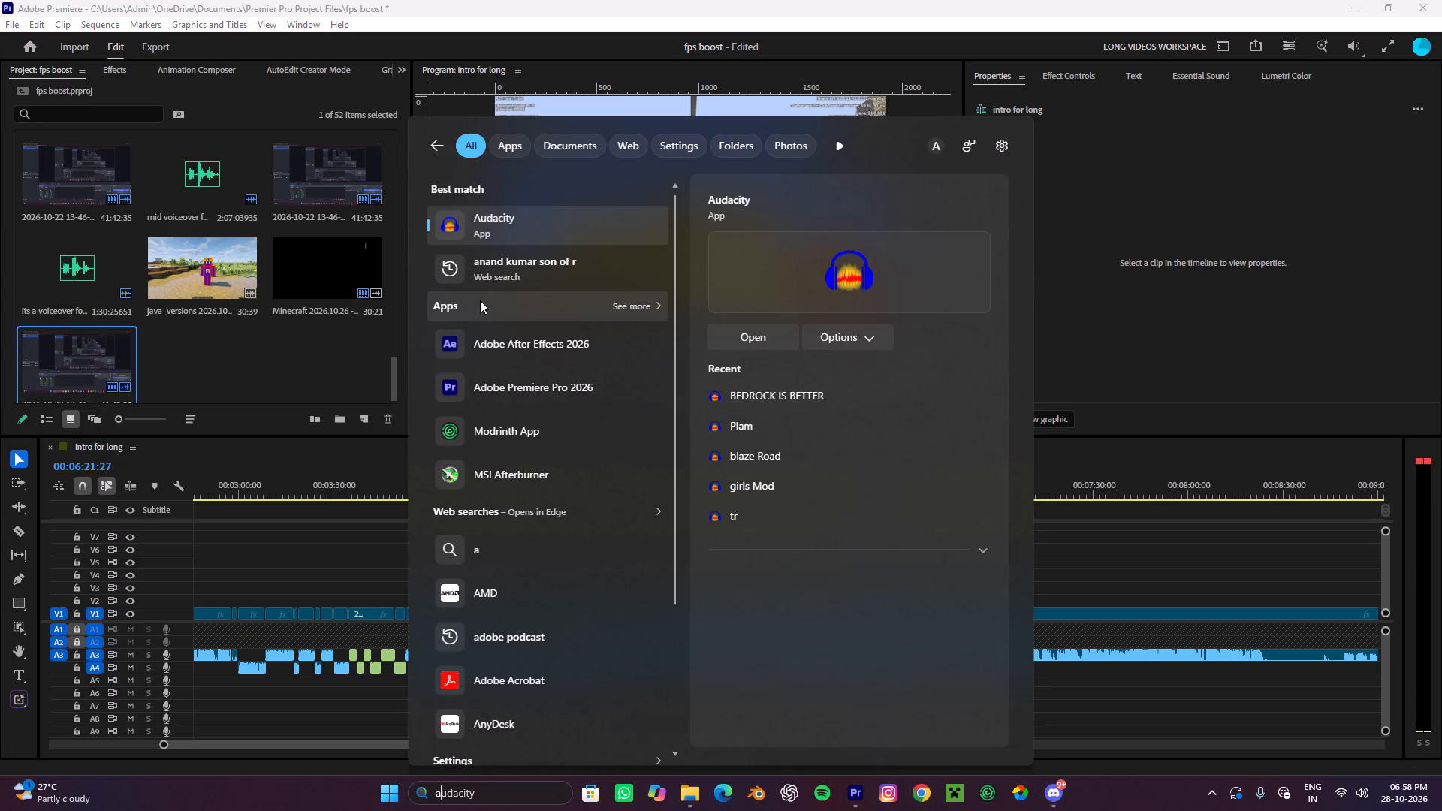
{"action": "left_click", "coordinate": [522, 228]}
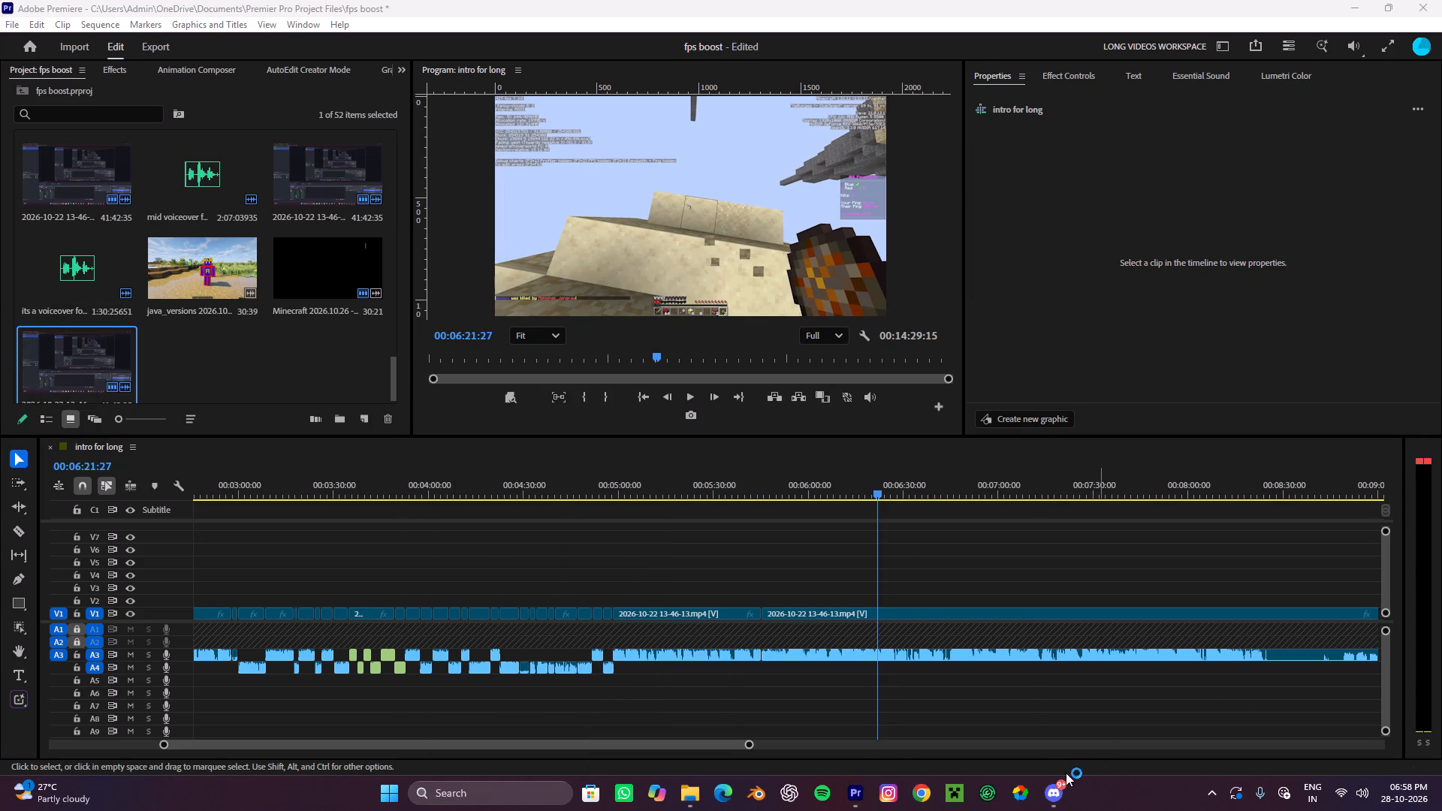
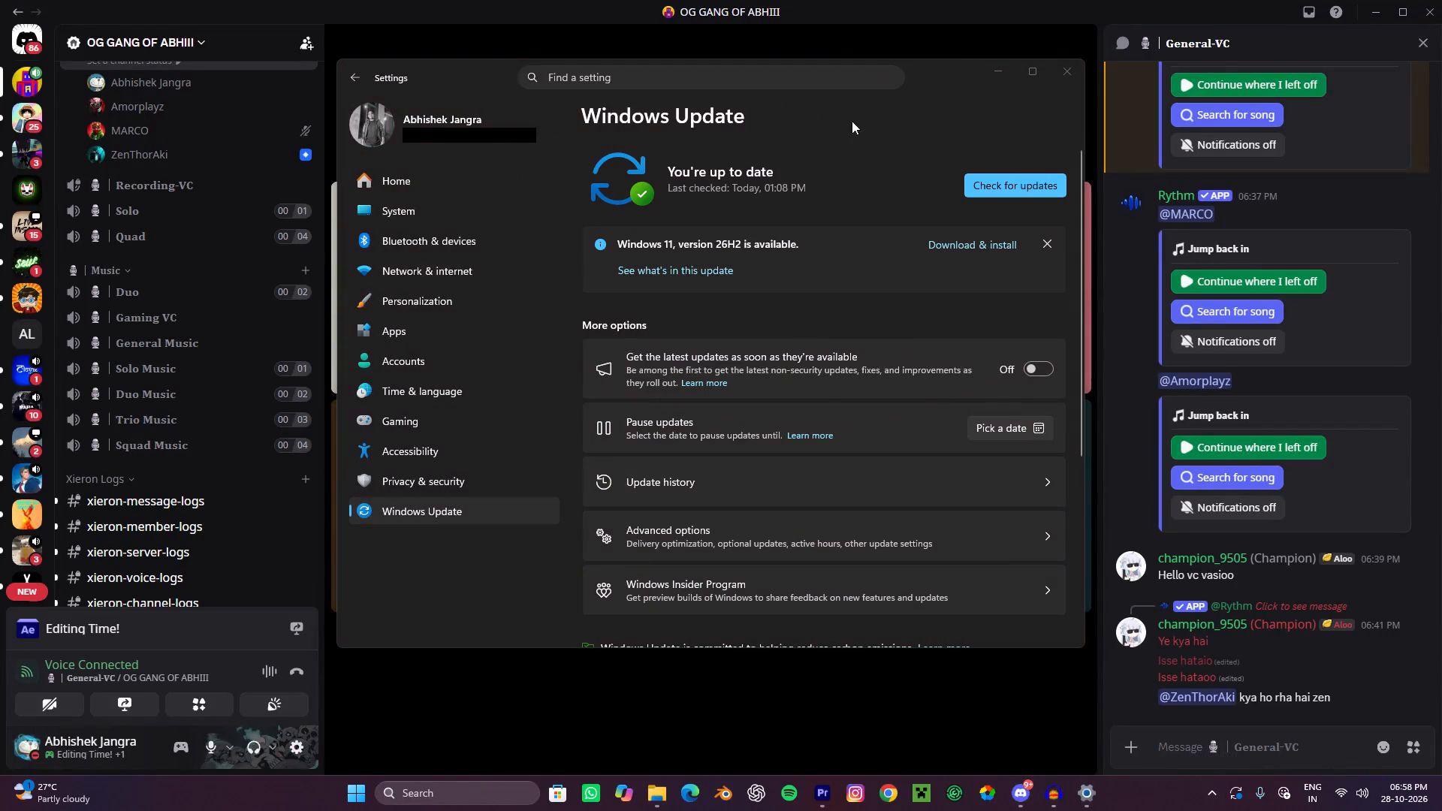
Close the Windows Update settings window and switch to Audacity.
{"action": "left_click", "coordinate": [1082, 75]}
{"action": "left_click", "coordinate": [1063, 792]}
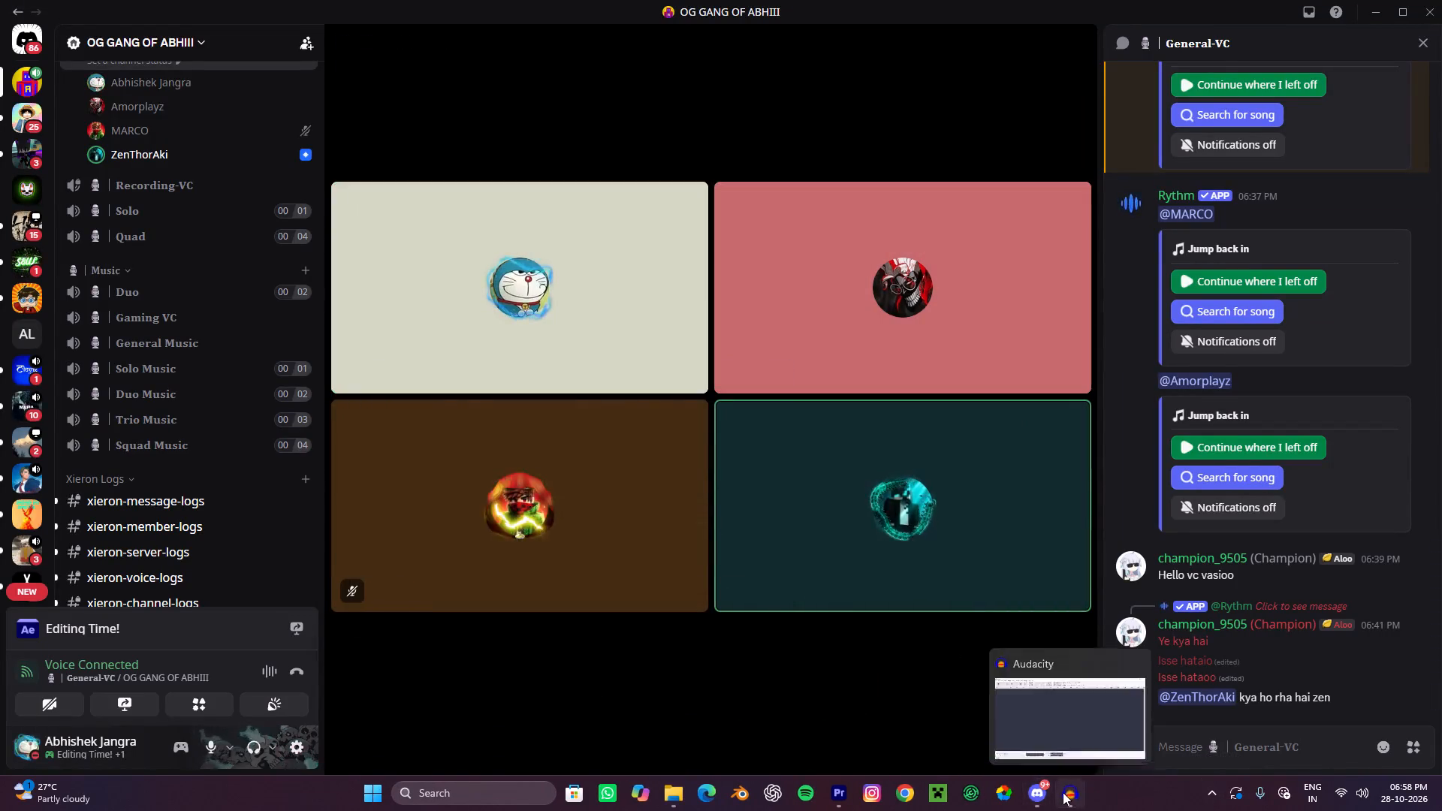
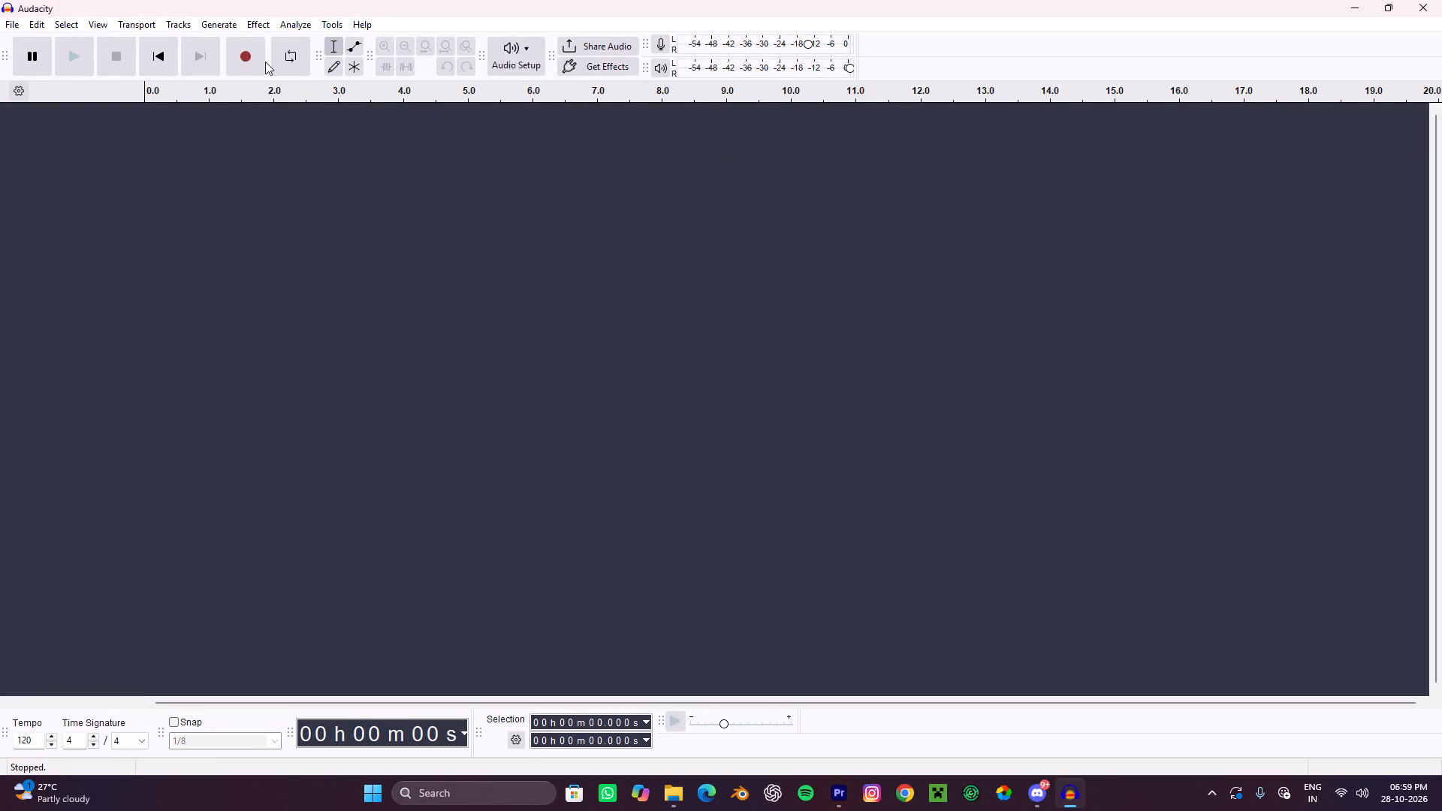
Start recording microphone audio onto a new track in the empty project.
{"action": "left_click", "coordinate": [235, 53]}
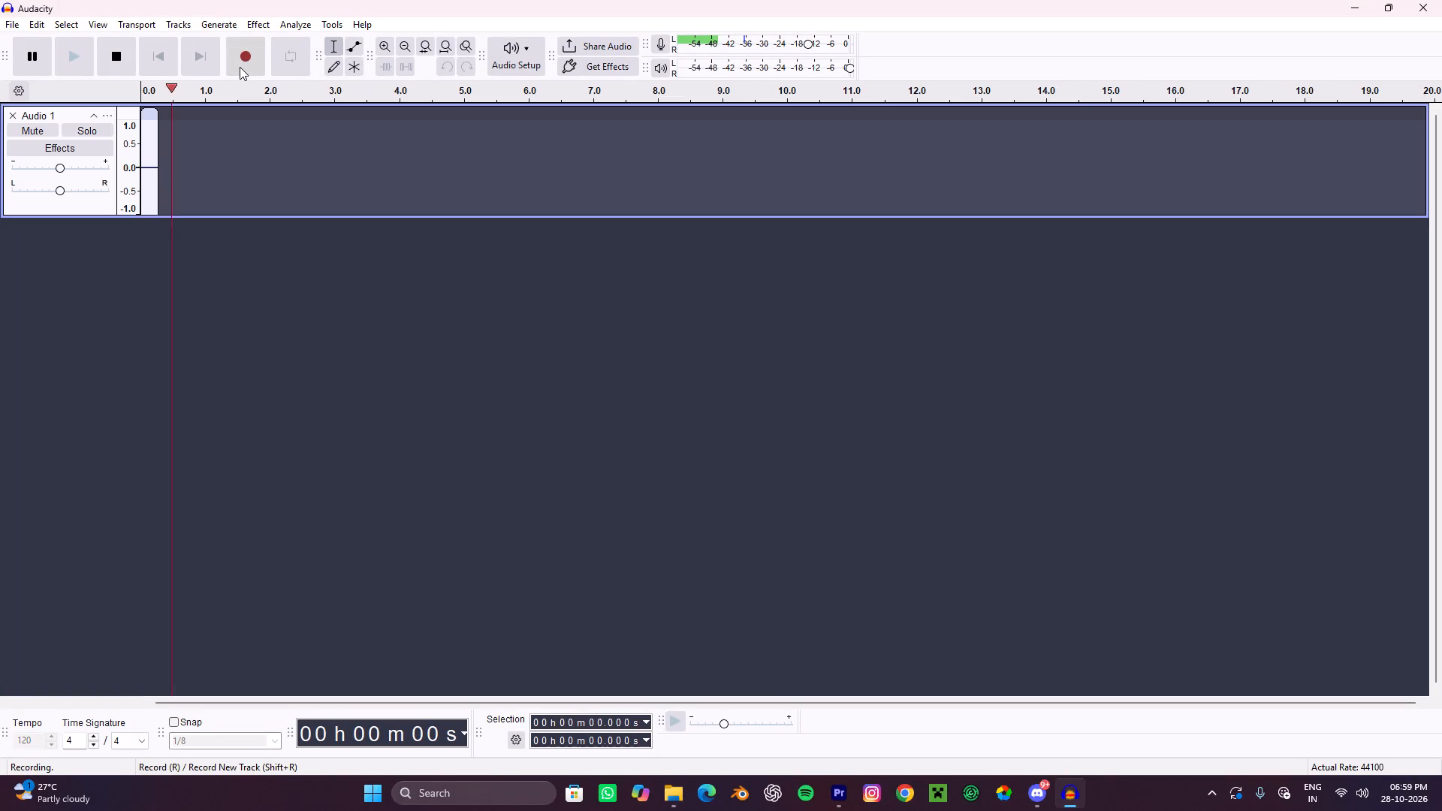
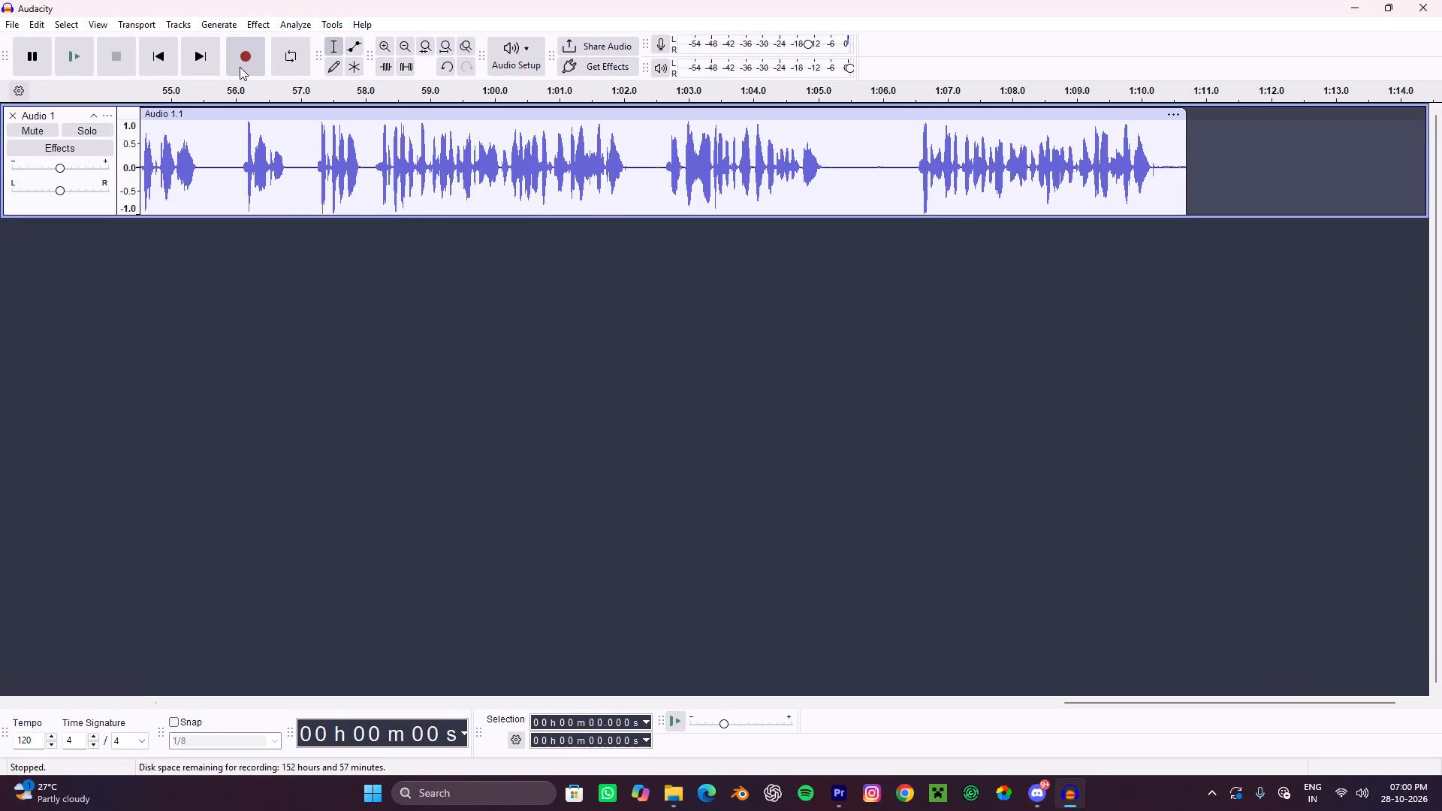
Apply a saved macro to the entire recorded voice track.
{"action": "key", "text": "ctrl+a"}
{"action": "left_click", "coordinate": [336, 30]}
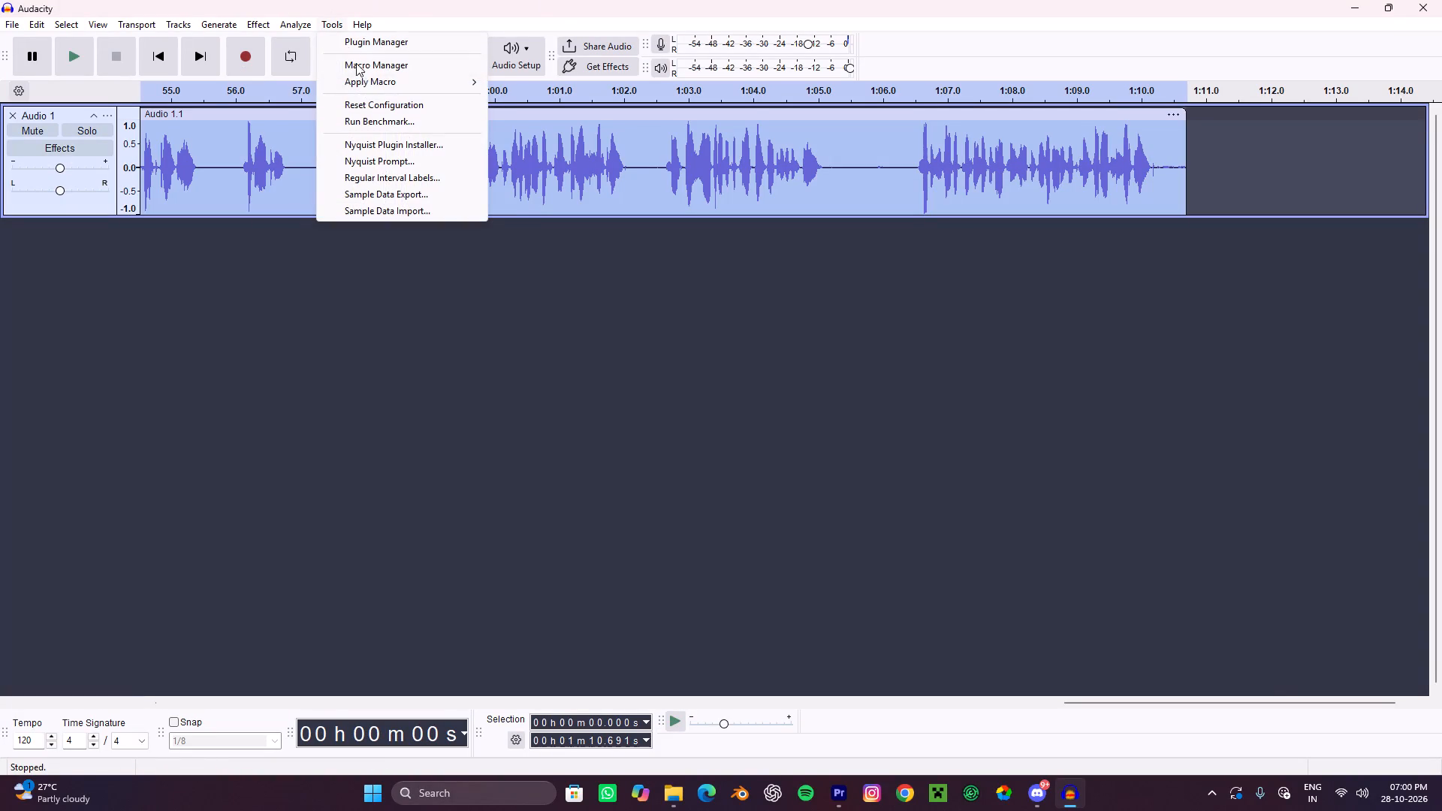
{"action": "left_click", "coordinate": [367, 80]}
{"action": "left_click", "coordinate": [548, 137]}
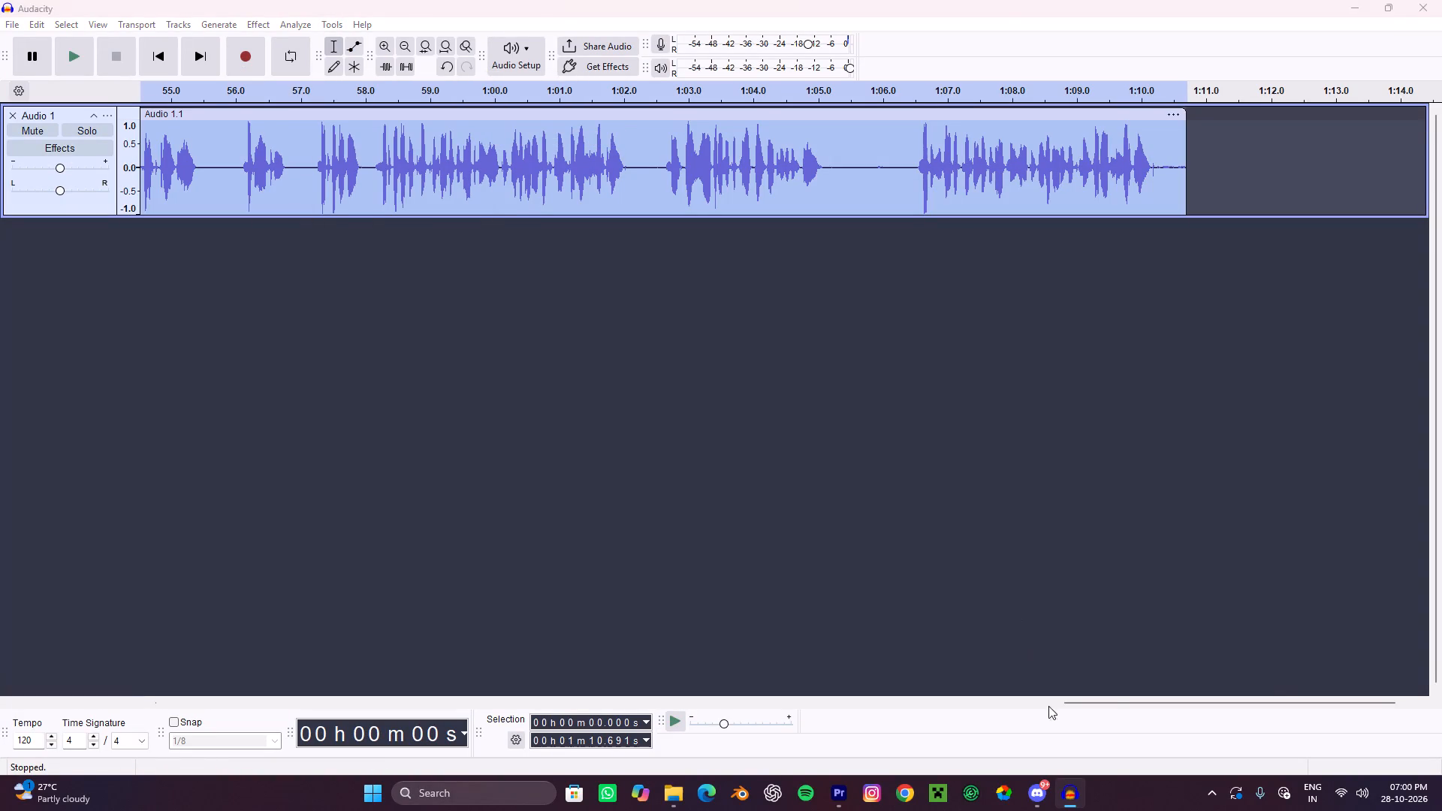
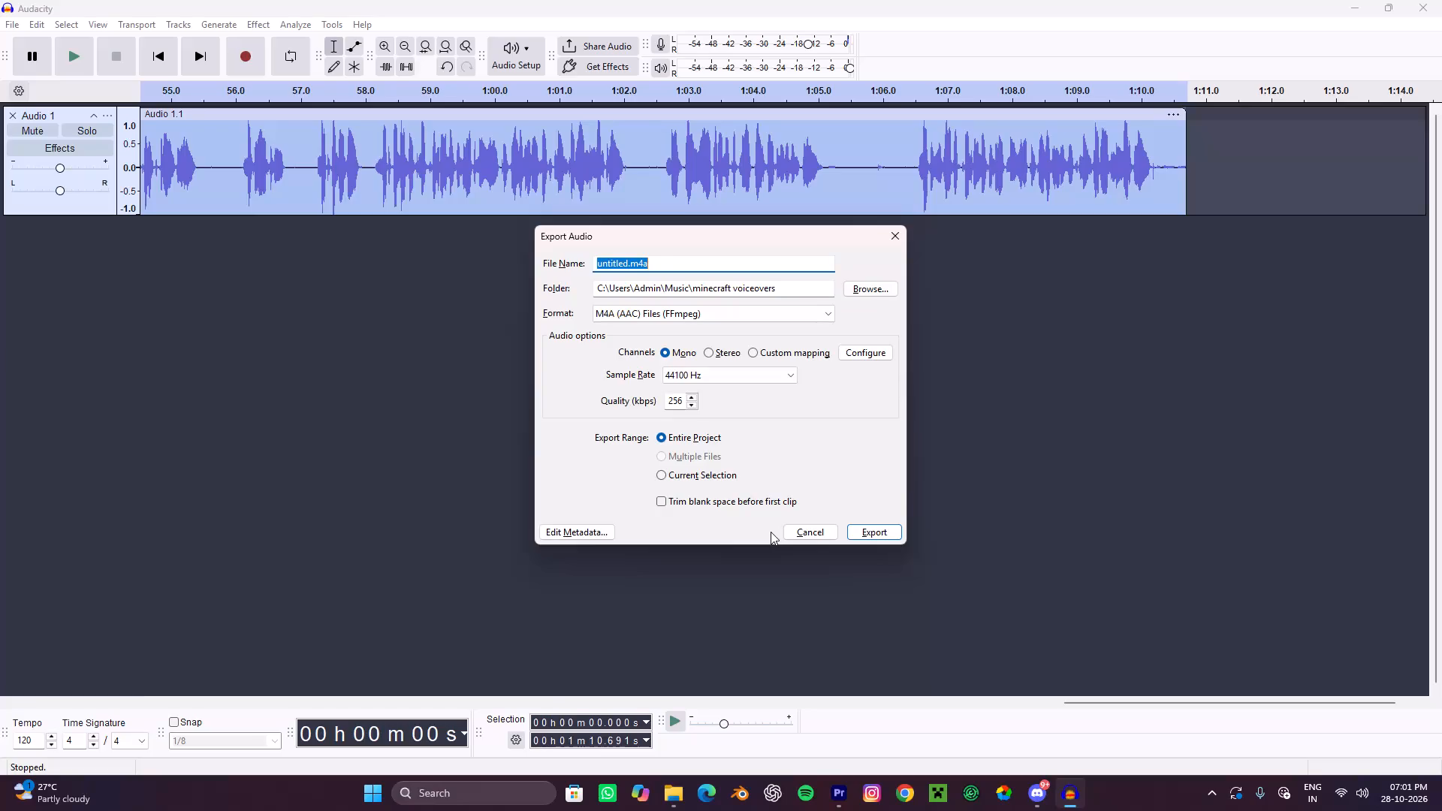
Export the entire project as an M4A file named "fast client voive over" into the minecraft voiceovers folder.
{"action": "type", "text": "fast client vp"}
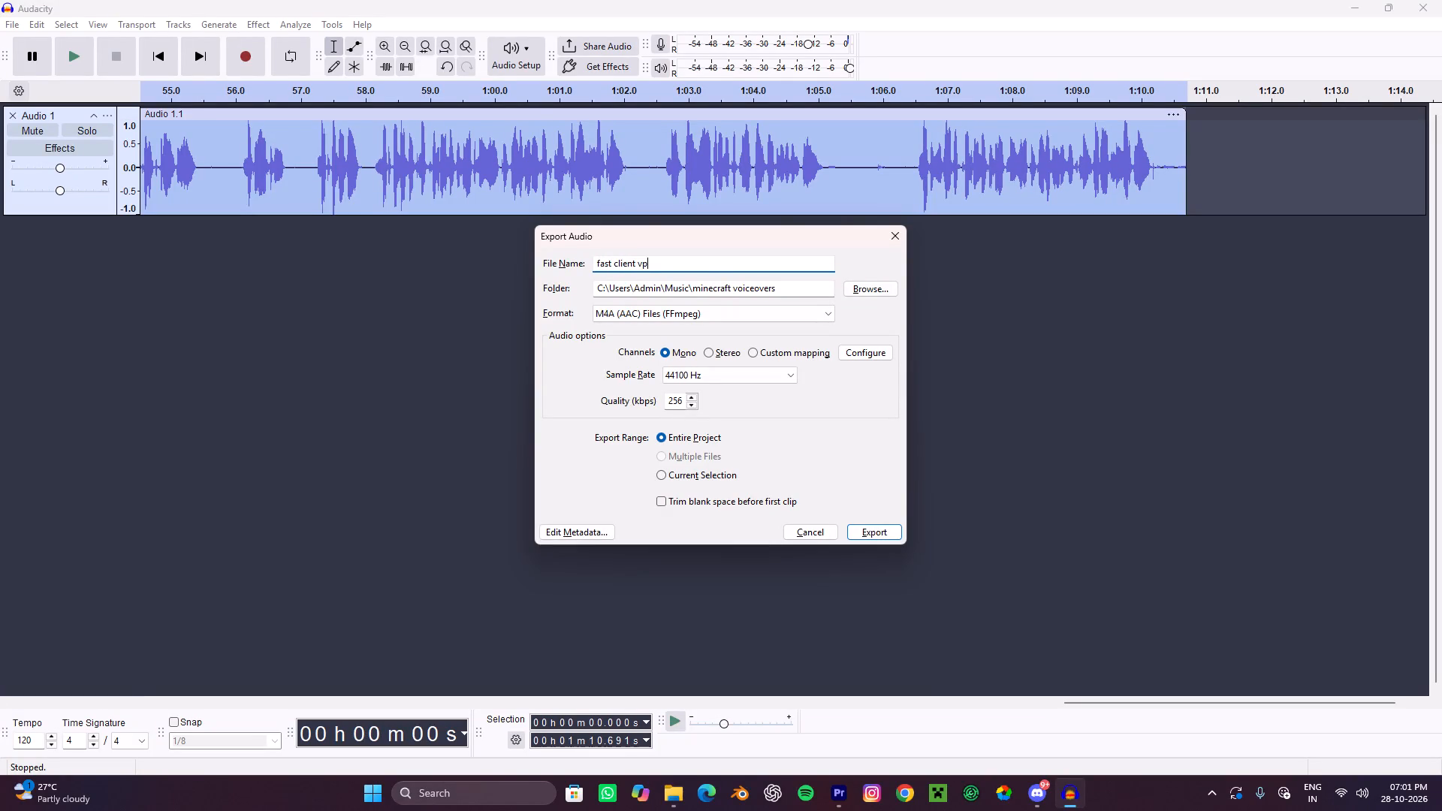
{"action": "key", "text": "BackSpace"}
{"action": "key", "text": "o"}
{"action": "type", "text": "ive o e"}
{"action": "key", "text": "BackSpace"}
{"action": "key", "text": "BackSpace"}
{"action": "type", "text": "ver"}
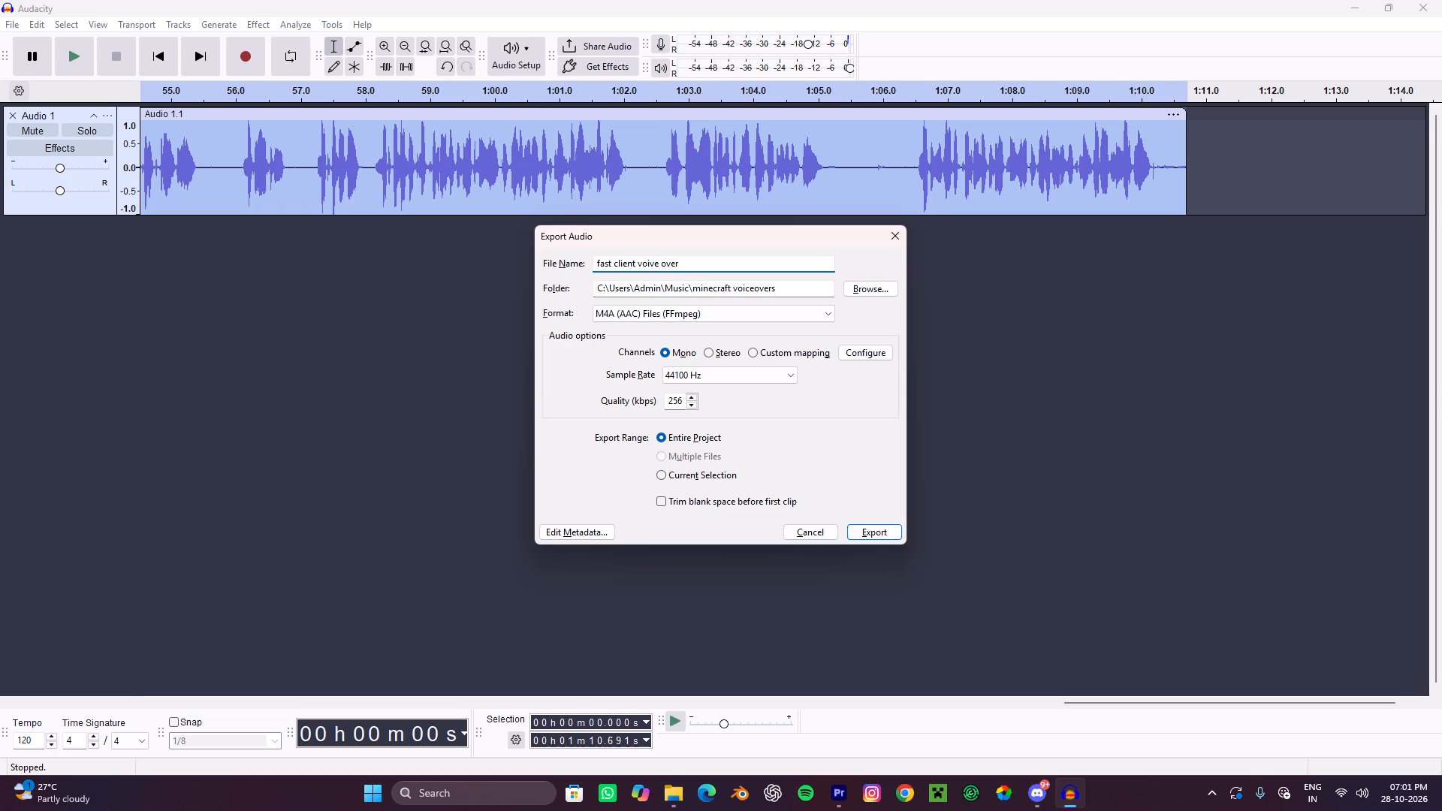
{"action": "left_click", "coordinate": [859, 533]}
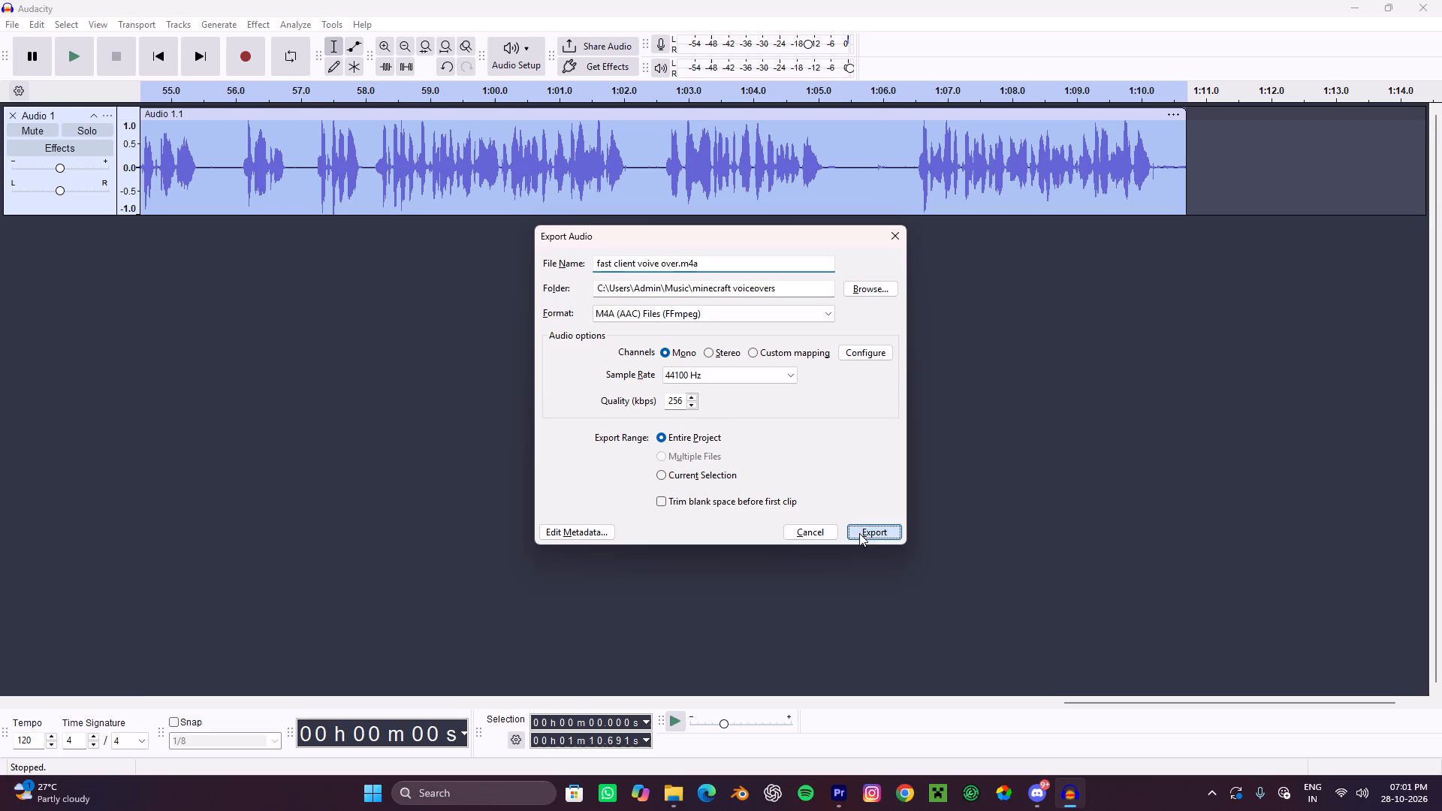
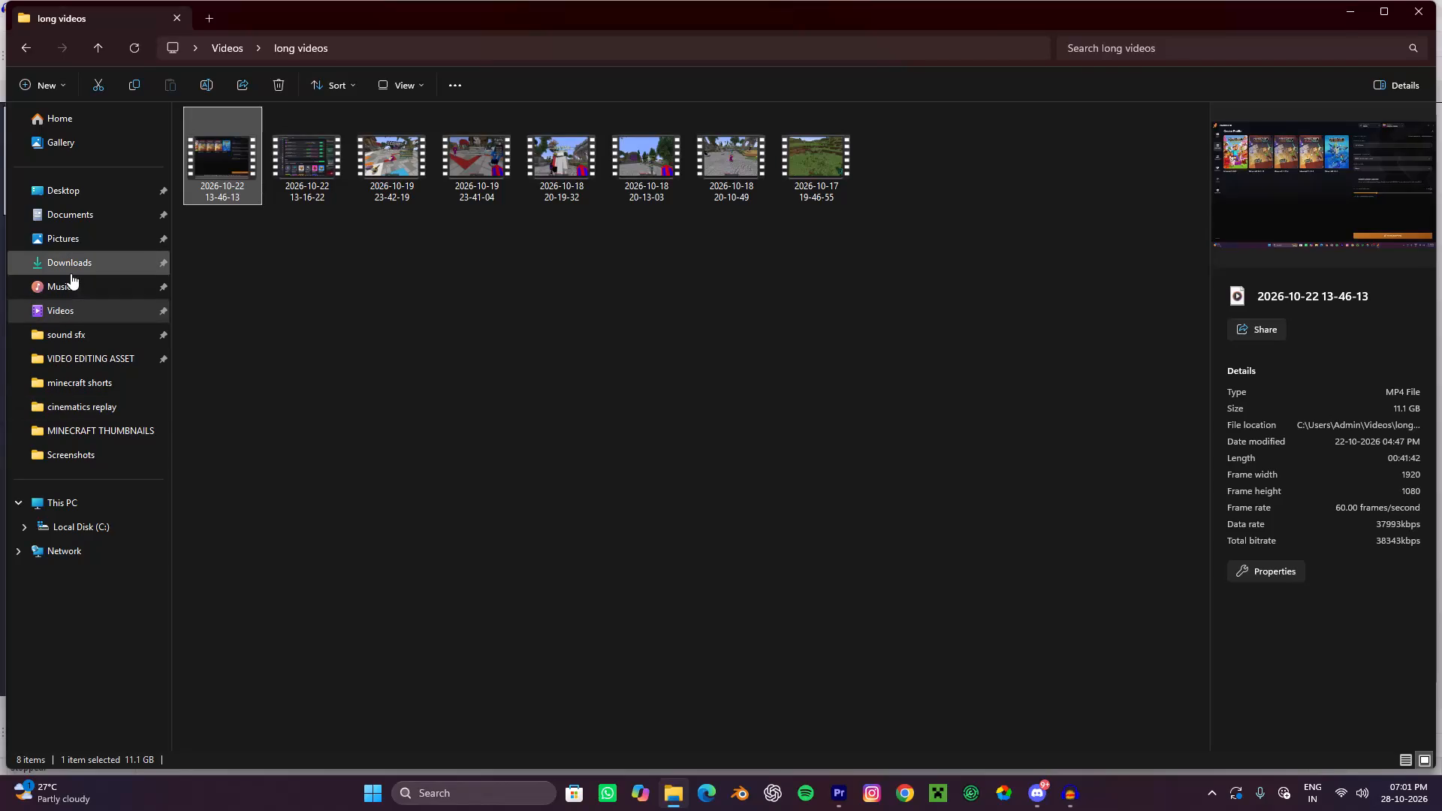
Check the exported "fast client voive over" file in the minecraft voiceovers folder under Music, closing the folder window when done.
{"action": "left_click", "coordinate": [71, 273]}
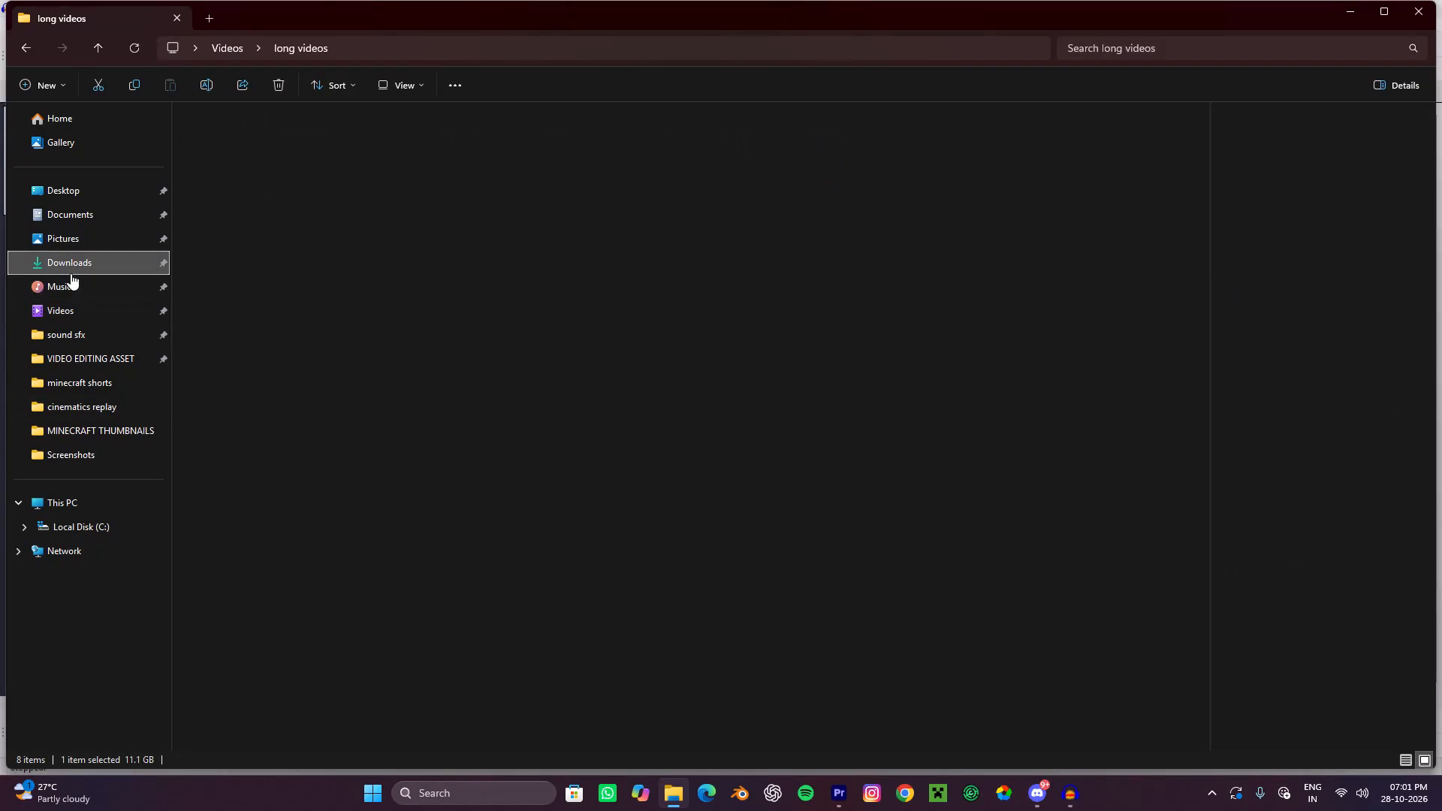
{"action": "left_click", "coordinate": [53, 289]}
{"action": "double_click", "coordinate": [252, 146]}
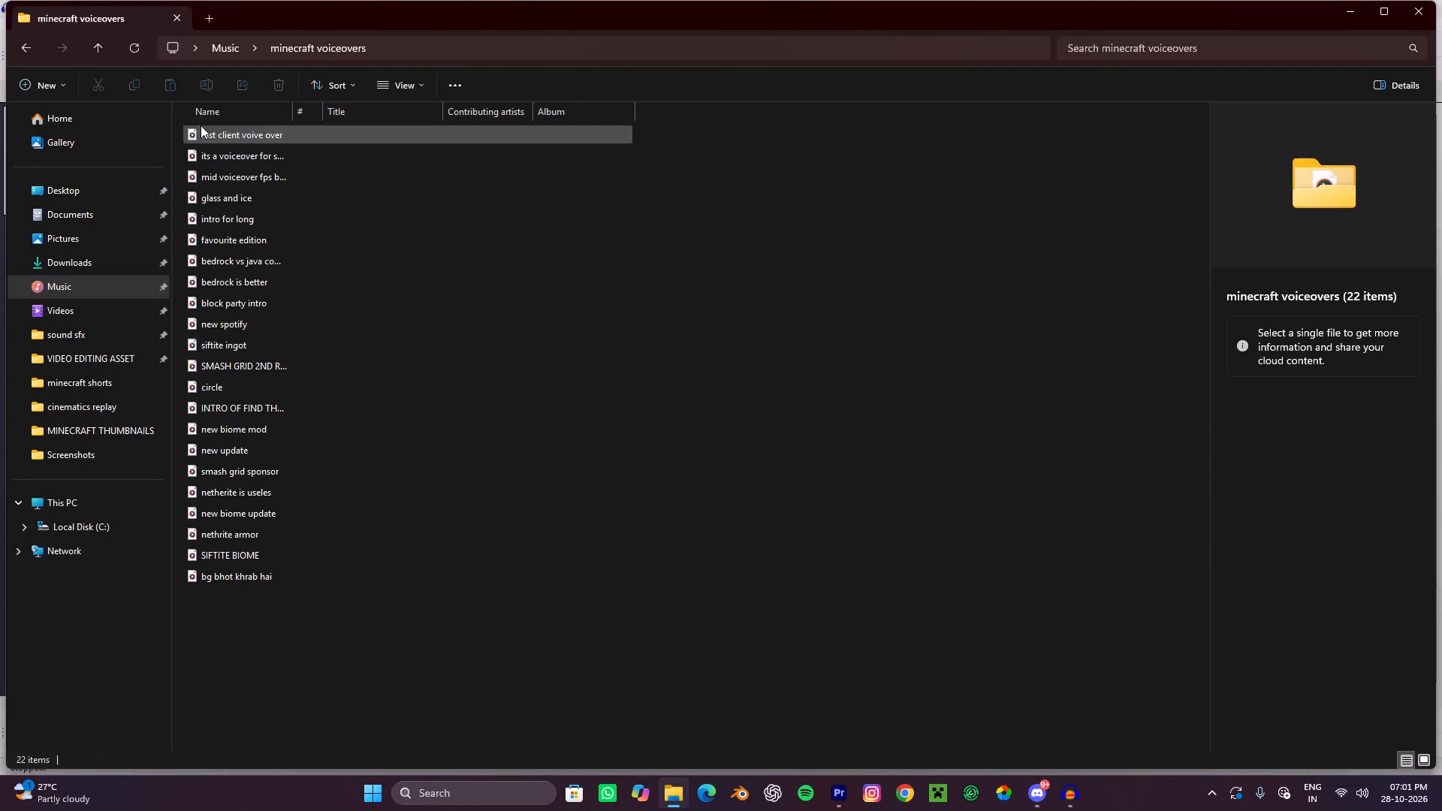
{"action": "left_click", "coordinate": [276, 128]}
{"action": "left_click", "coordinate": [1434, 22]}
Close the Audacity project window holding the voice-over recording.
{"action": "left_click", "coordinate": [1434, 0]}
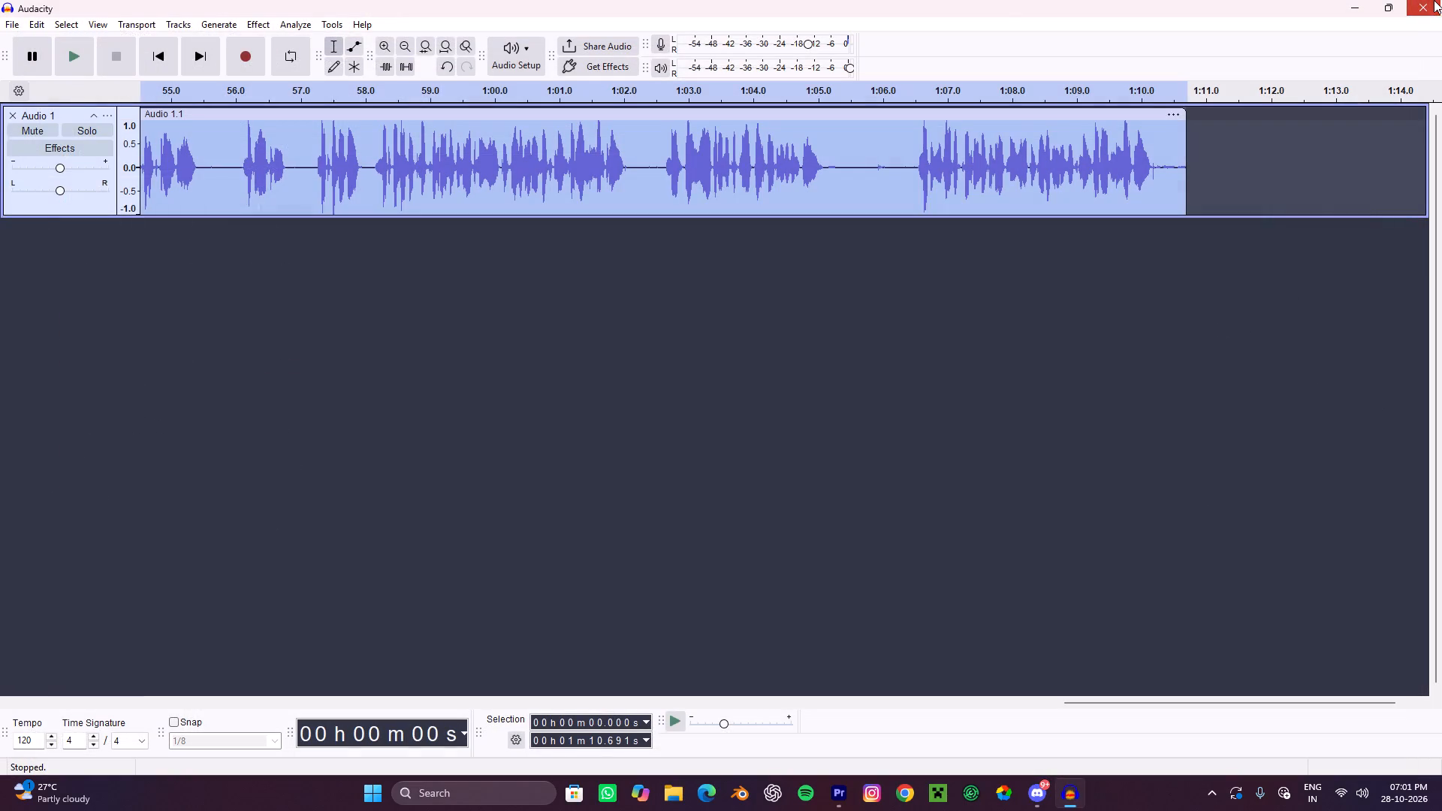
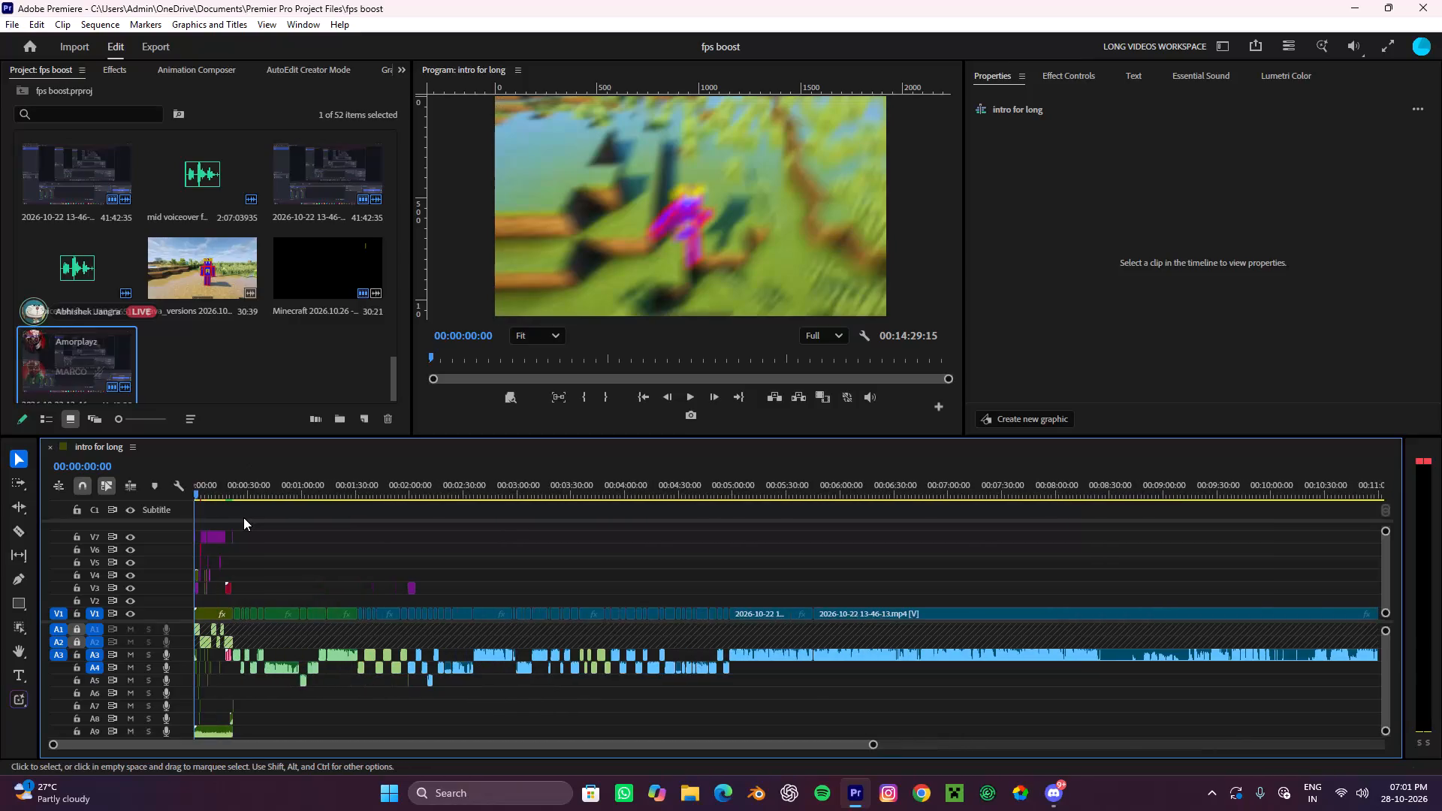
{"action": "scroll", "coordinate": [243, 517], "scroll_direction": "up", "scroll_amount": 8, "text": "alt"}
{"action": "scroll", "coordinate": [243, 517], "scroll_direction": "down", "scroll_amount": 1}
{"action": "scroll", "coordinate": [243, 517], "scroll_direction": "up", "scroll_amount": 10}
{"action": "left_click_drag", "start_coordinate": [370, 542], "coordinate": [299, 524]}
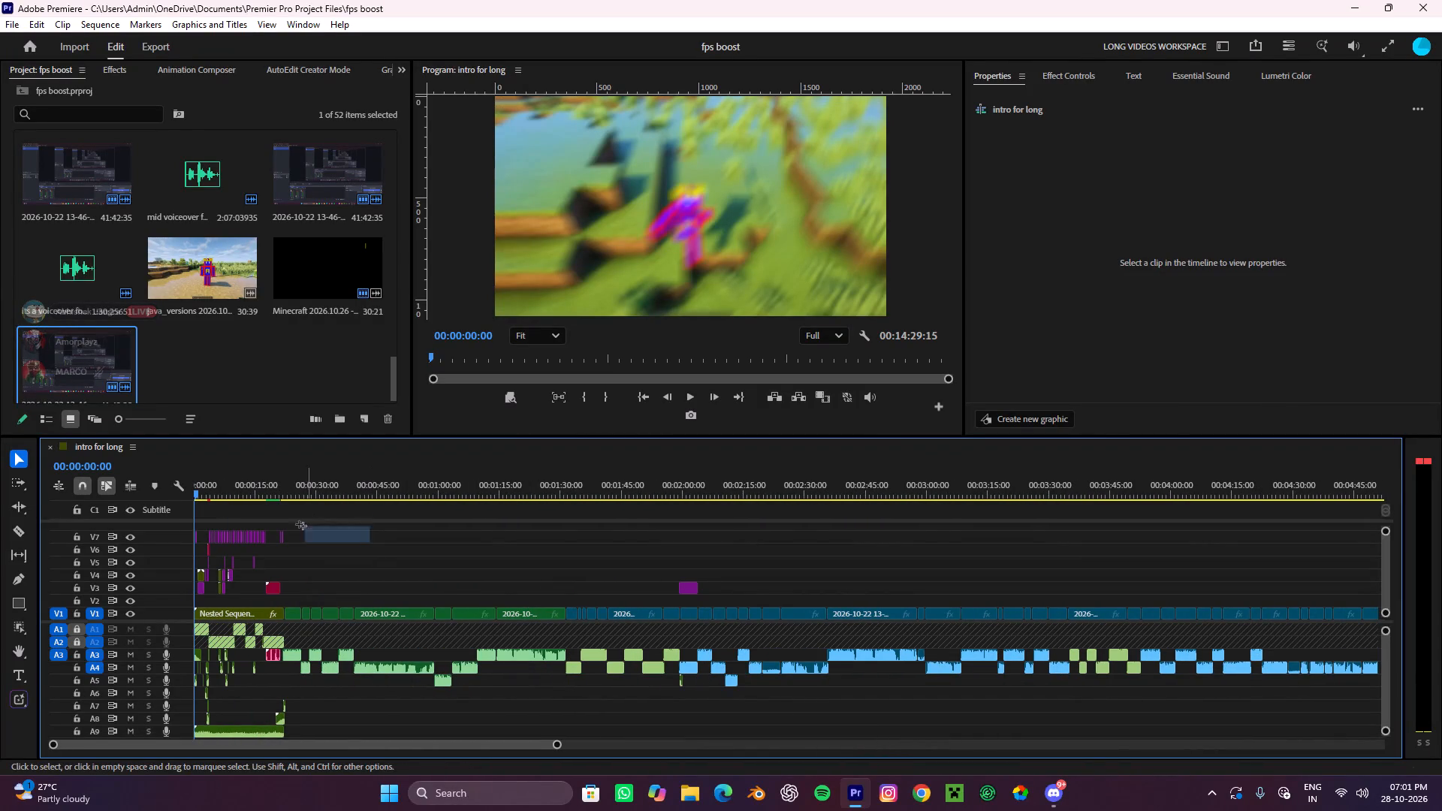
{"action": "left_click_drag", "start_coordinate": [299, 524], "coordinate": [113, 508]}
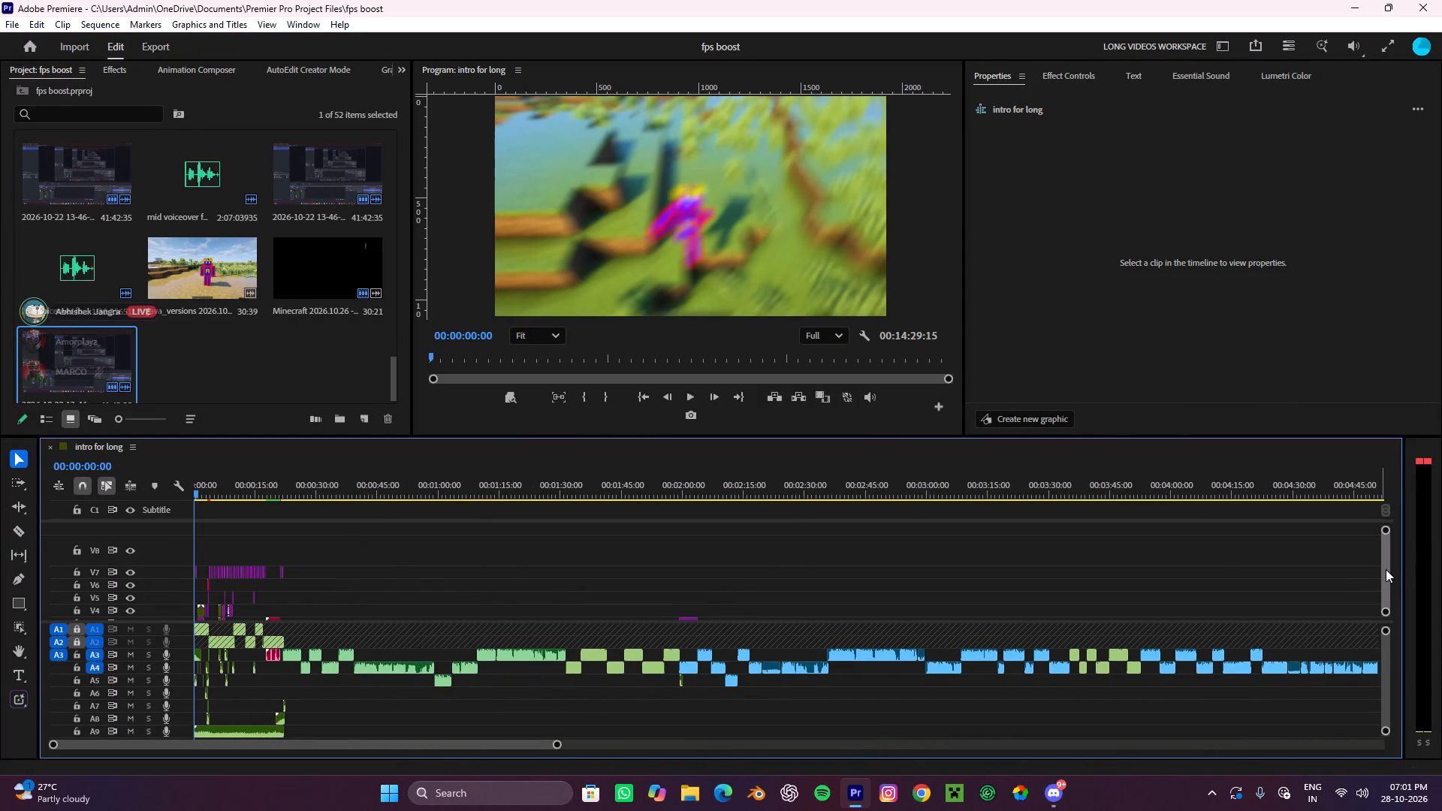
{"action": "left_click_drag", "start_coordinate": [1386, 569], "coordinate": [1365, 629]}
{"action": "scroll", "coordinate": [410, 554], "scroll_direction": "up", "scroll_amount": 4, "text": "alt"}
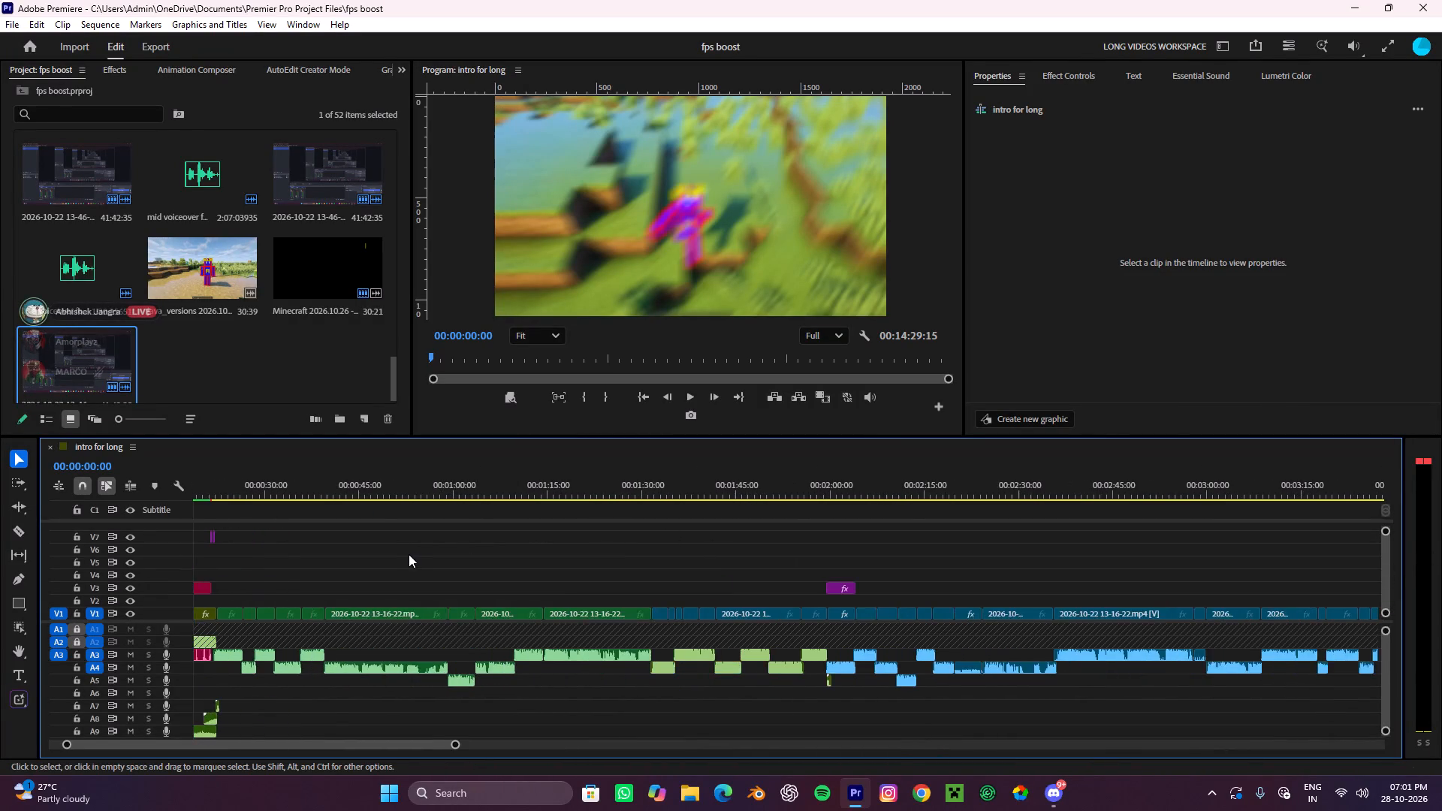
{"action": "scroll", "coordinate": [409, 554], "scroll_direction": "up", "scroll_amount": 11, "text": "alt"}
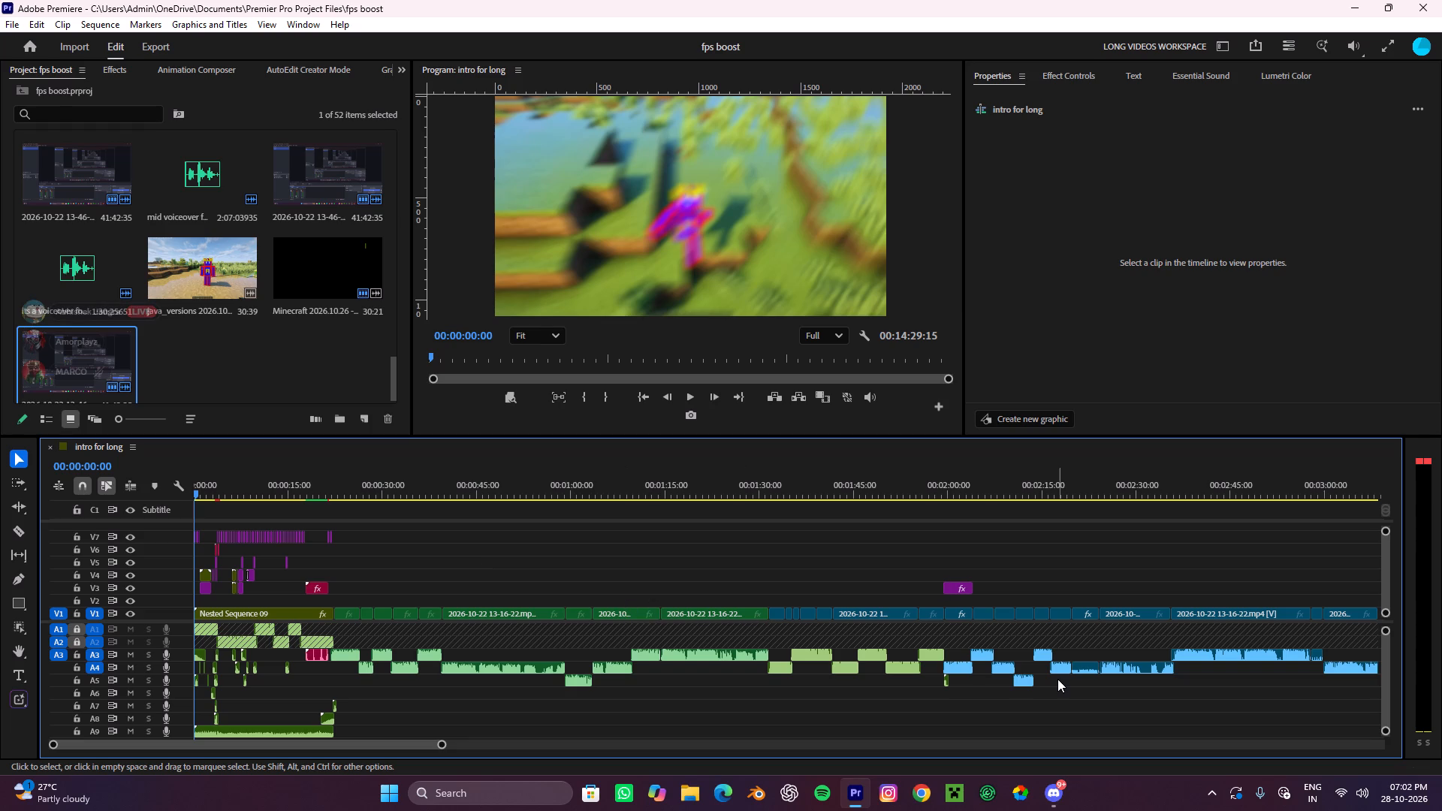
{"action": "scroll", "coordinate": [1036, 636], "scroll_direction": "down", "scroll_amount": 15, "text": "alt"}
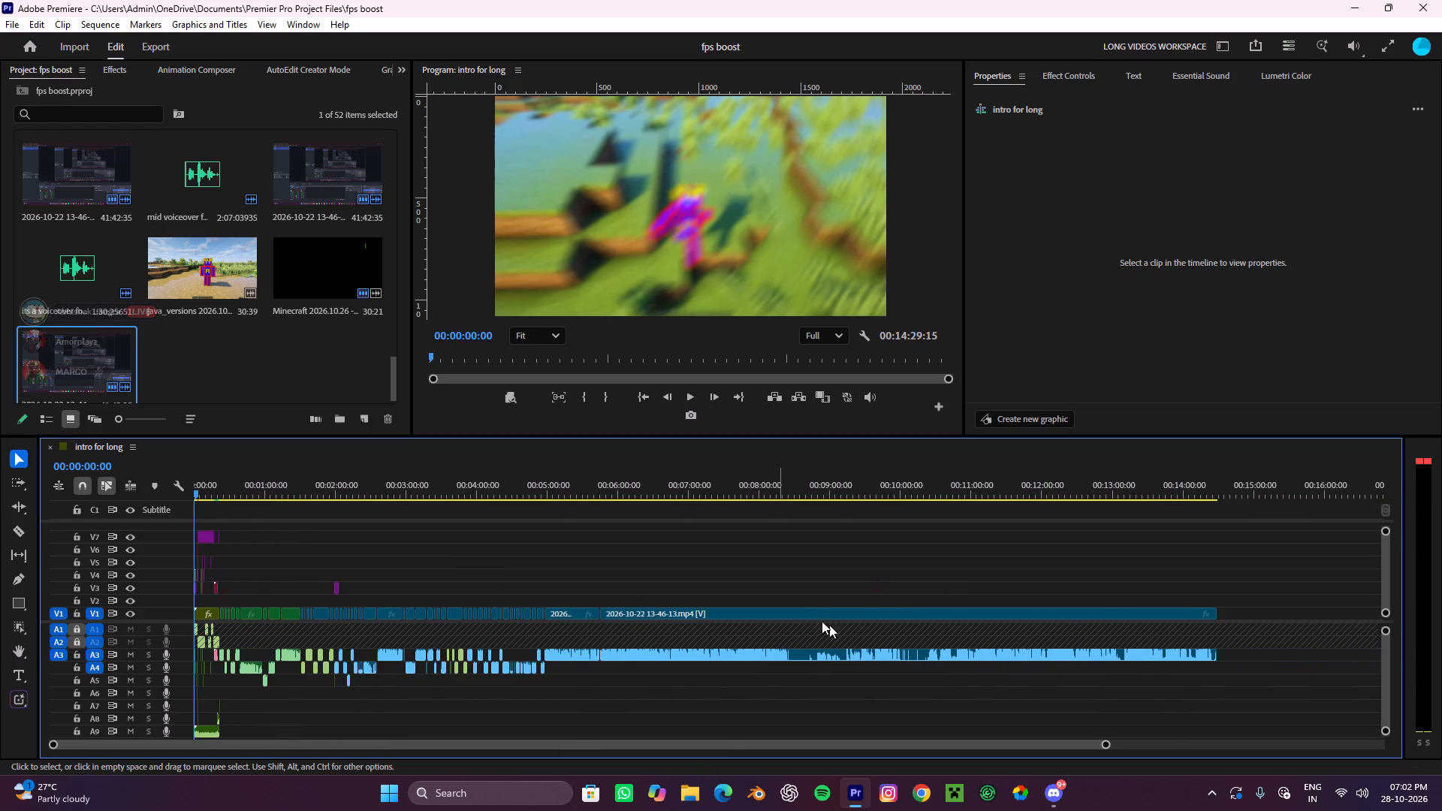
Scrub and play the sequence from about 00:04:55 to 00:05:46 to find where the new gameplay section begins.
{"action": "left_click_drag", "start_coordinate": [213, 488], "coordinate": [545, 599]}
{"action": "key", "text": "space"}
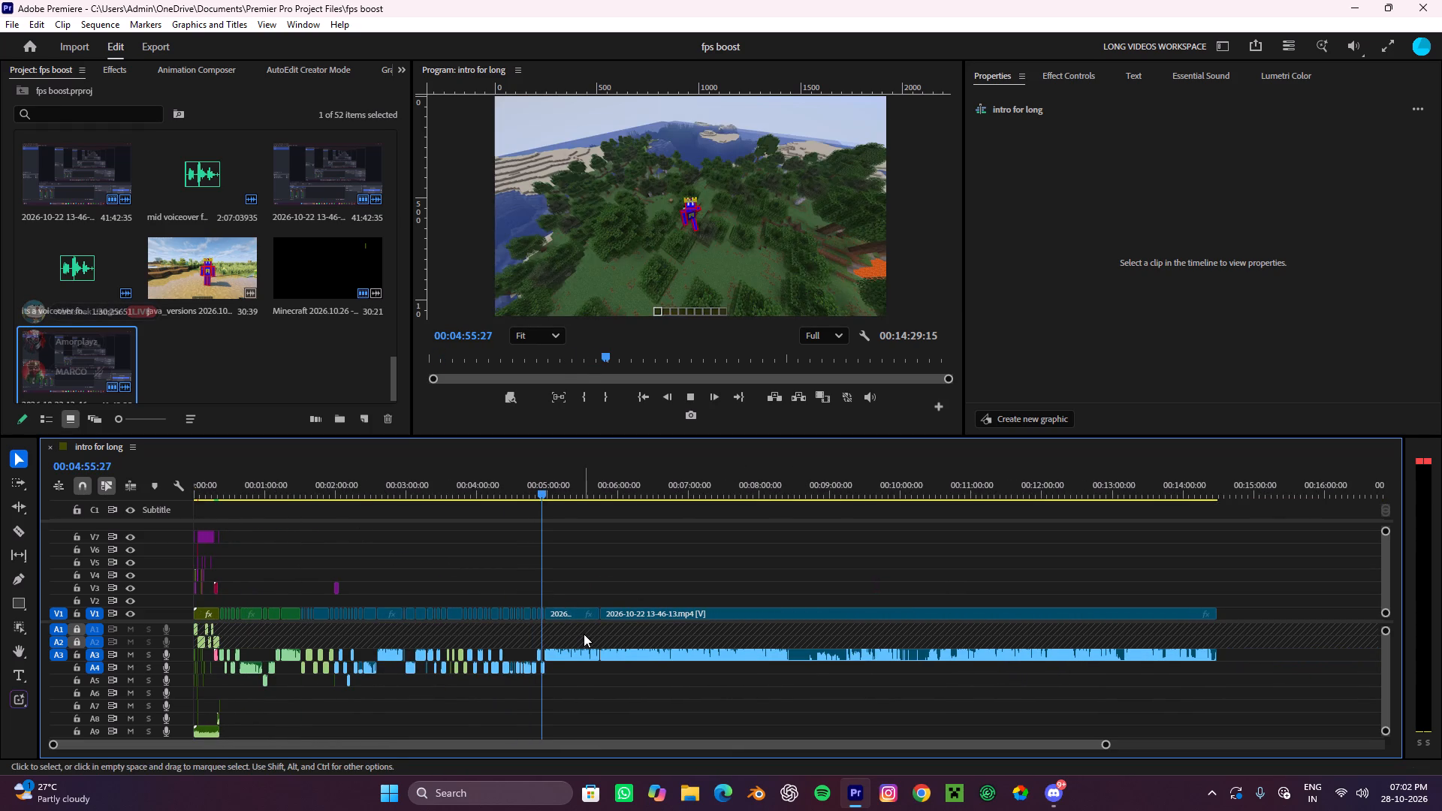
{"action": "scroll", "coordinate": [584, 634], "scroll_direction": "up", "scroll_amount": 11, "text": "alt"}
{"action": "left_click_drag", "start_coordinate": [462, 497], "coordinate": [631, 671]}
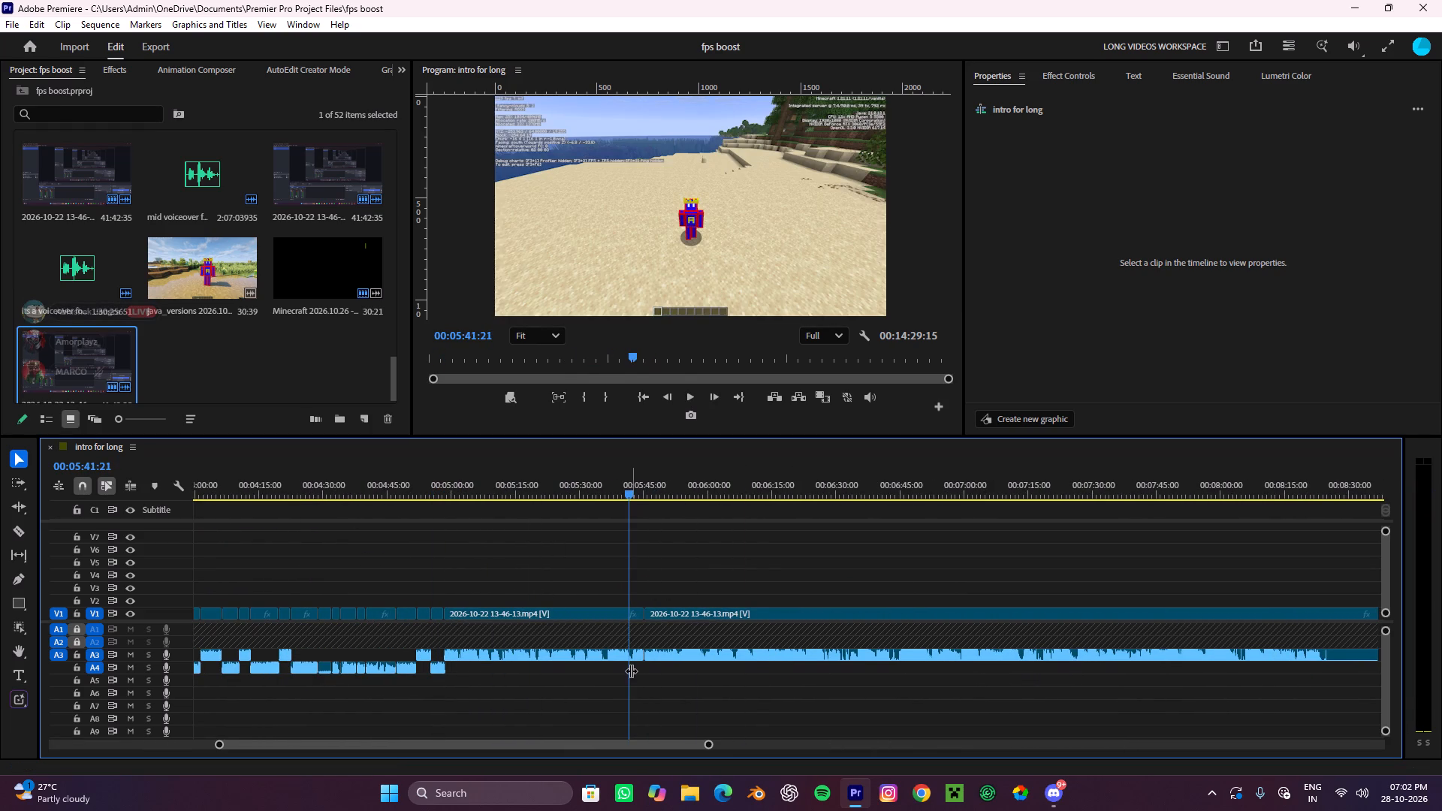
{"action": "key", "text": "space"}
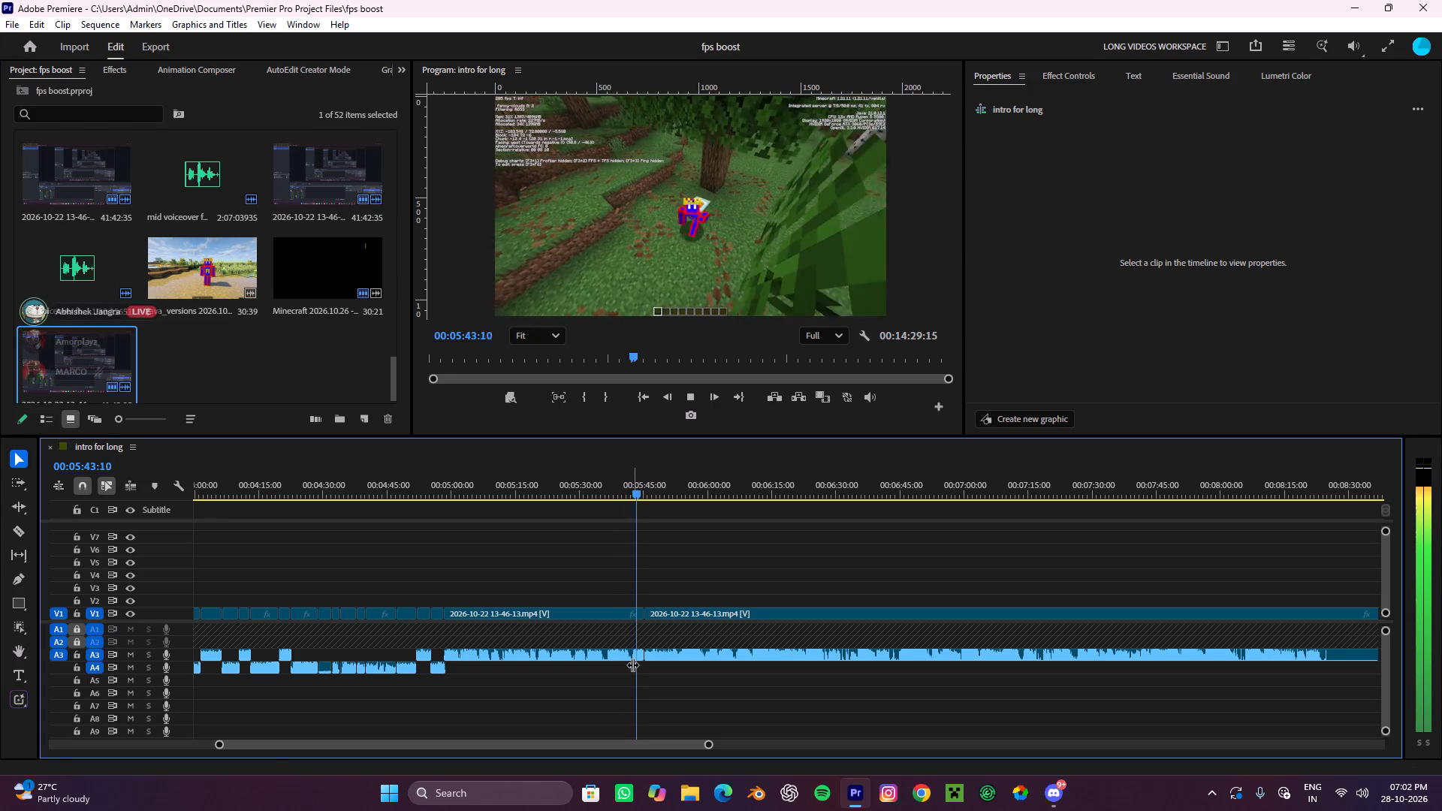
{"action": "scroll", "coordinate": [632, 656], "scroll_direction": "down", "scroll_amount": 9, "text": "alt"}
{"action": "key", "text": "space"}
{"action": "scroll", "coordinate": [653, 644], "scroll_direction": "down", "scroll_amount": 6, "text": "alt"}
{"action": "scroll", "coordinate": [620, 644], "scroll_direction": "up", "scroll_amount": 12, "text": "alt"}
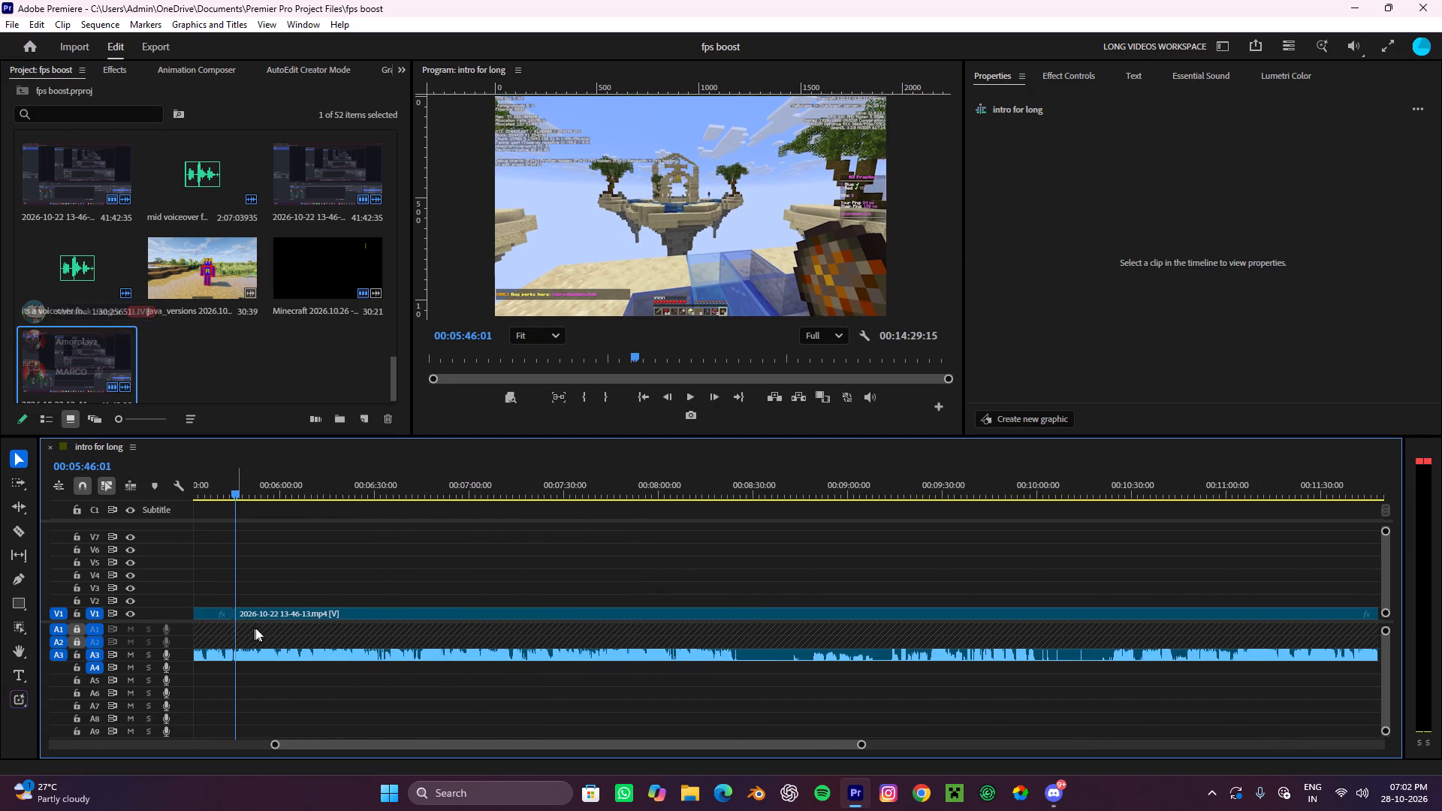
{"action": "scroll", "coordinate": [285, 622], "scroll_direction": "up", "scroll_amount": 6}
{"action": "scroll", "coordinate": [355, 638], "scroll_direction": "up", "scroll_amount": 20, "text": "alt"}
{"action": "scroll", "coordinate": [355, 638], "scroll_direction": "up", "scroll_amount": 3, "text": "alt"}
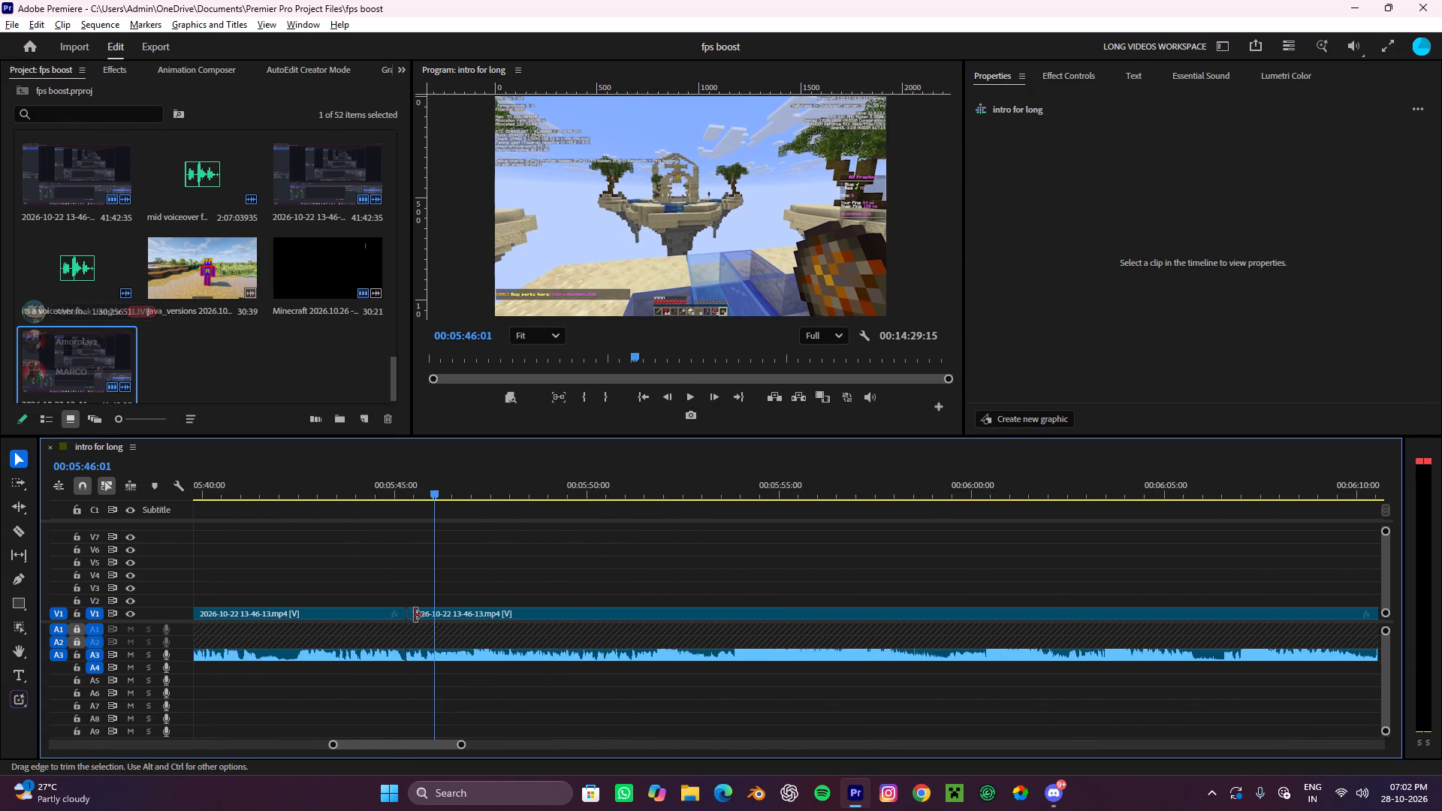
{"action": "scroll", "coordinate": [415, 615], "scroll_direction": "up", "scroll_amount": 5, "text": "alt"}
{"action": "scroll", "coordinate": [396, 623], "scroll_direction": "up", "scroll_amount": 5}
{"action": "left_click_drag", "start_coordinate": [510, 608], "coordinate": [496, 632]}
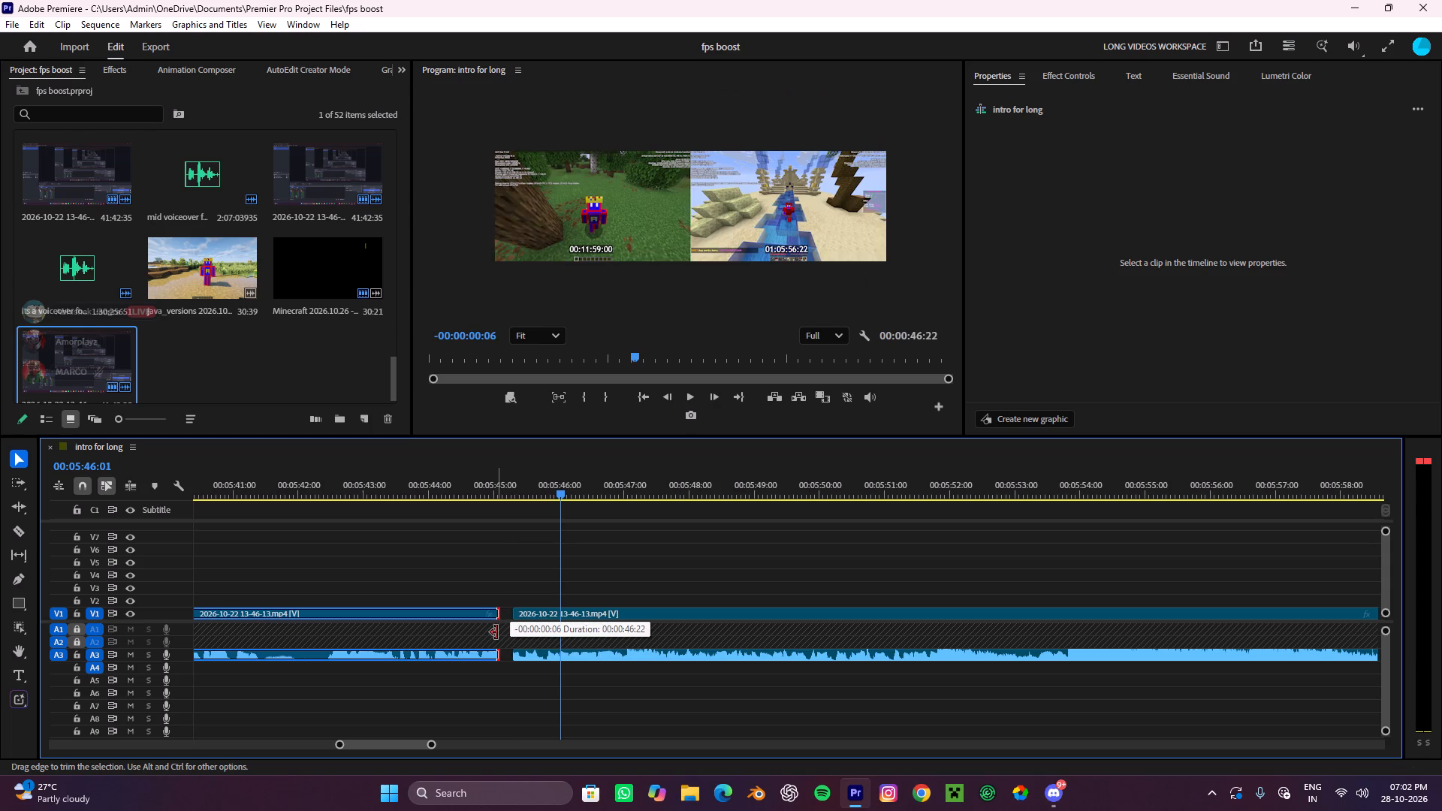
{"action": "left_click_drag", "start_coordinate": [496, 632], "coordinate": [500, 637]}
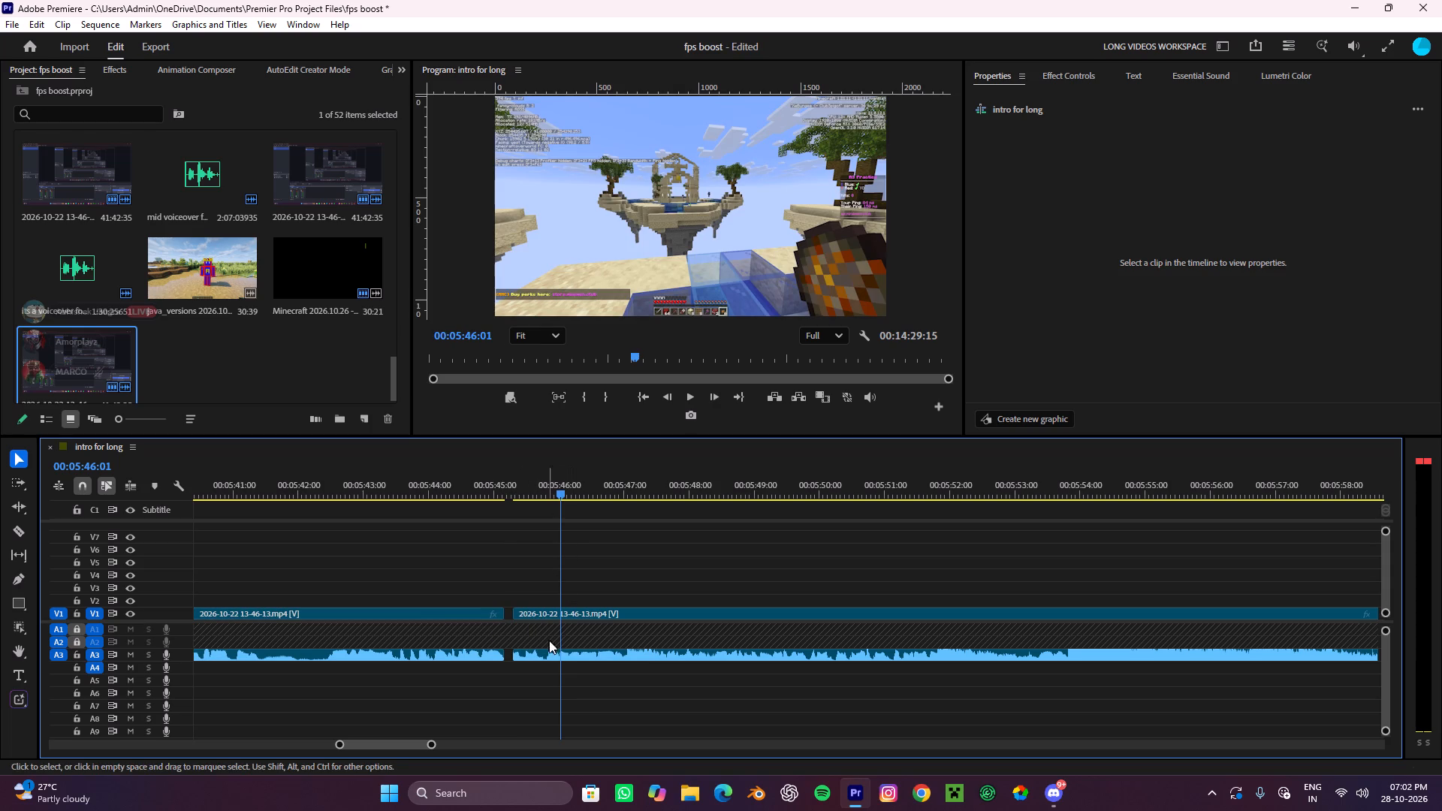
{"action": "left_click", "coordinate": [558, 658]}
{"action": "right_click", "coordinate": [558, 658]}
{"action": "left_click", "coordinate": [609, 288]}
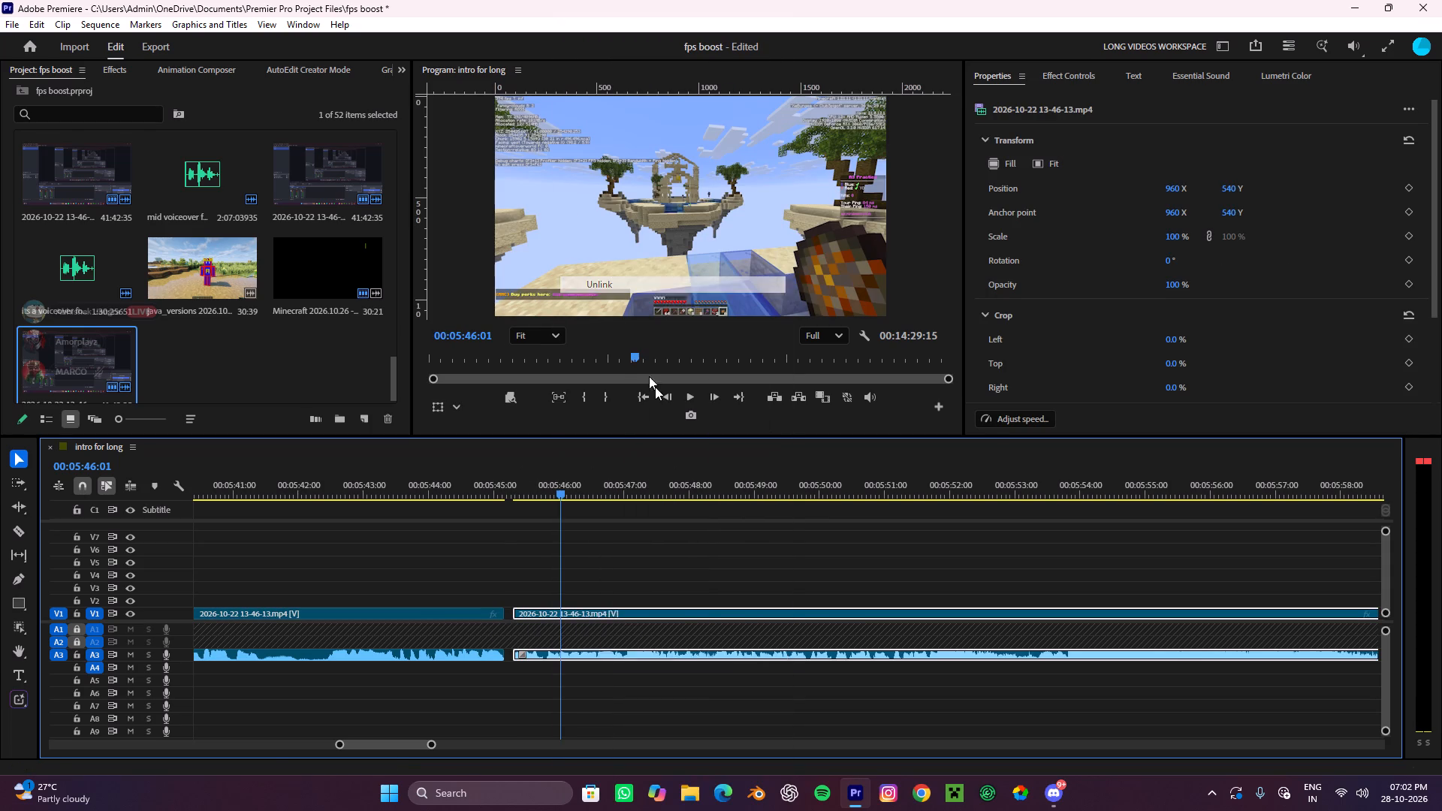
{"action": "left_click_drag", "start_coordinate": [732, 700], "coordinate": [713, 652]}
{"action": "key", "text": "ctrl+x"}
Close the small gap before the final video-only clip at about 00:05:45 and play across the cut.
{"action": "scroll", "coordinate": [552, 622], "scroll_direction": "down", "scroll_amount": 4, "text": "alt"}
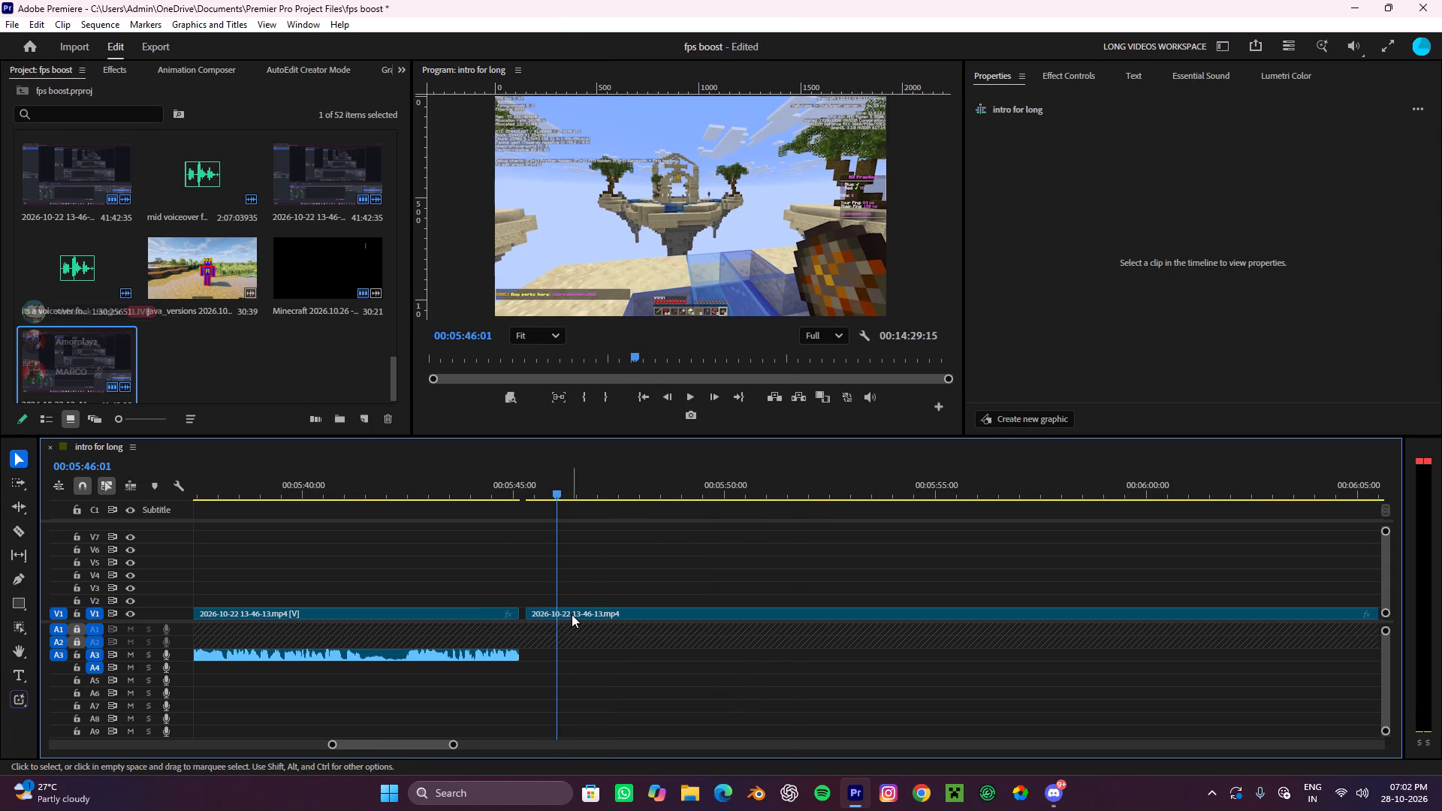
{"action": "left_click", "coordinate": [572, 614]}
{"action": "scroll", "coordinate": [566, 611], "scroll_direction": "down", "scroll_amount": 10, "text": "alt"}
{"action": "left_click_drag", "start_coordinate": [569, 490], "coordinate": [554, 500]}
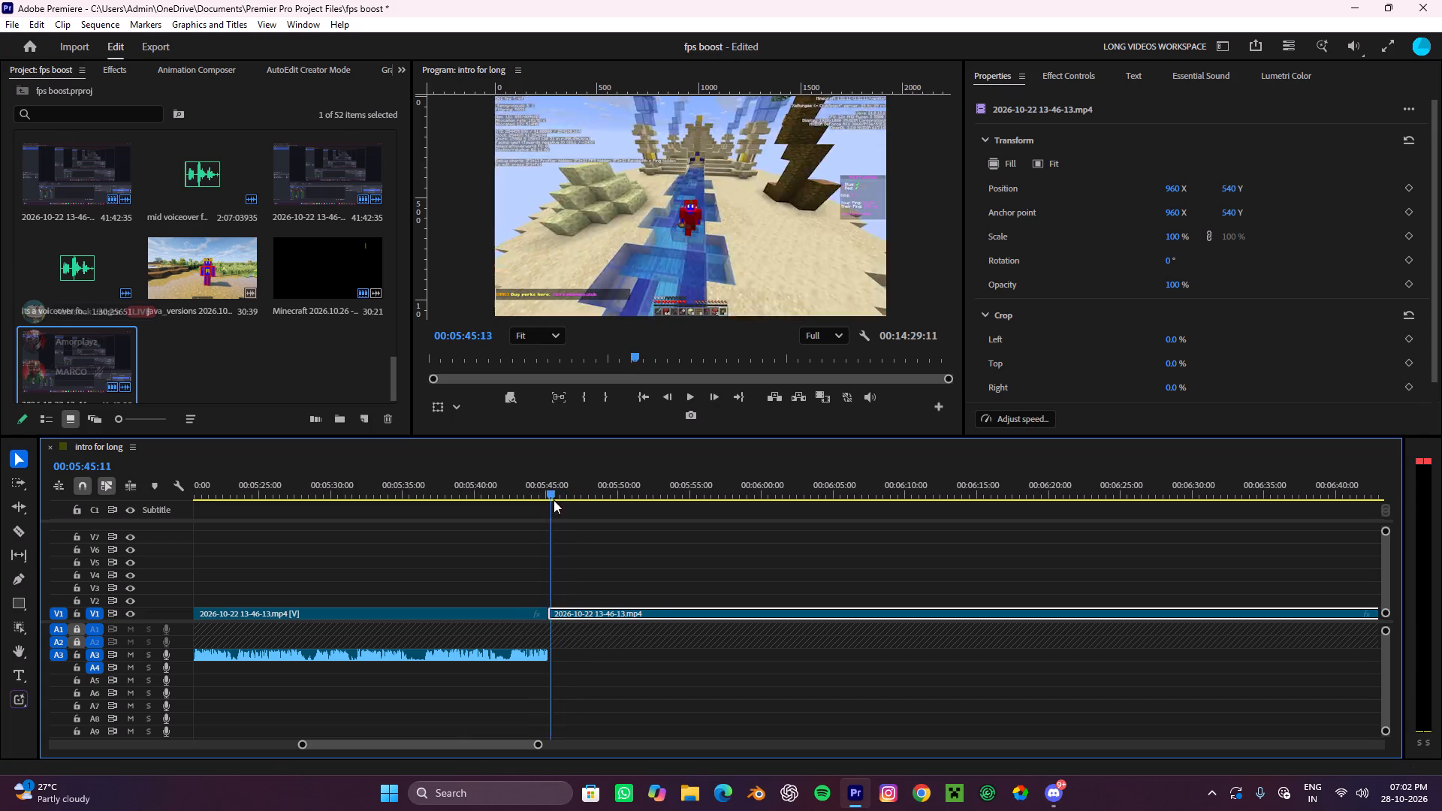
{"action": "left_click_drag", "start_coordinate": [554, 500], "coordinate": [544, 523]}
{"action": "key", "text": "space"}
{"action": "scroll", "coordinate": [652, 598], "scroll_direction": "down", "scroll_amount": 13, "text": "alt"}
{"action": "key", "text": "space"}
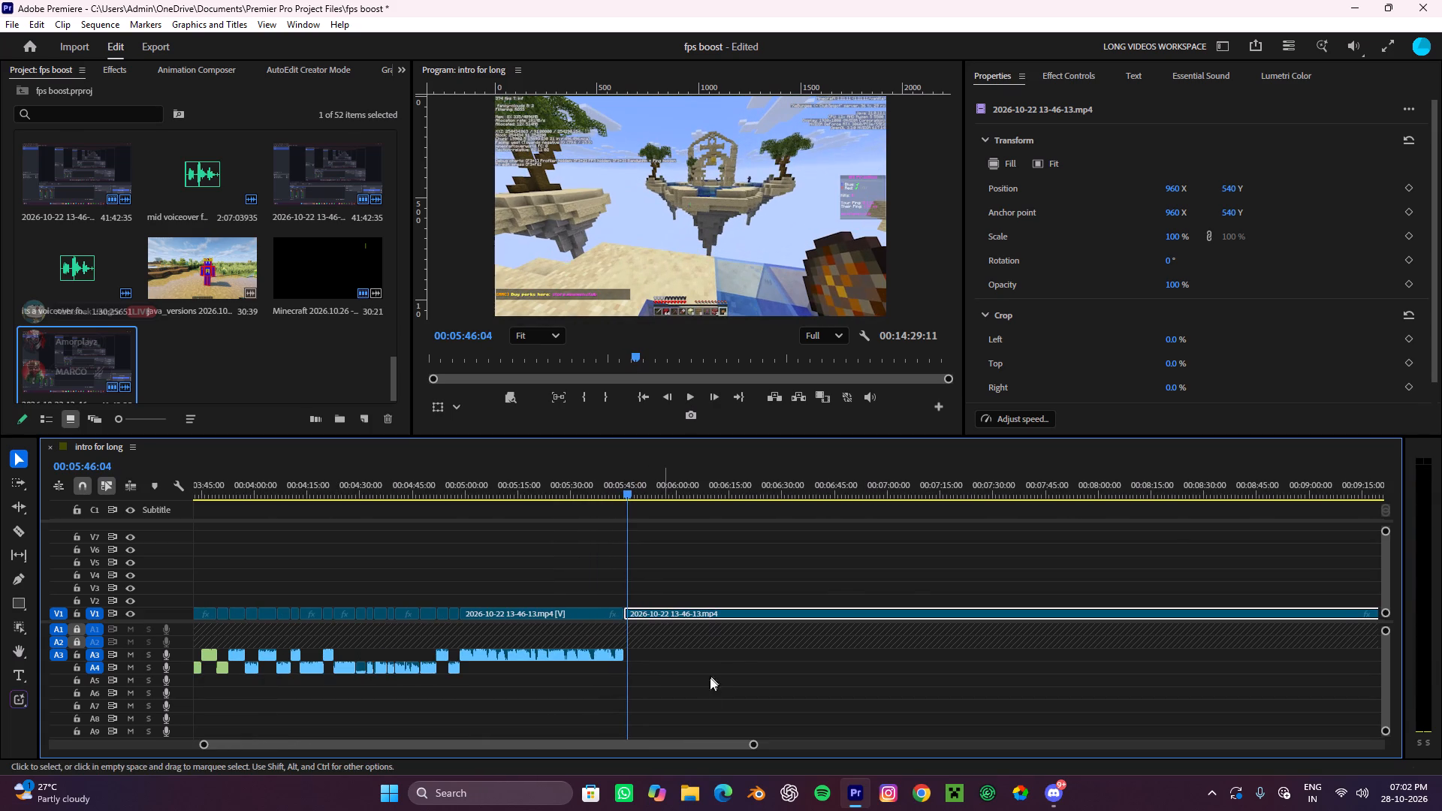
Open a File Explorer window.
{"action": "left_click", "coordinate": [687, 791]}
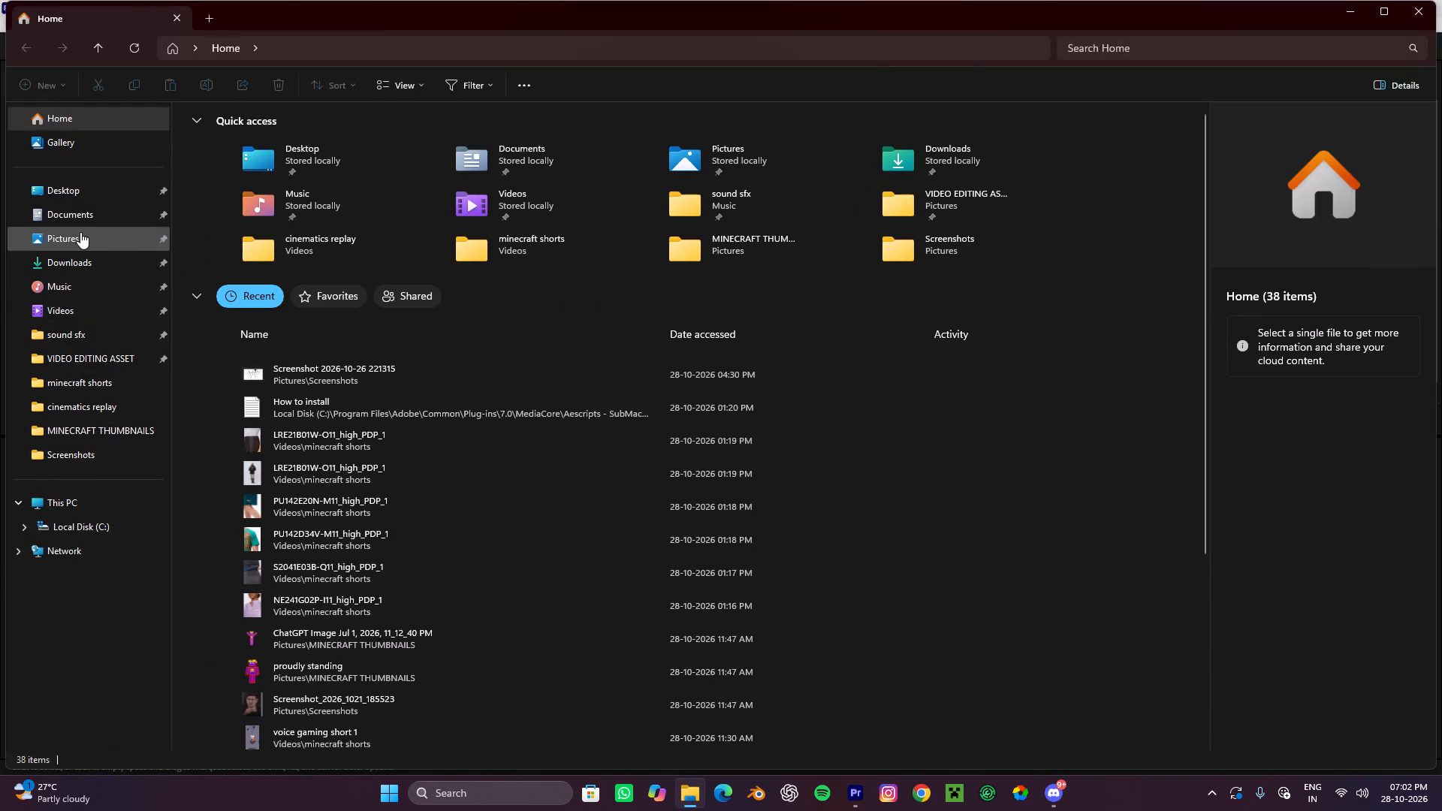
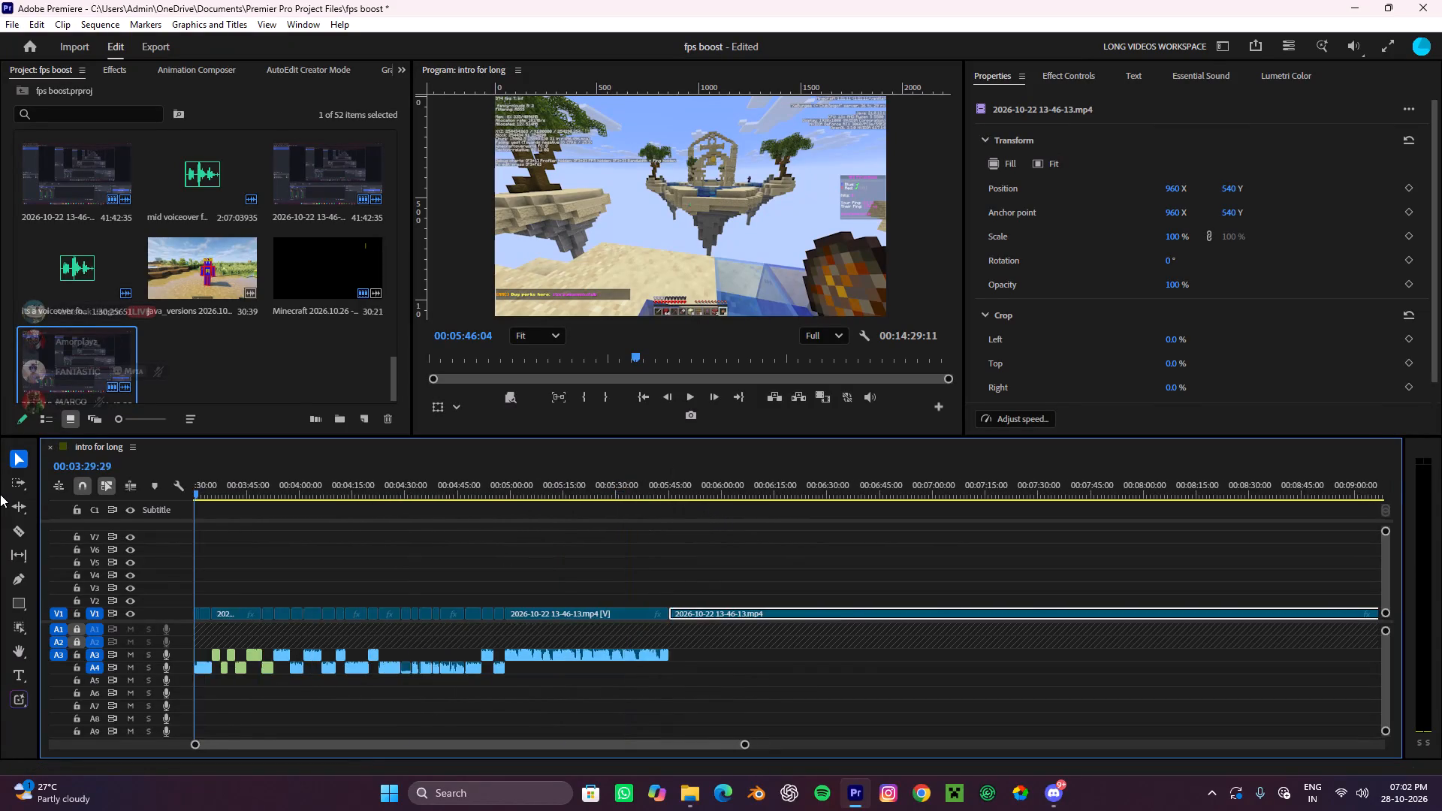
Play the intro from the start of the sequence and return to the "fps boost!" title at about 00:00:08:29.
{"action": "scroll", "coordinate": [348, 482], "scroll_direction": "down", "scroll_amount": 10, "text": "alt"}
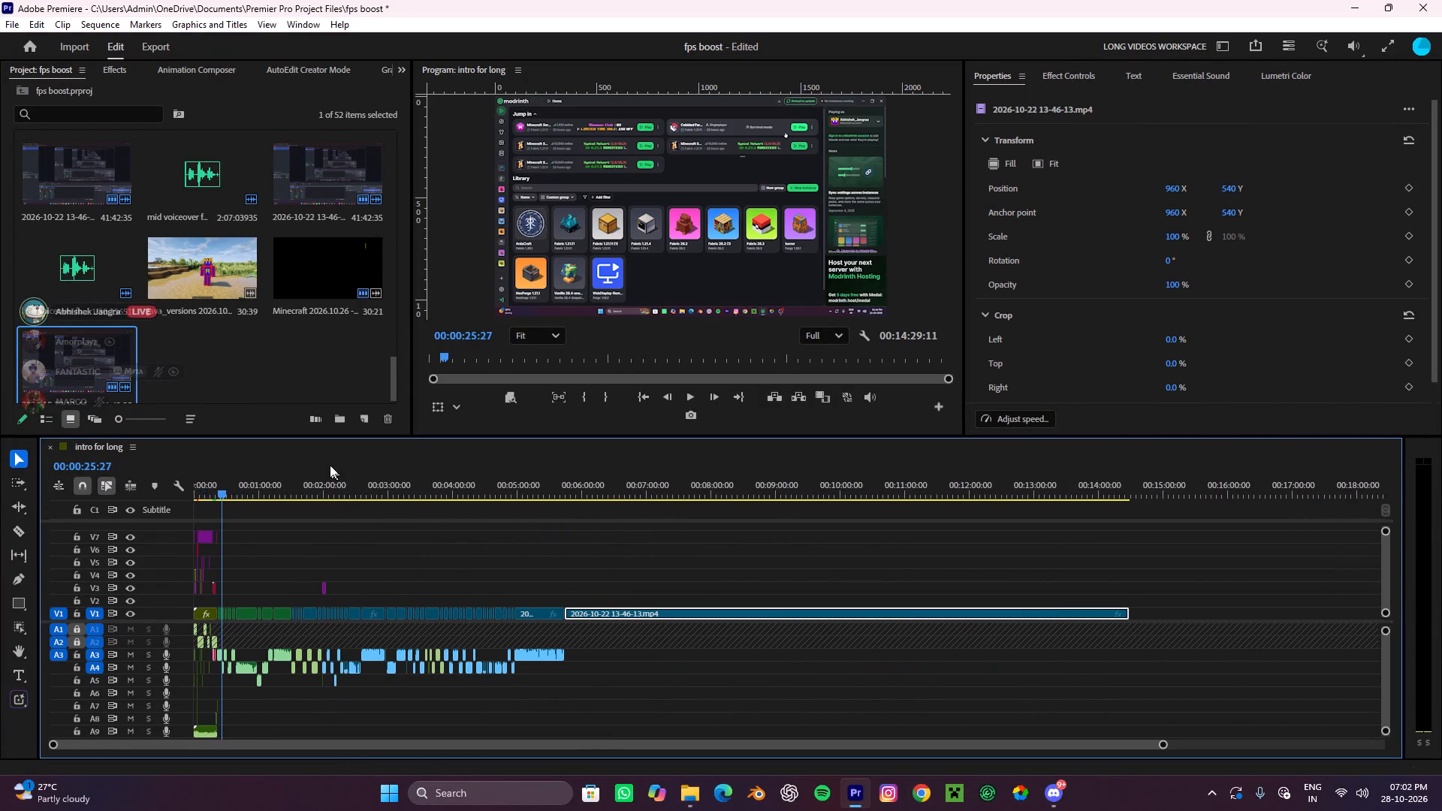
{"action": "left_click_drag", "start_coordinate": [243, 498], "coordinate": [8, 473]}
{"action": "scroll", "coordinate": [231, 570], "scroll_direction": "up", "scroll_amount": 18, "text": "alt"}
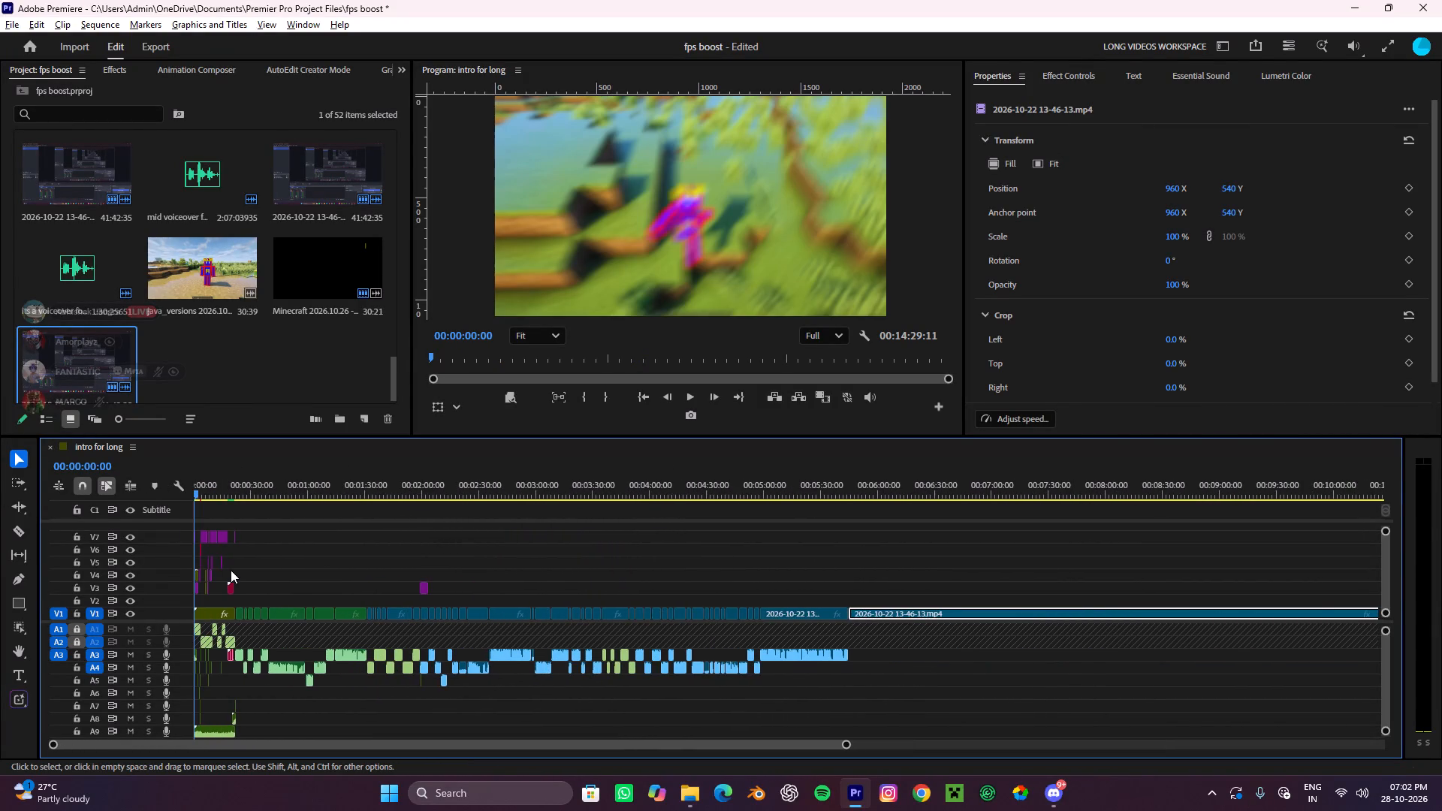
{"action": "scroll", "coordinate": [231, 570], "scroll_direction": "up", "scroll_amount": 12, "text": "alt"}
{"action": "key", "text": "space"}
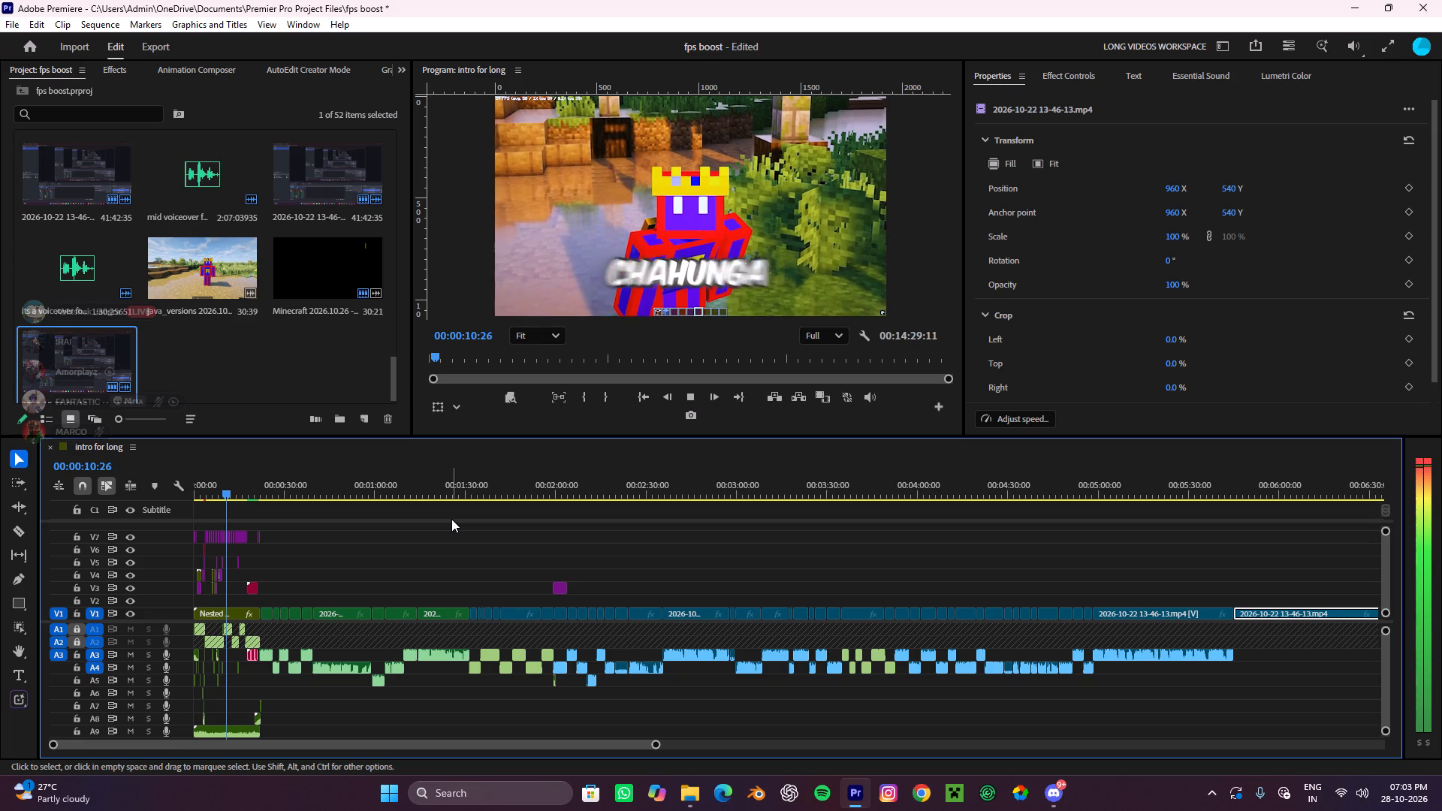
{"action": "key", "text": "space"}
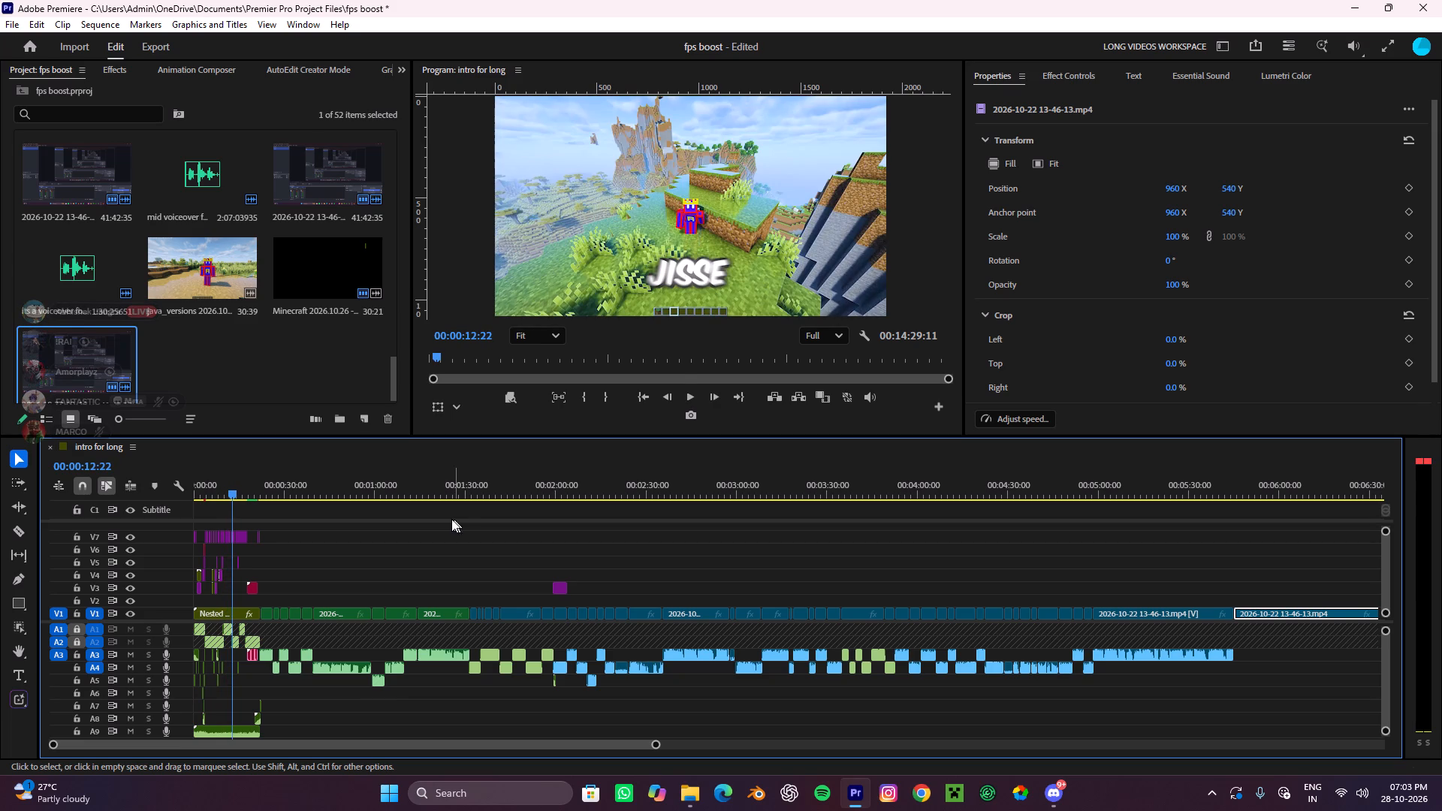
{"action": "left_click_drag", "start_coordinate": [235, 489], "coordinate": [224, 546]}
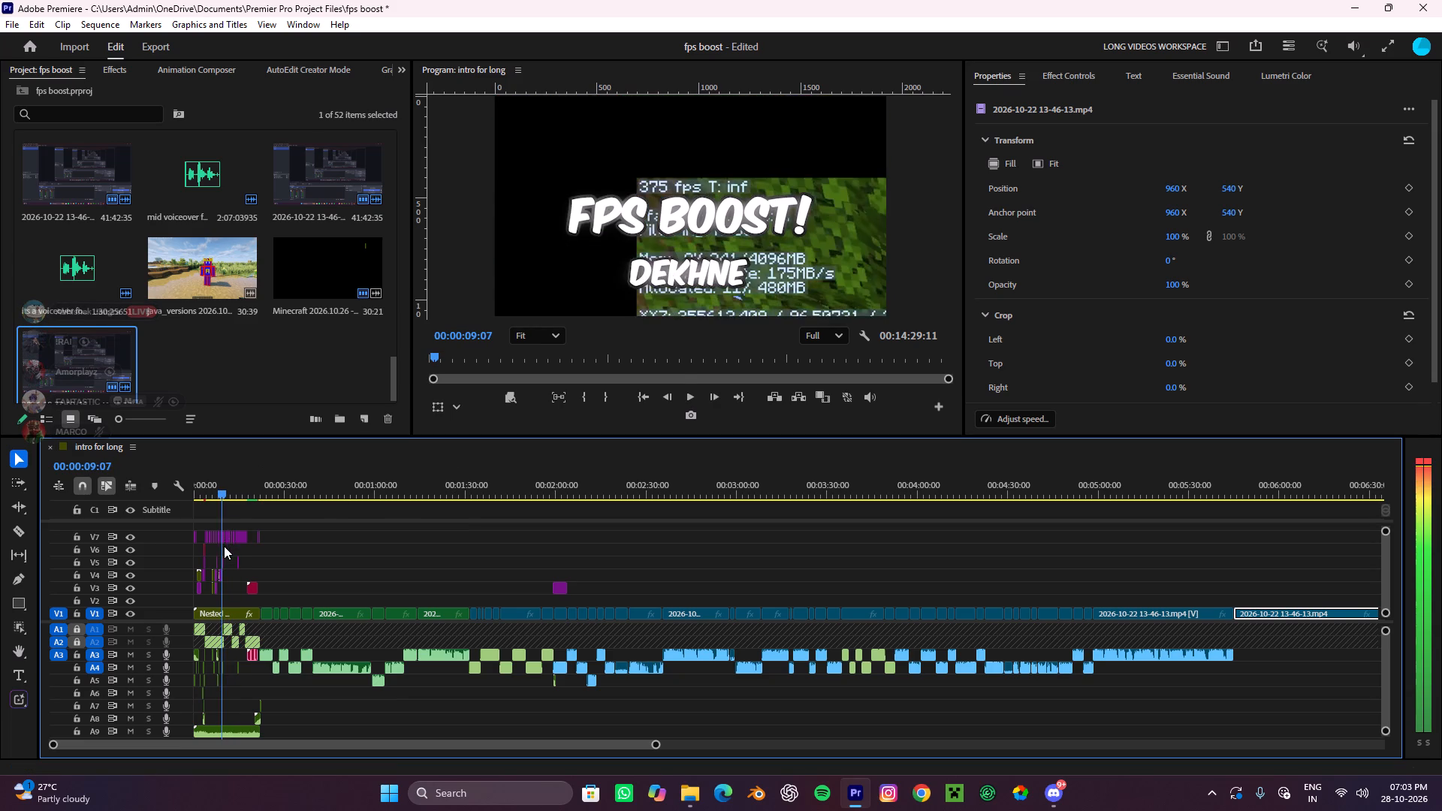
{"action": "left_click_drag", "start_coordinate": [224, 546], "coordinate": [223, 553]}
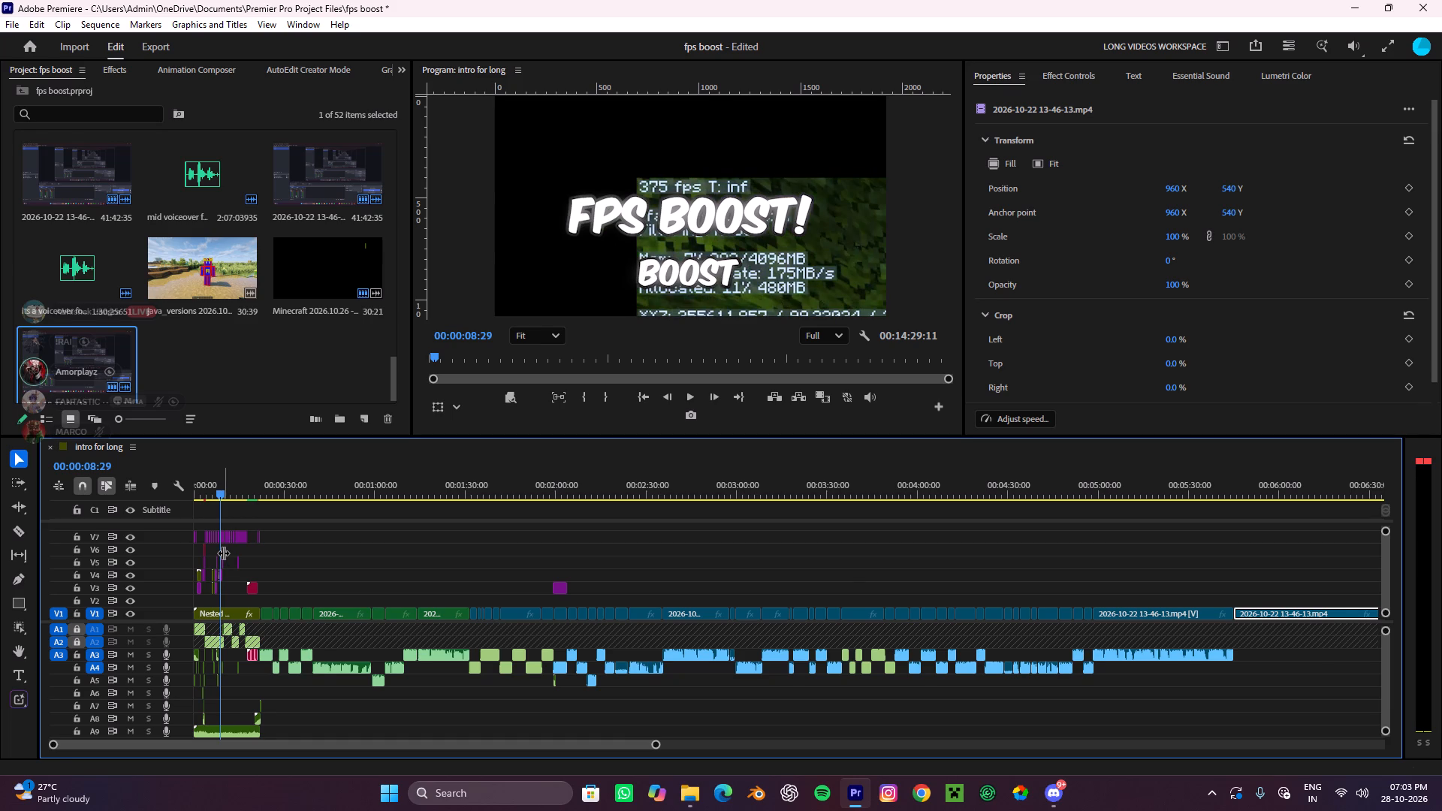
Inspect the "fps boost!" title clip on track V4 at about 00:00:09, leaving it selected.
{"action": "scroll", "coordinate": [223, 553], "scroll_direction": "up", "scroll_amount": 20}
{"action": "scroll", "coordinate": [223, 553], "scroll_direction": "up", "scroll_amount": 5}
{"action": "scroll", "coordinate": [315, 574], "scroll_direction": "up", "scroll_amount": 6, "text": "alt"}
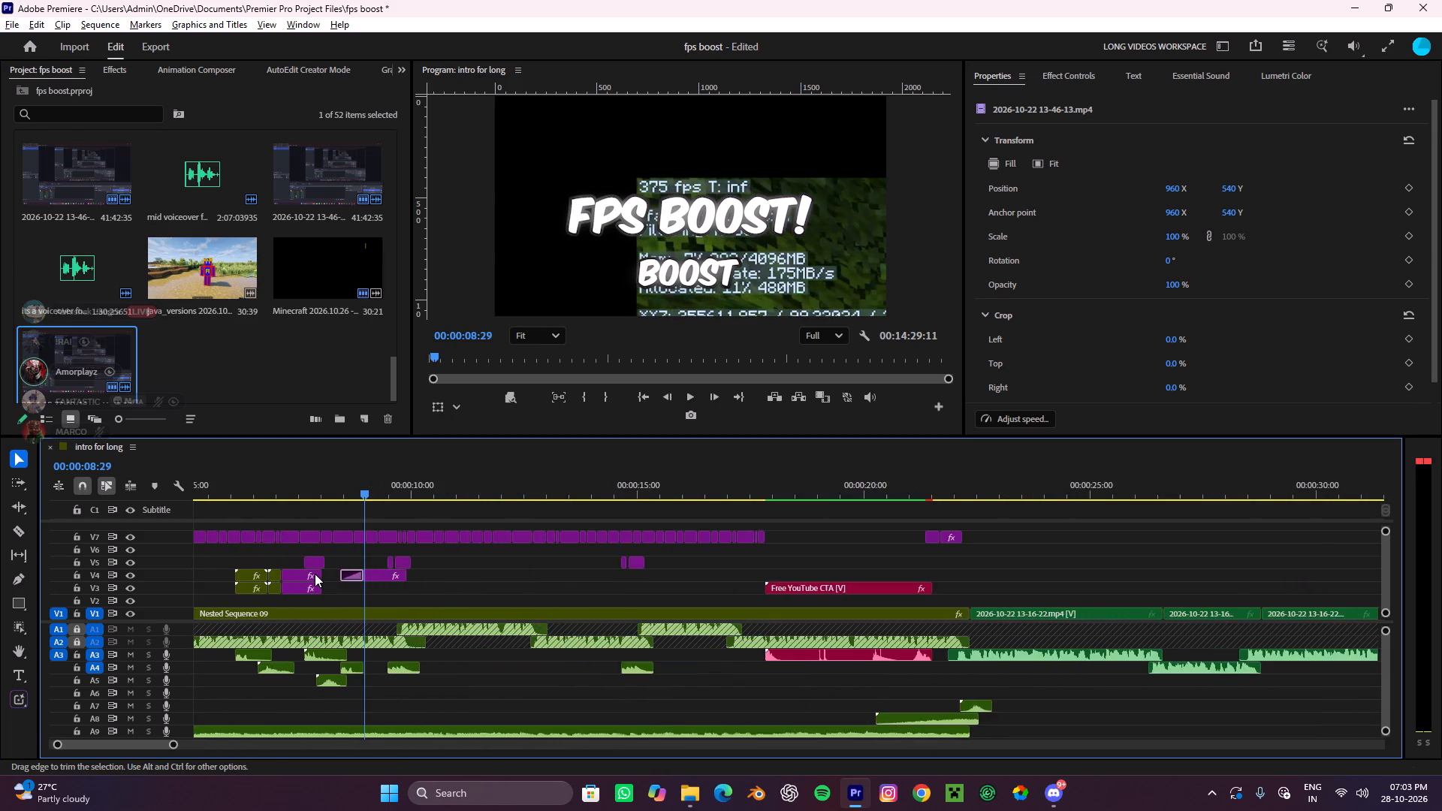
{"action": "scroll", "coordinate": [315, 574], "scroll_direction": "up", "scroll_amount": 5, "text": "alt"}
{"action": "scroll", "coordinate": [319, 572], "scroll_direction": "up", "scroll_amount": 6}
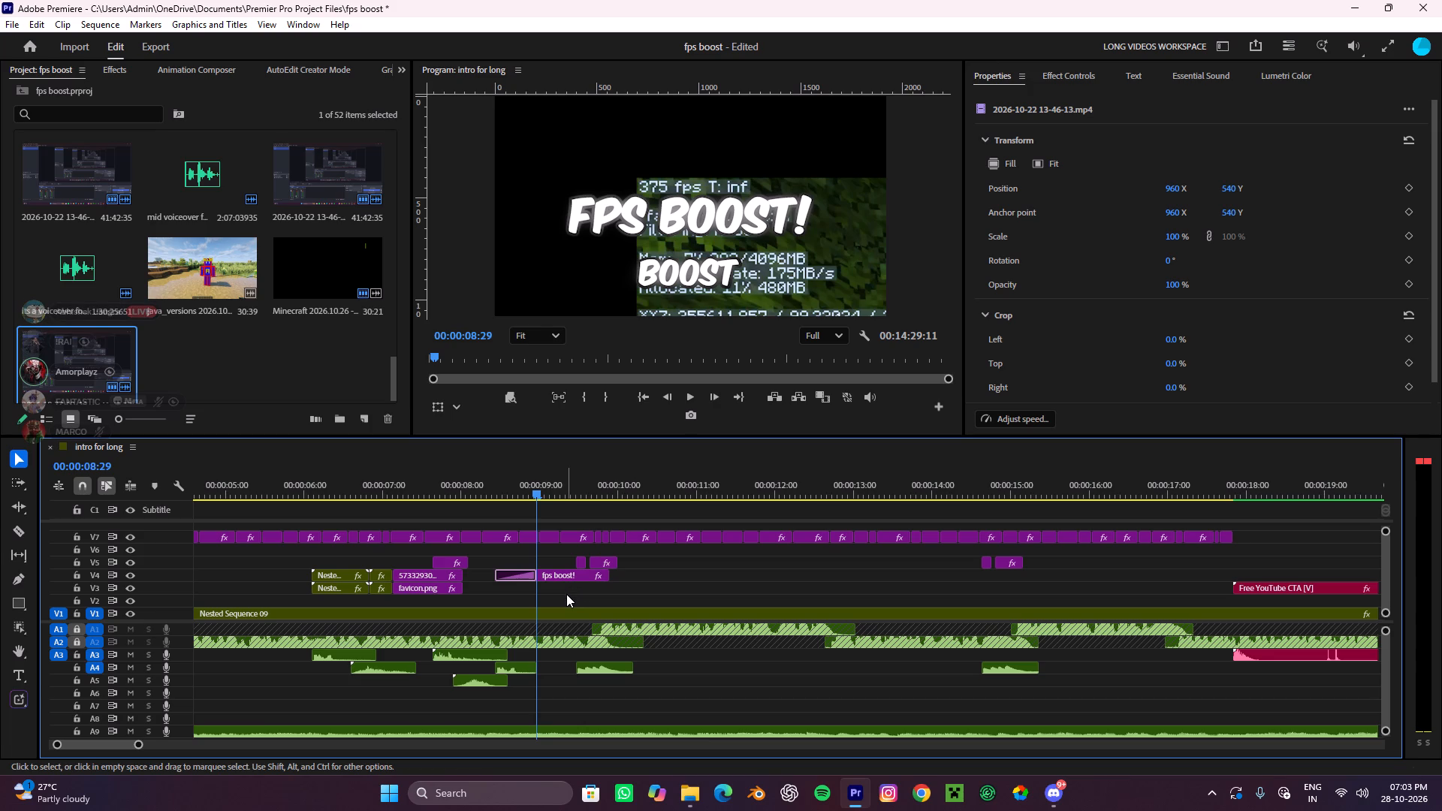
{"action": "left_click", "coordinate": [567, 575]}
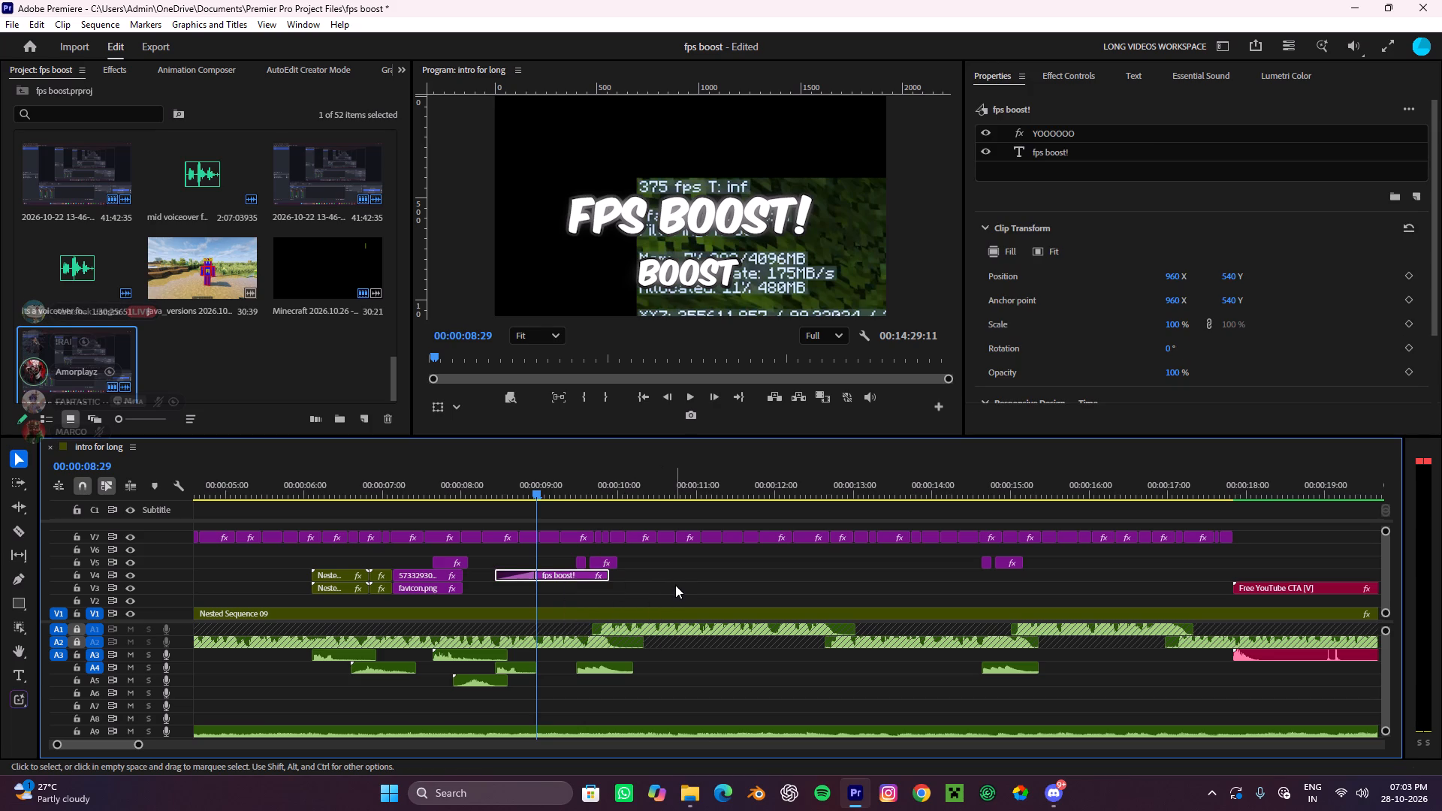
{"action": "left_click", "coordinate": [675, 585]}
{"action": "left_click", "coordinate": [573, 575]}
{"action": "left_click", "coordinate": [650, 593]}
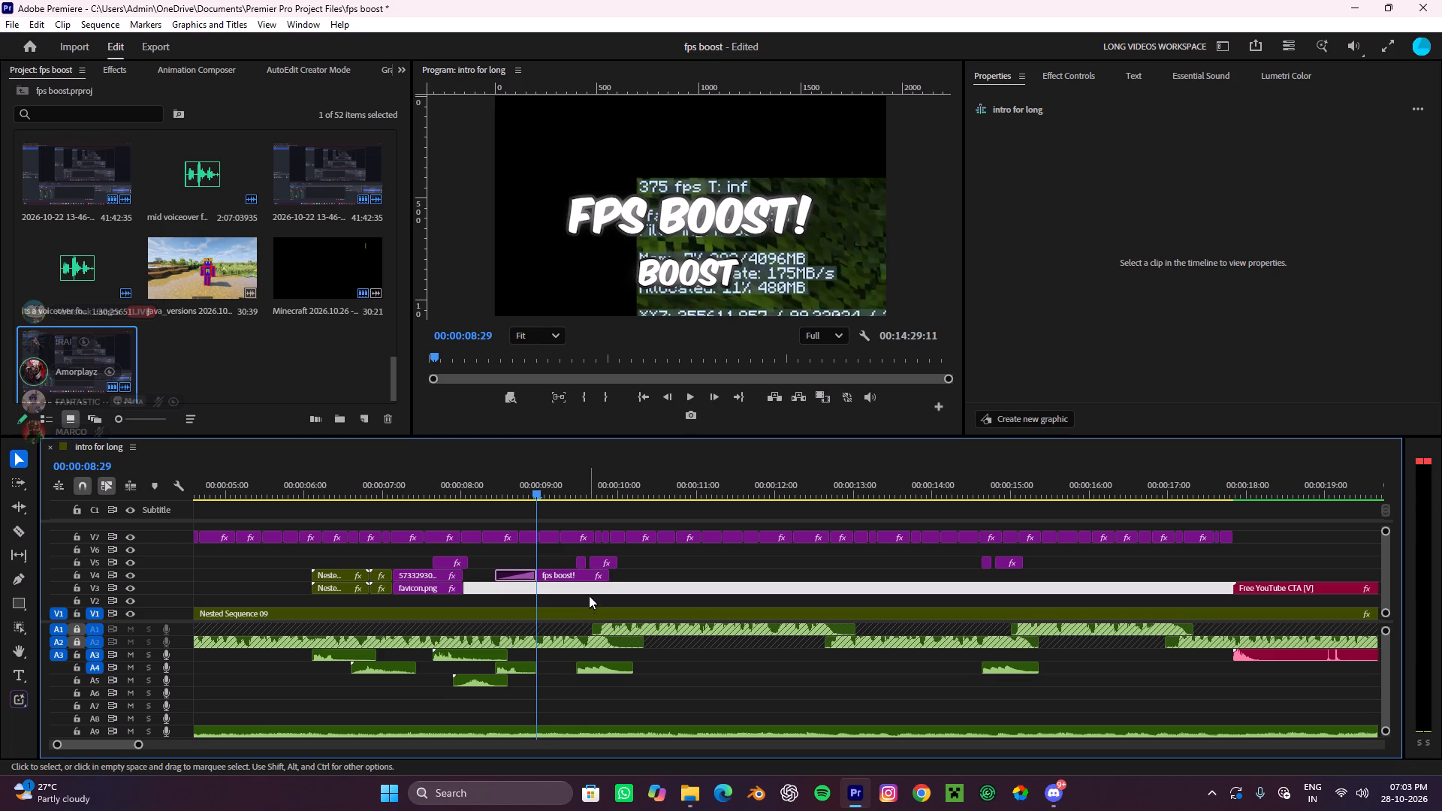
{"action": "left_click", "coordinate": [577, 578]}
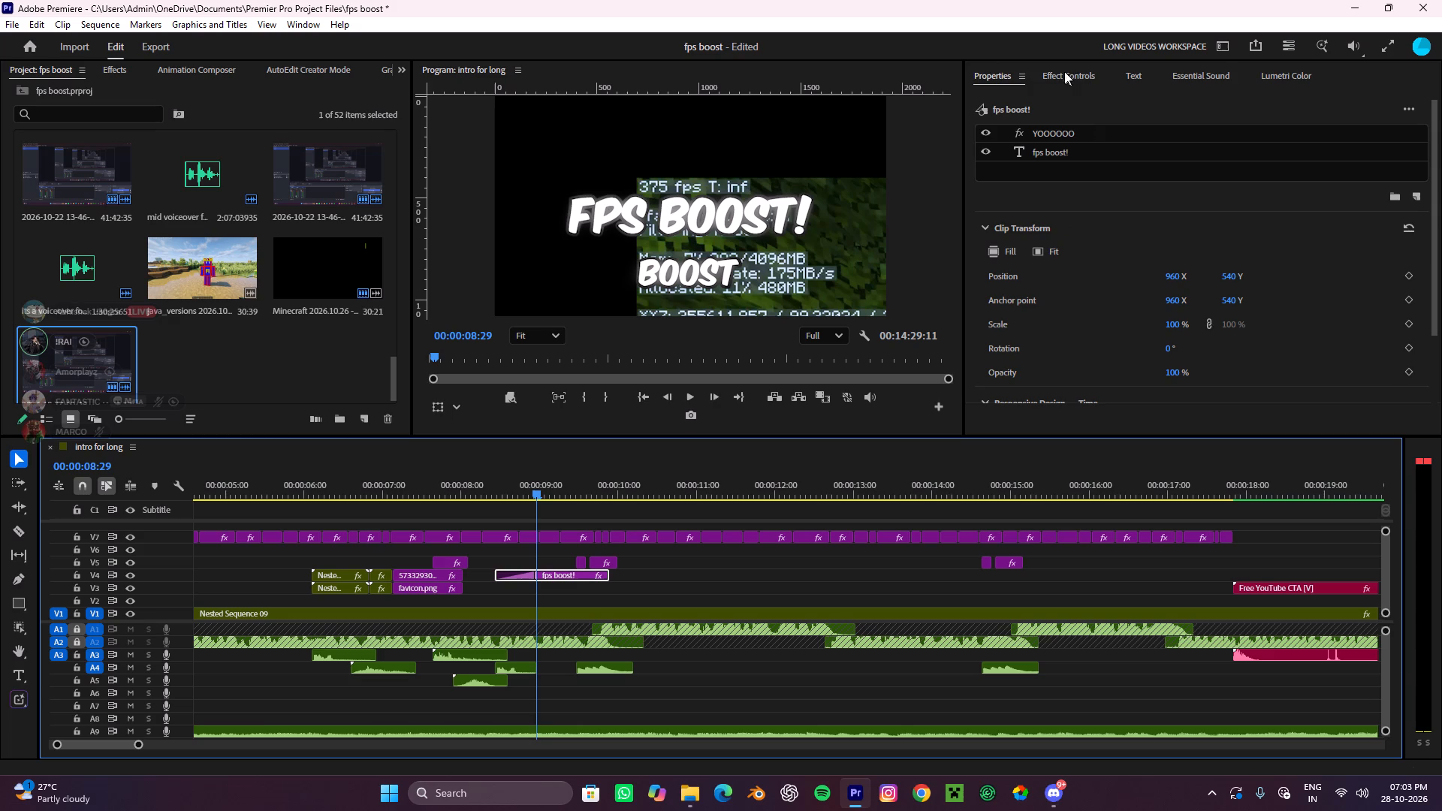
Browse the Titles & Typography categories in Animation Composer, from Cinematic Titles through to Timers & Counters.
{"action": "left_click", "coordinate": [199, 69]}
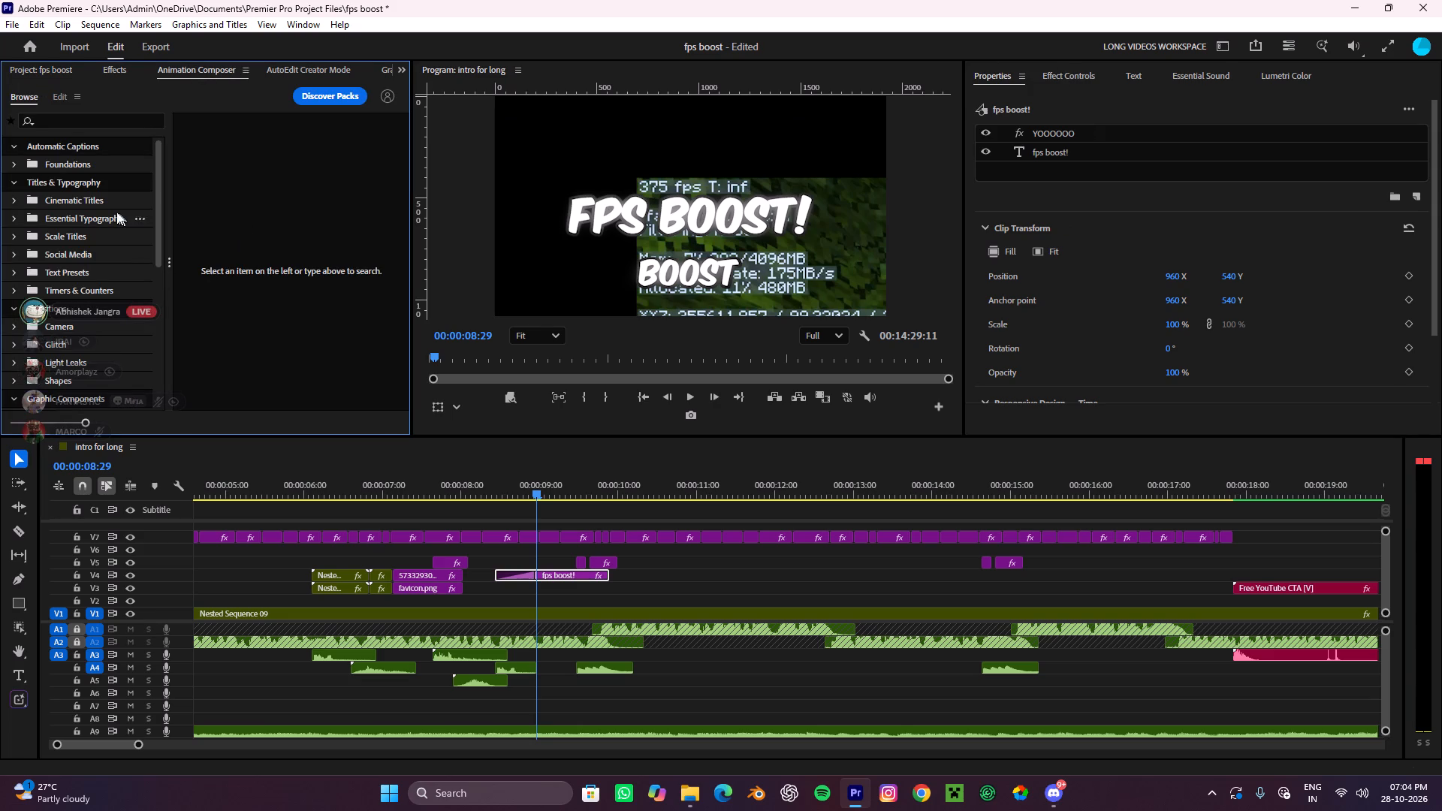
{"action": "scroll", "coordinate": [107, 205], "scroll_direction": "up", "scroll_amount": 4}
{"action": "left_click", "coordinate": [88, 194]}
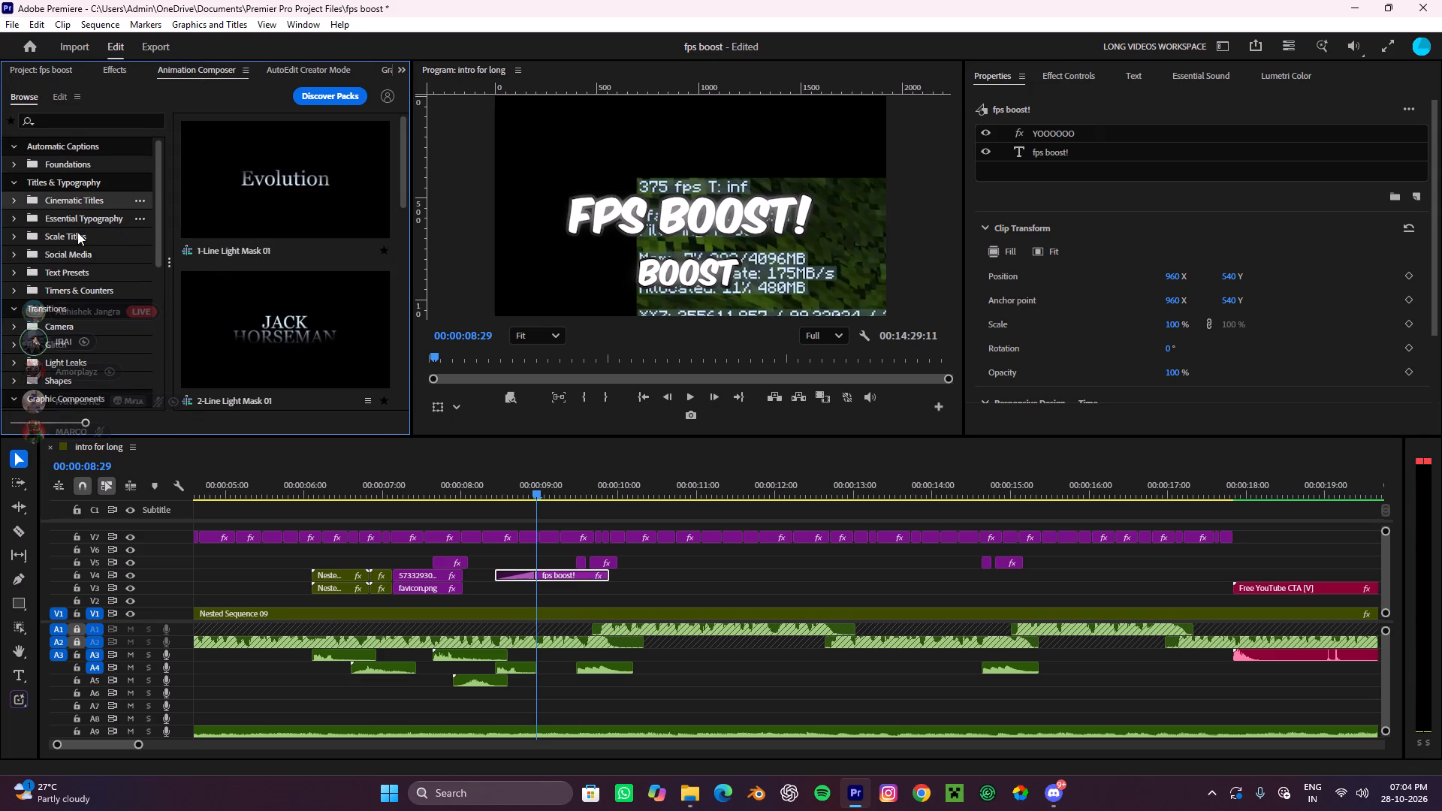
{"action": "left_click", "coordinate": [92, 221]}
{"action": "scroll", "coordinate": [246, 276], "scroll_direction": "down", "scroll_amount": 5}
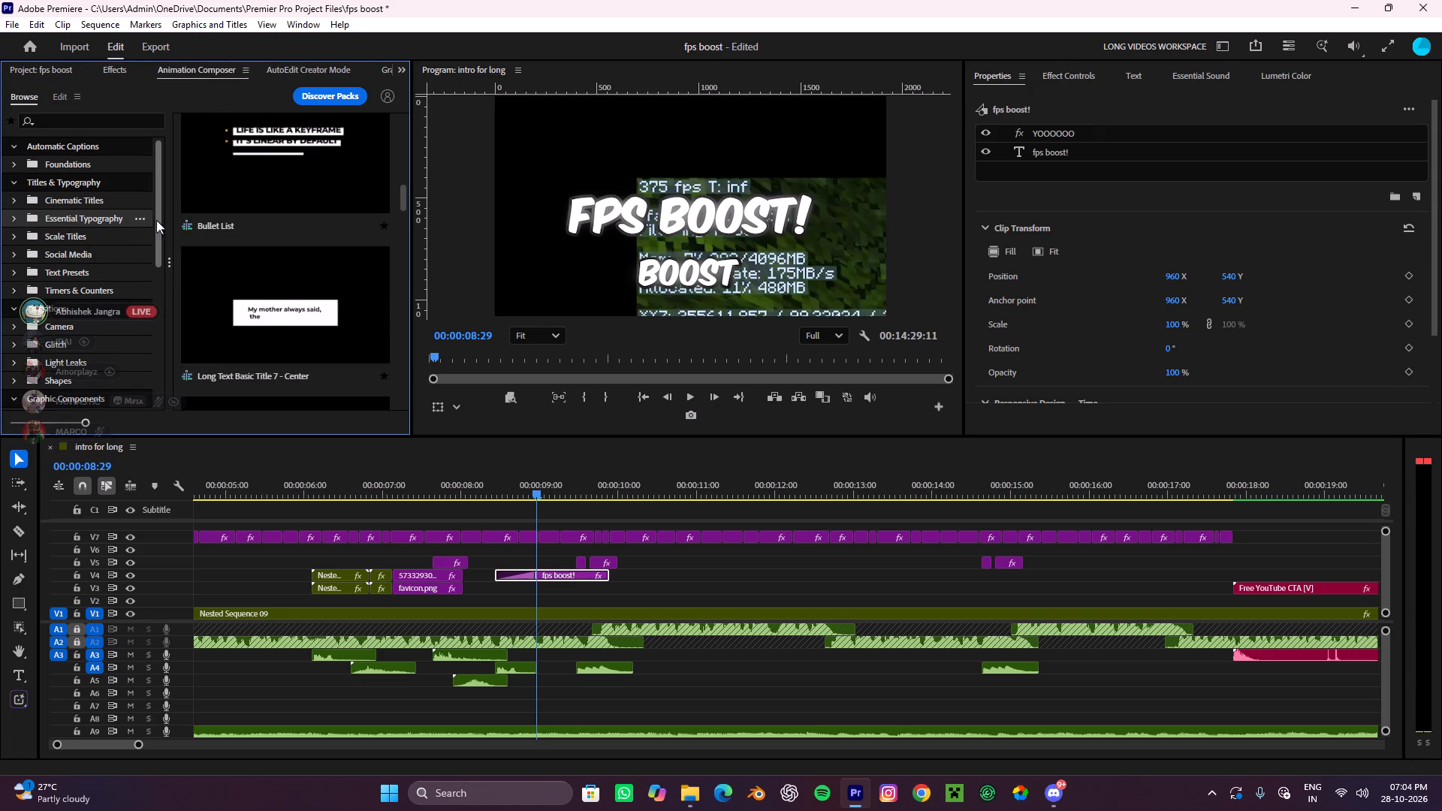
{"action": "left_click", "coordinate": [81, 234]}
{"action": "left_click", "coordinate": [81, 258]}
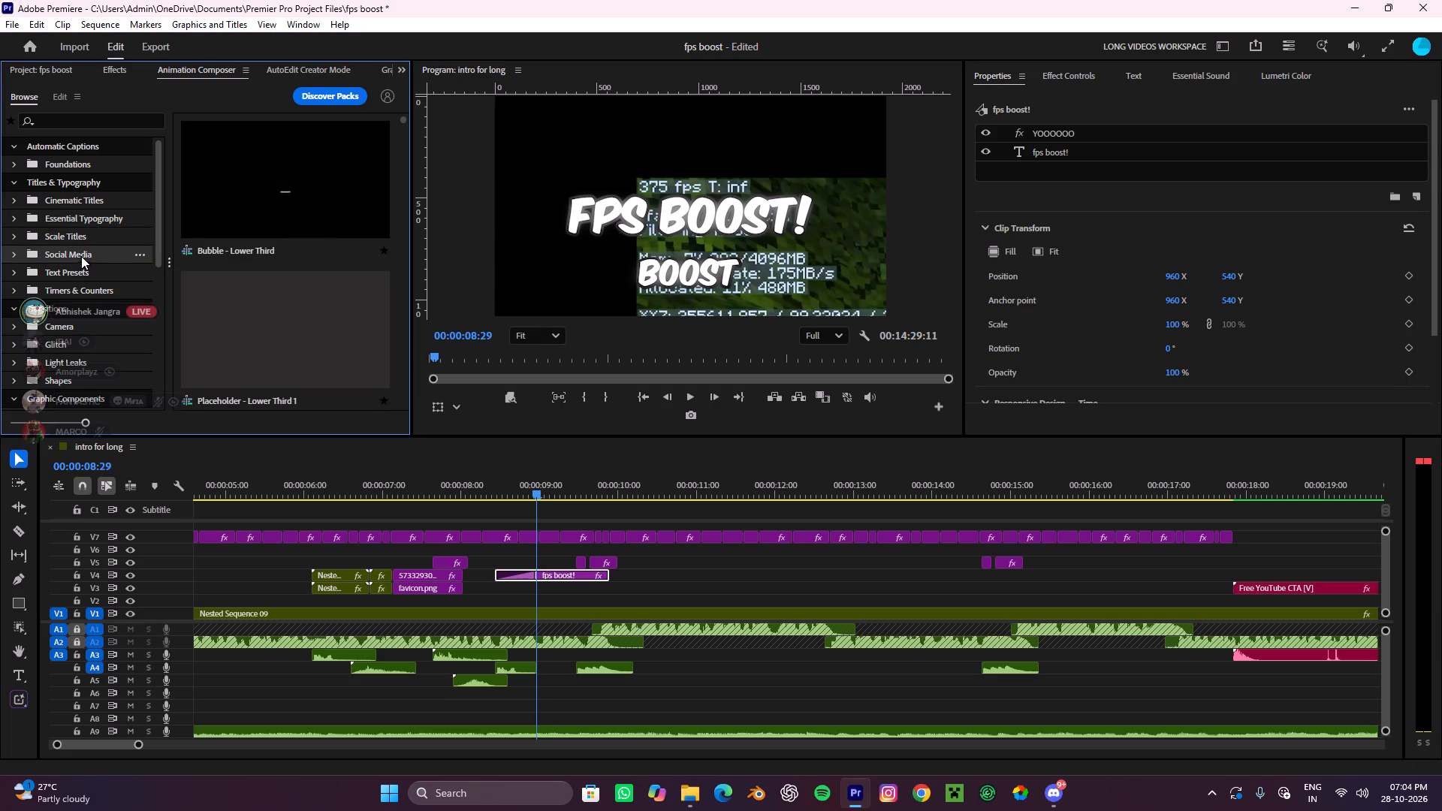
{"action": "left_click", "coordinate": [80, 275]}
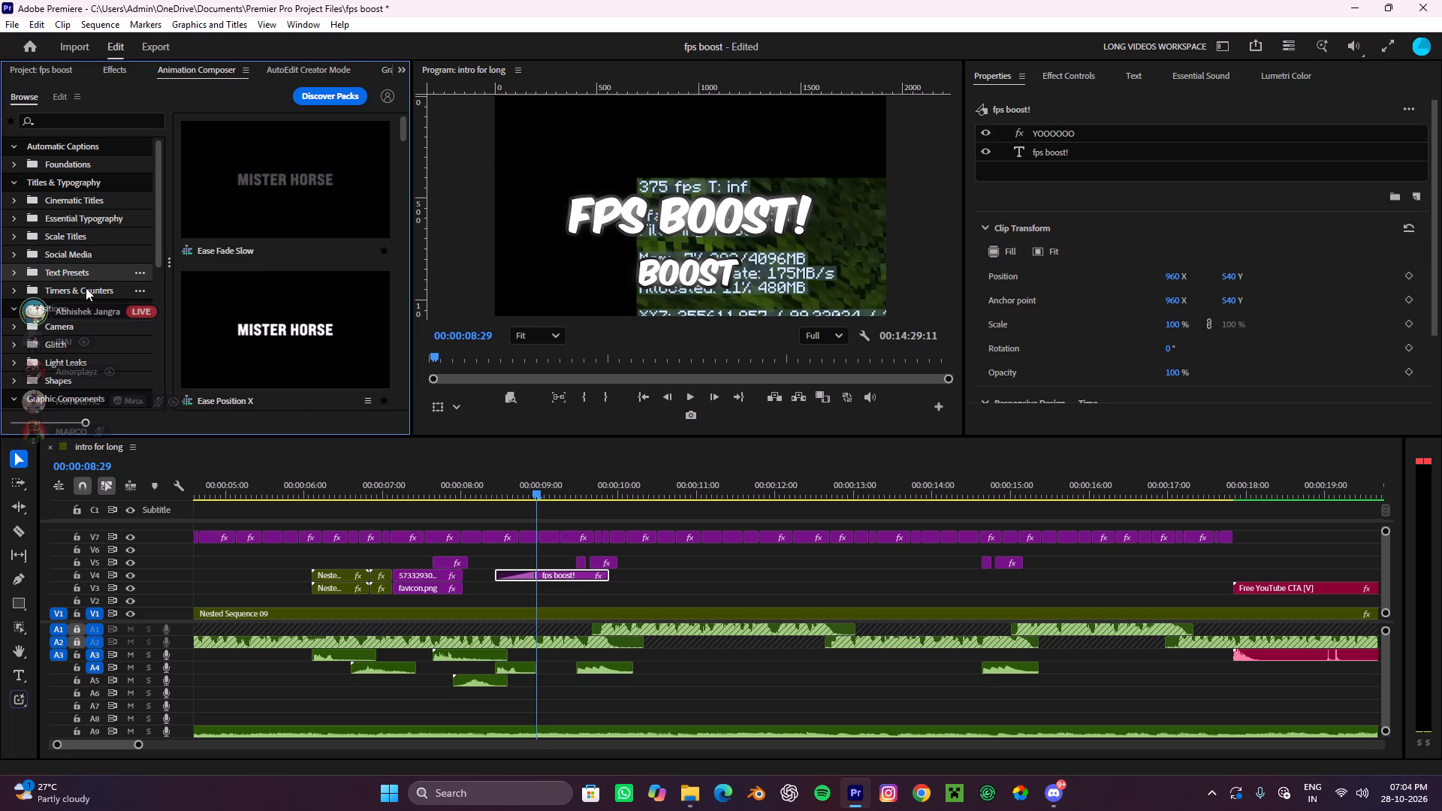
{"action": "left_click", "coordinate": [91, 283]}
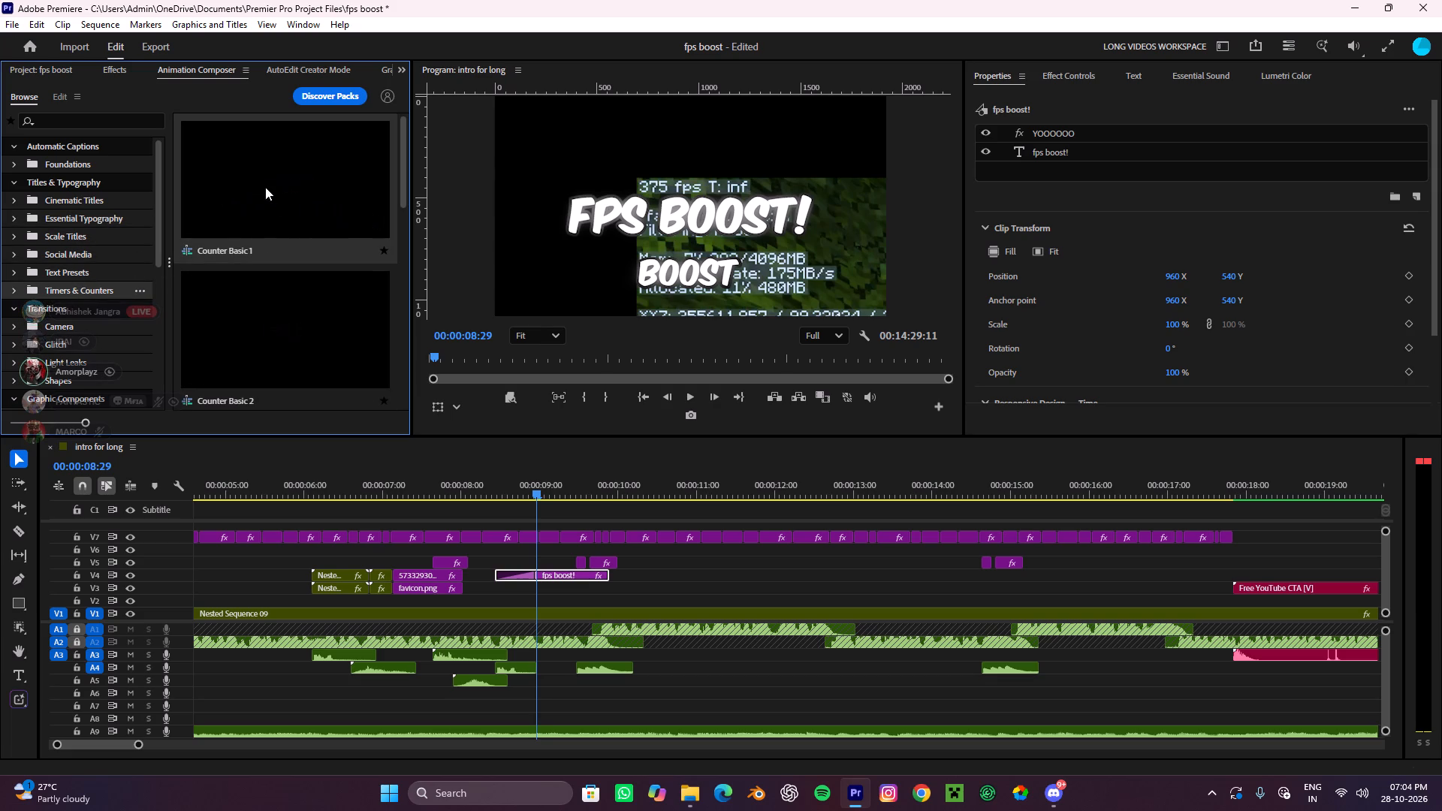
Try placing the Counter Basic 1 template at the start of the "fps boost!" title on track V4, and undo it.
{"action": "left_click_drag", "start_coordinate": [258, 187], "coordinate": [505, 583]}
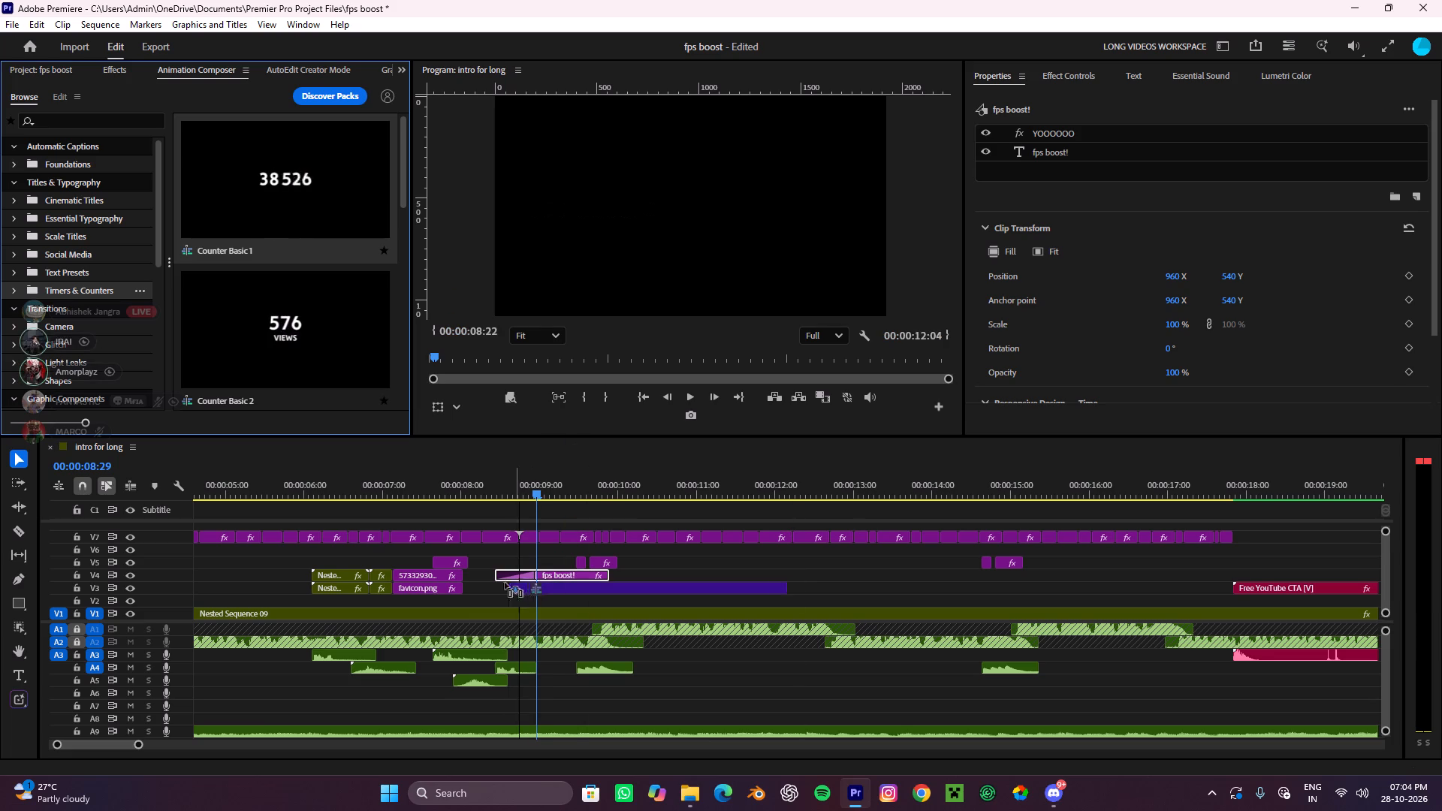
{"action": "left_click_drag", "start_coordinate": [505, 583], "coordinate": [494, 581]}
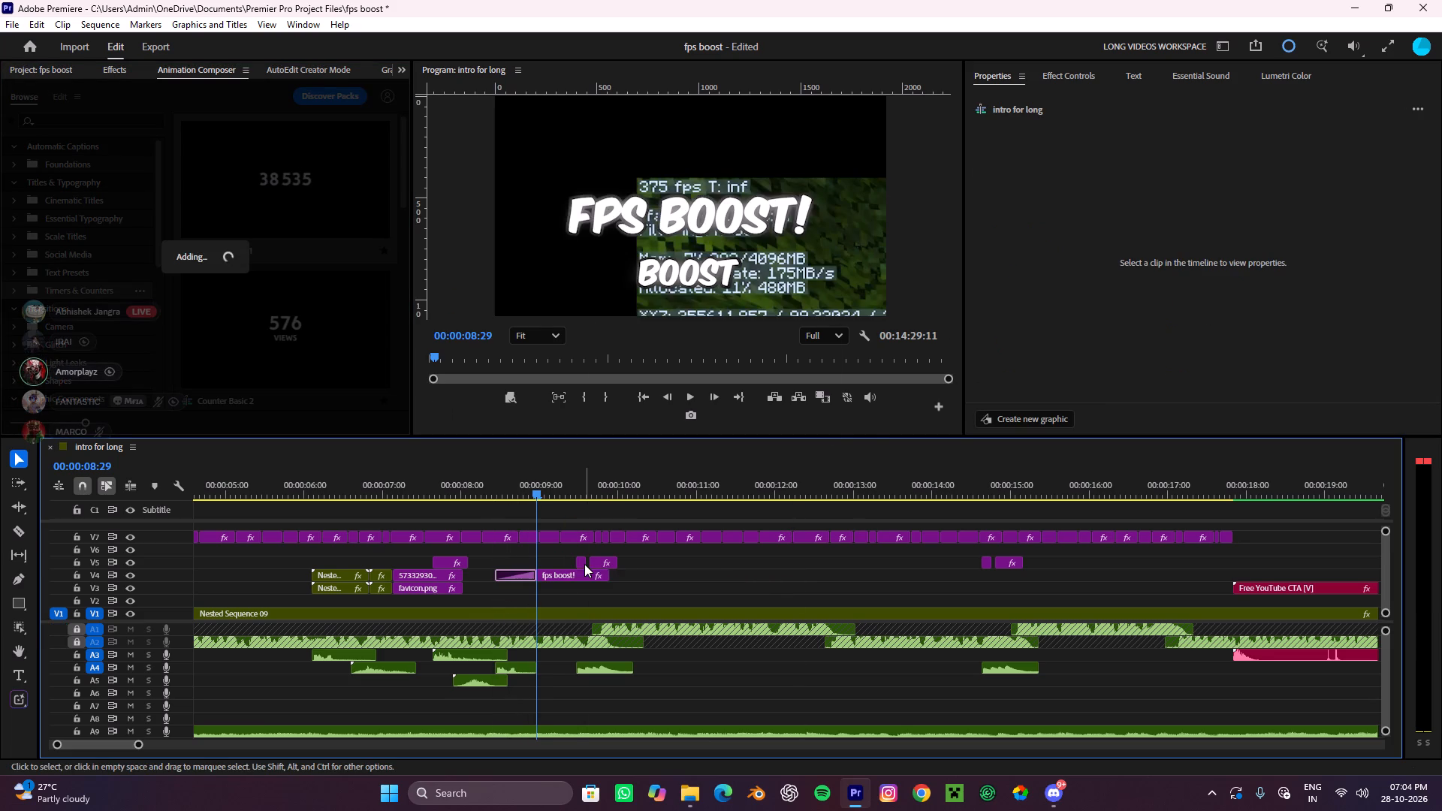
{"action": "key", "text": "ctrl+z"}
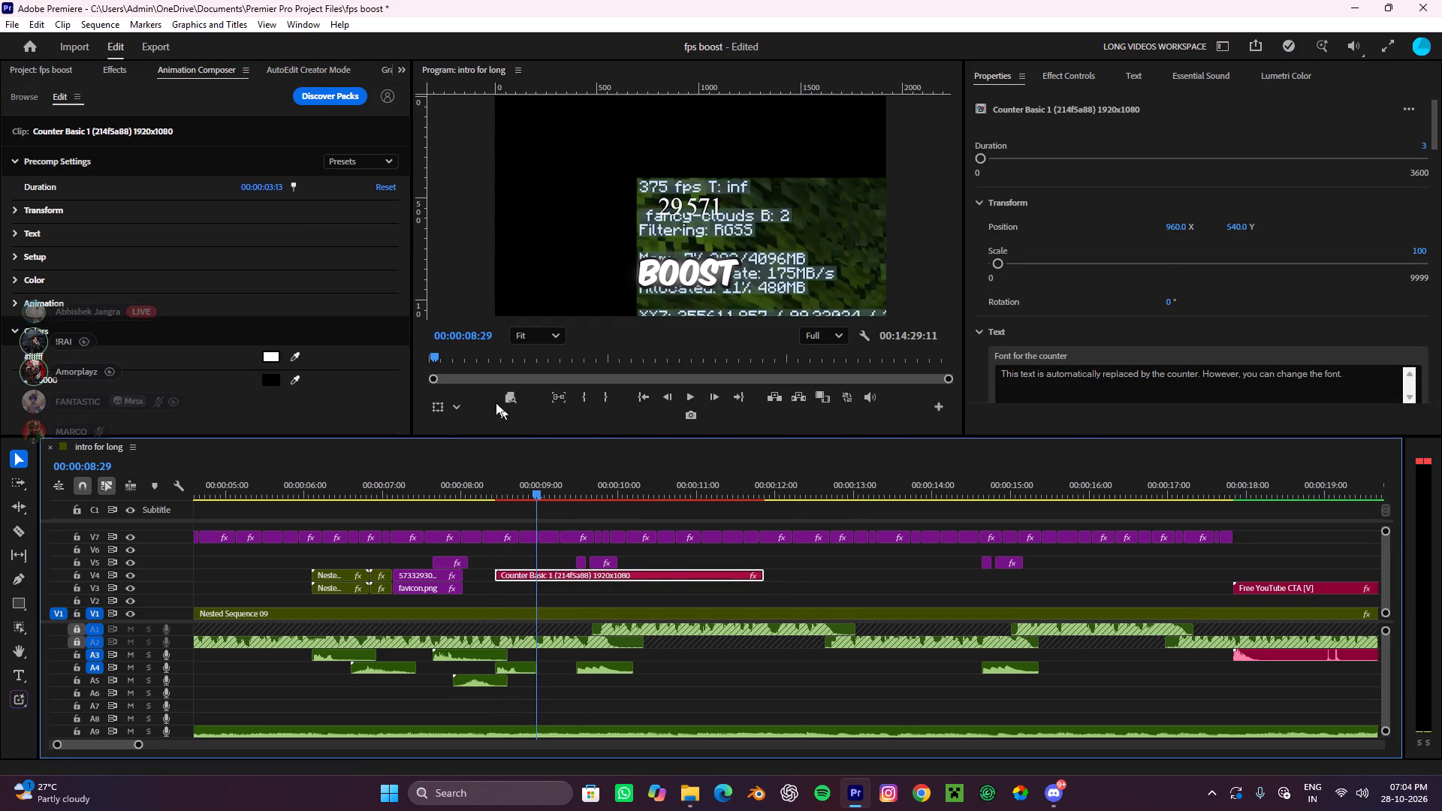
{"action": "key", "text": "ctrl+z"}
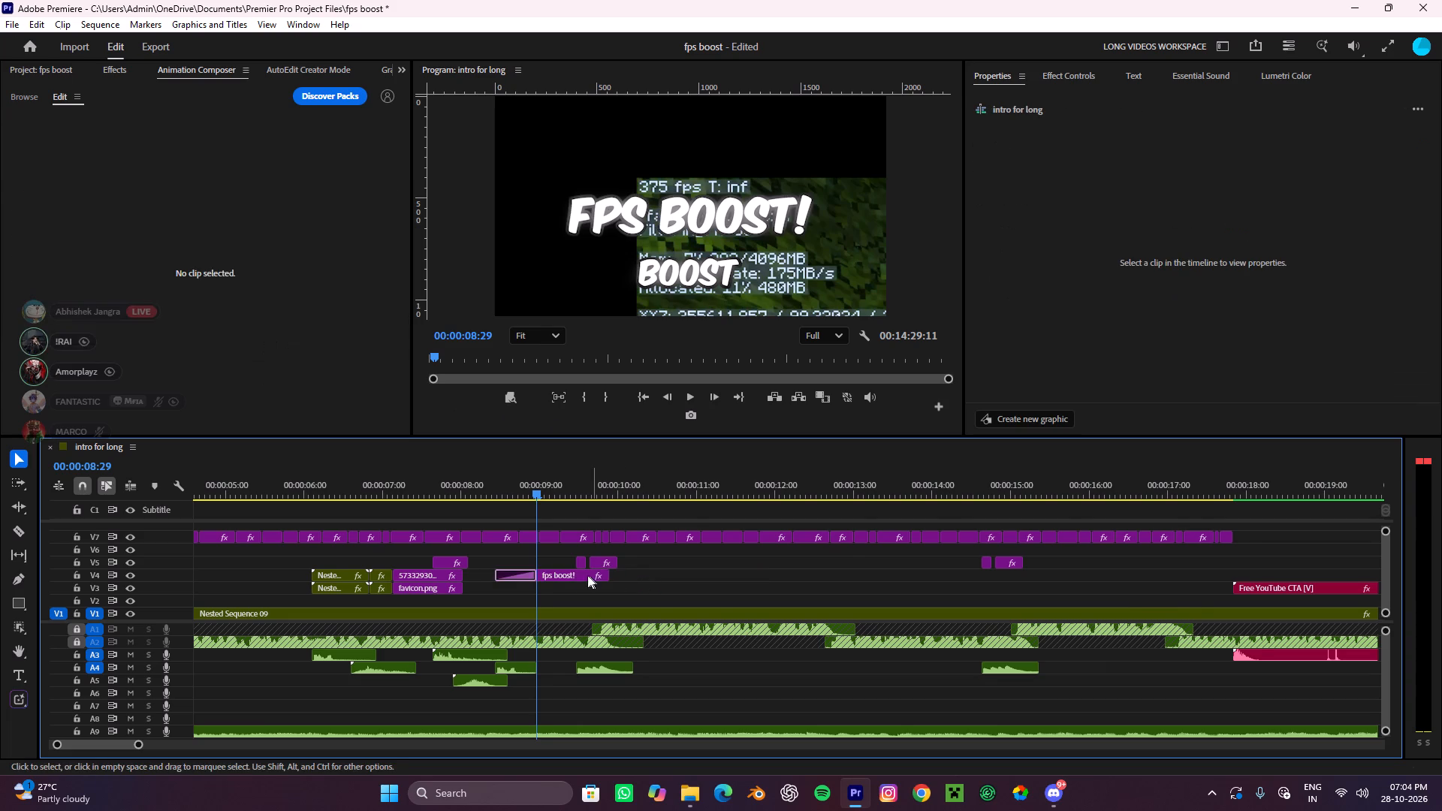
Add the Counter Basic 1 template and place it on track V3, aligned with the start of the "fps boost!" title.
{"action": "scroll", "coordinate": [572, 575], "scroll_direction": "down", "scroll_amount": 4, "text": "alt"}
{"action": "left_click", "coordinate": [322, 195]}
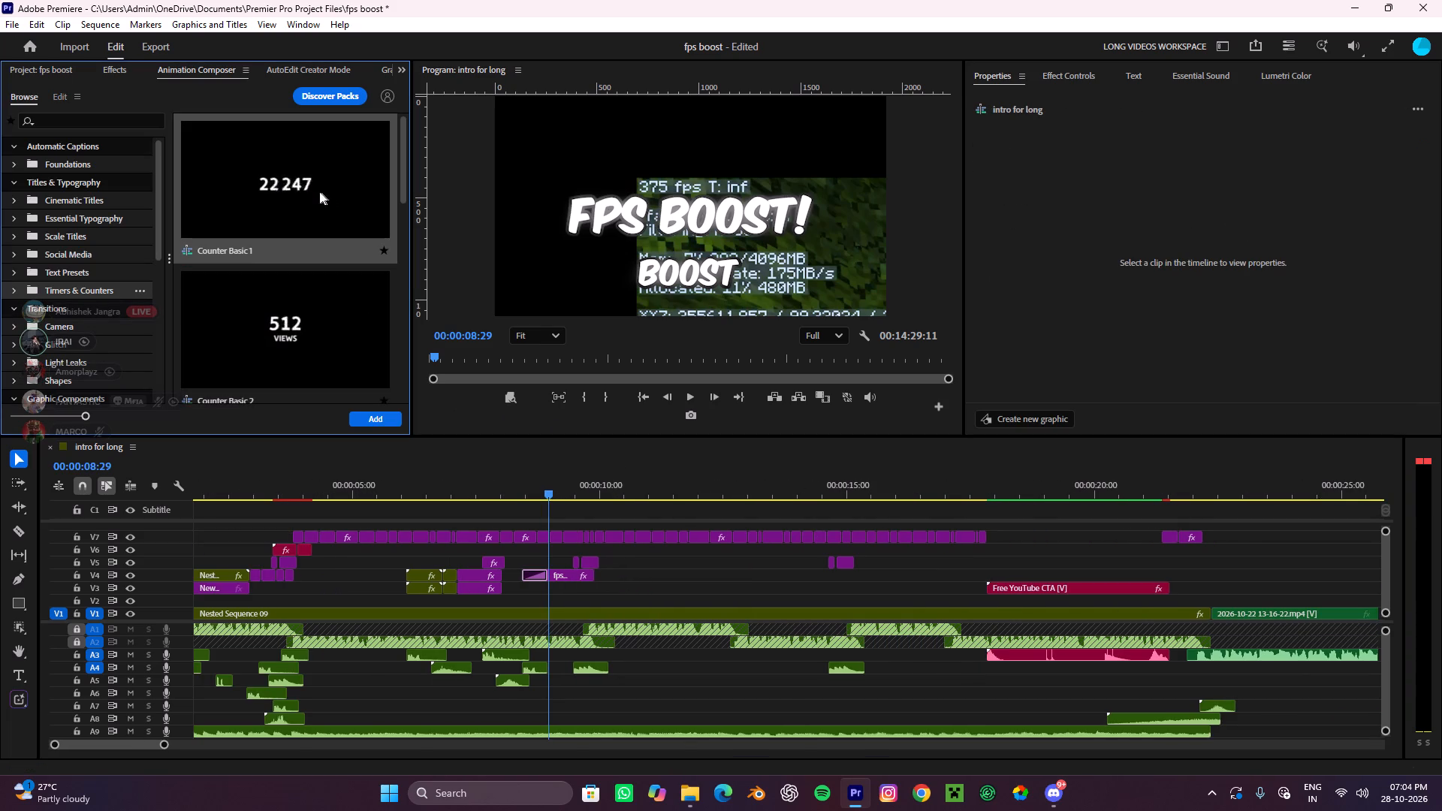
{"action": "left_click_drag", "start_coordinate": [308, 188], "coordinate": [656, 581]}
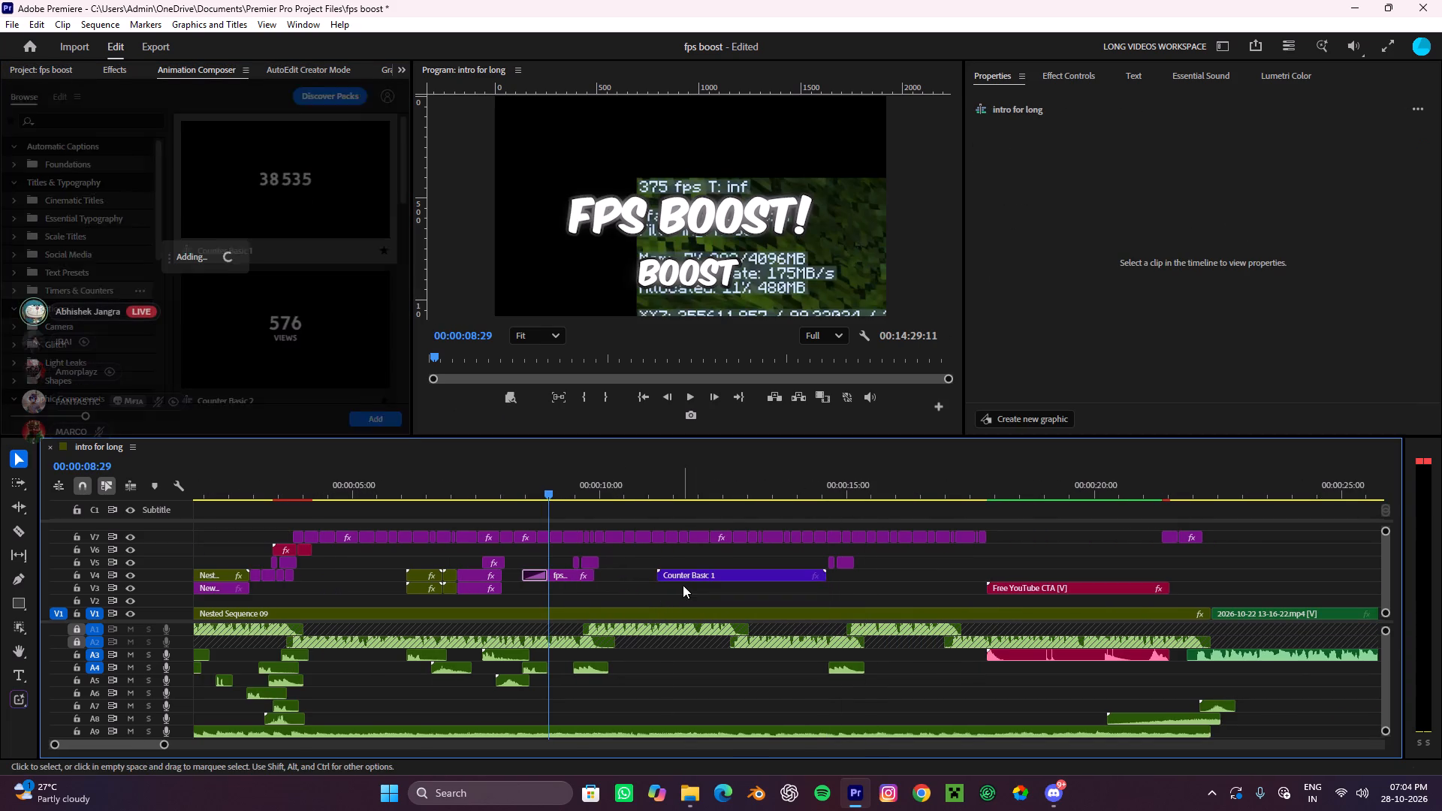
{"action": "left_click_drag", "start_coordinate": [696, 582], "coordinate": [684, 583]}
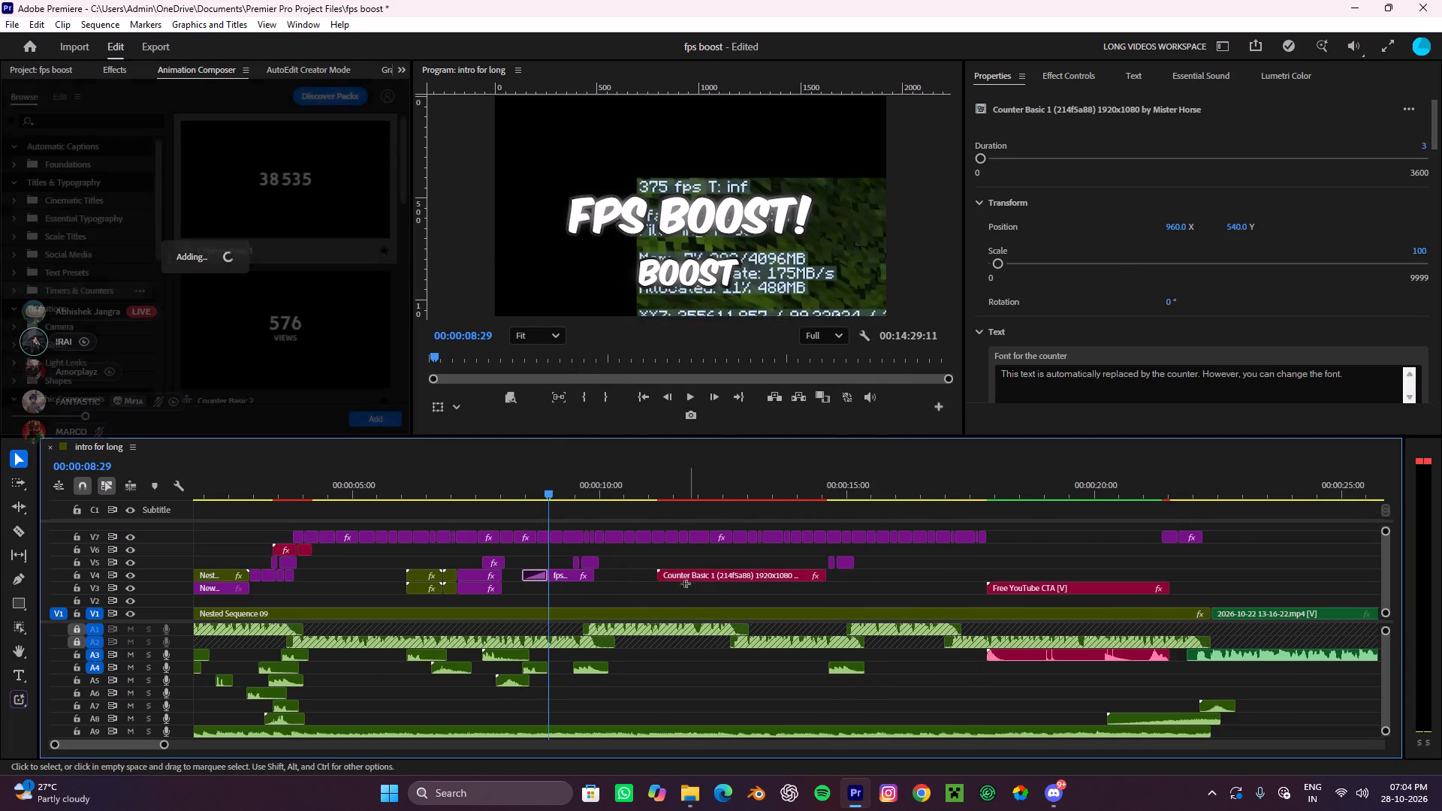
{"action": "left_click_drag", "start_coordinate": [684, 583], "coordinate": [612, 595]}
{"action": "left_click_drag", "start_coordinate": [689, 580], "coordinate": [653, 585]}
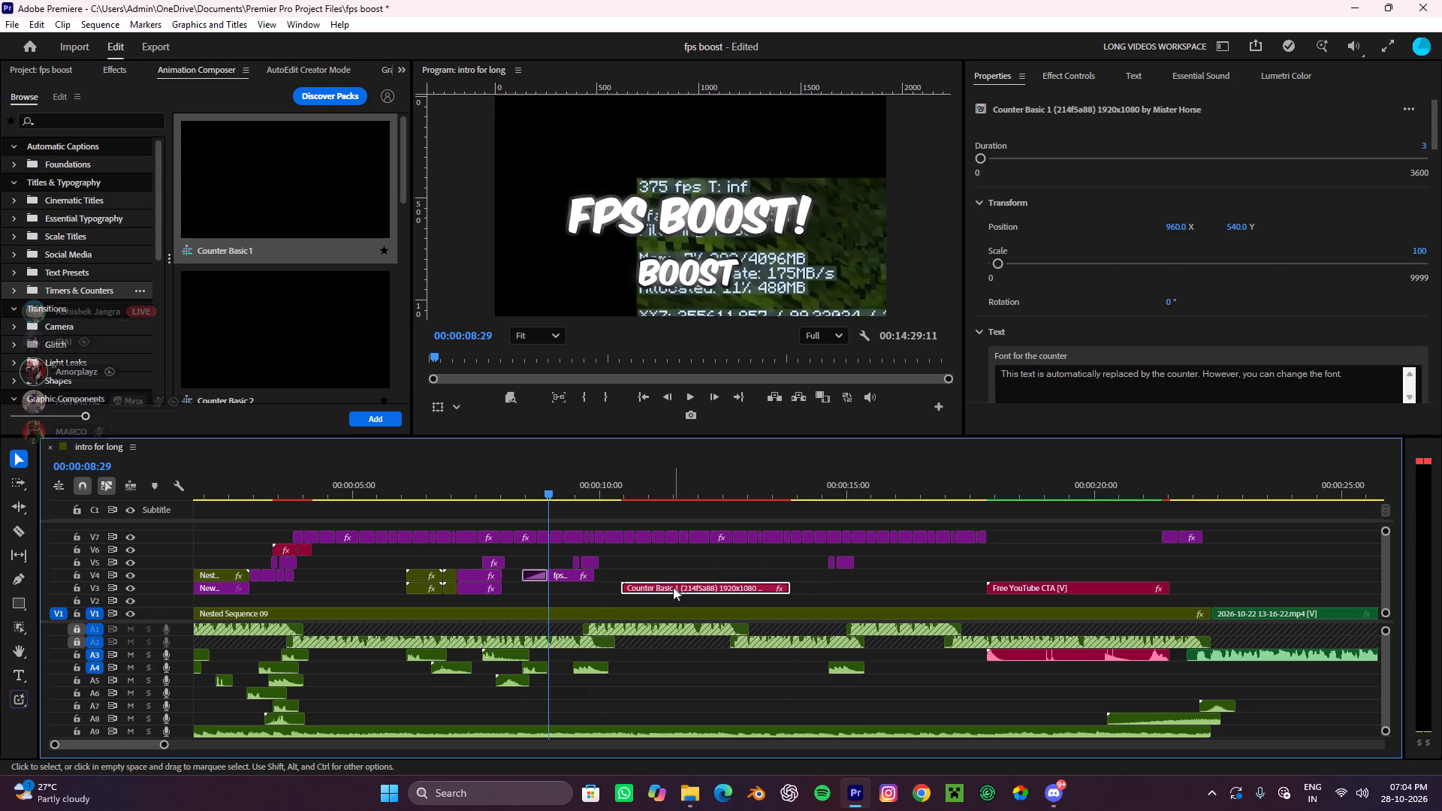
{"action": "left_click_drag", "start_coordinate": [670, 589], "coordinate": [574, 591]}
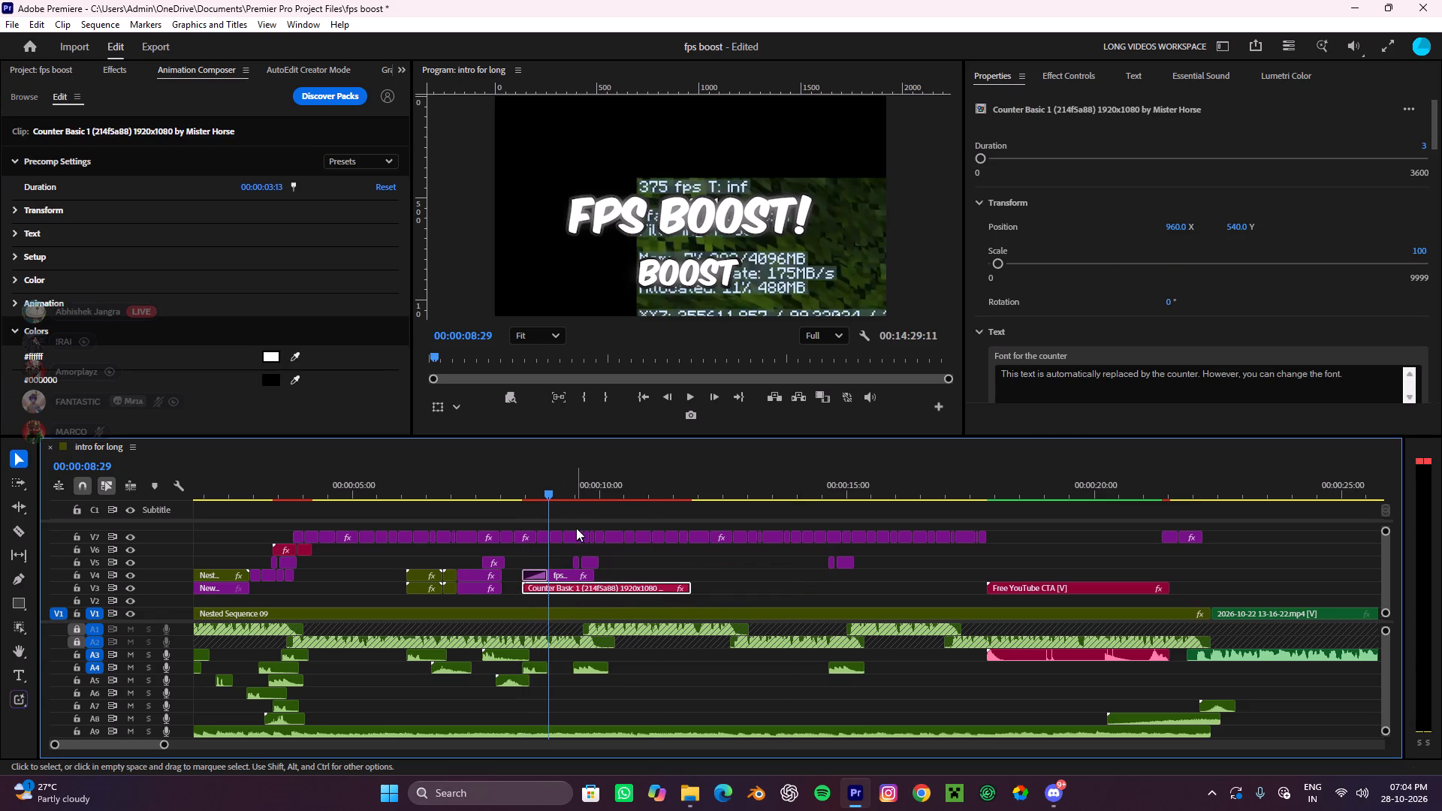
Scale the Counter Basic 1 clip to about 440, previewing it at 00:00:08:21.
{"action": "left_click_drag", "start_coordinate": [549, 485], "coordinate": [538, 494]}
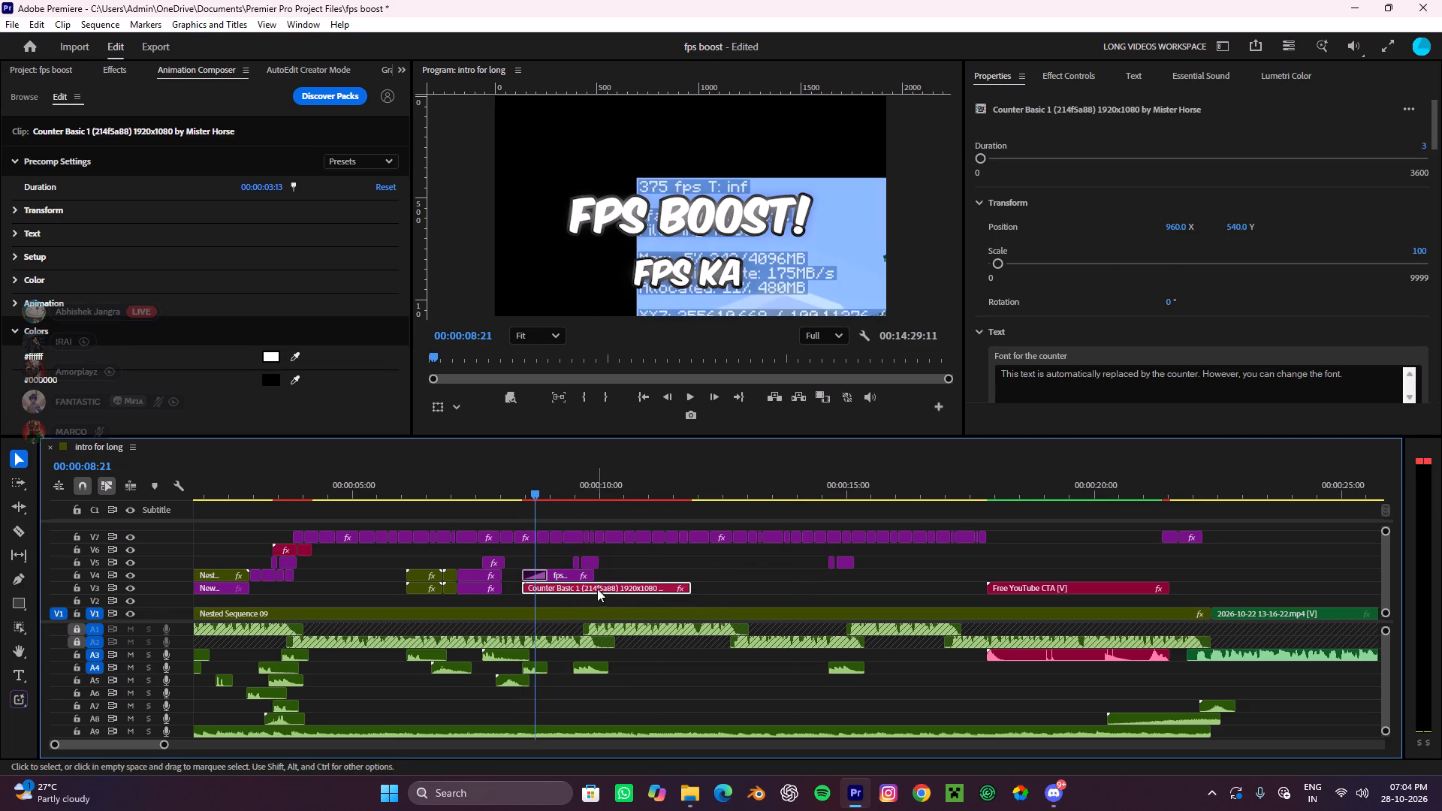
{"action": "left_click", "coordinate": [590, 589]}
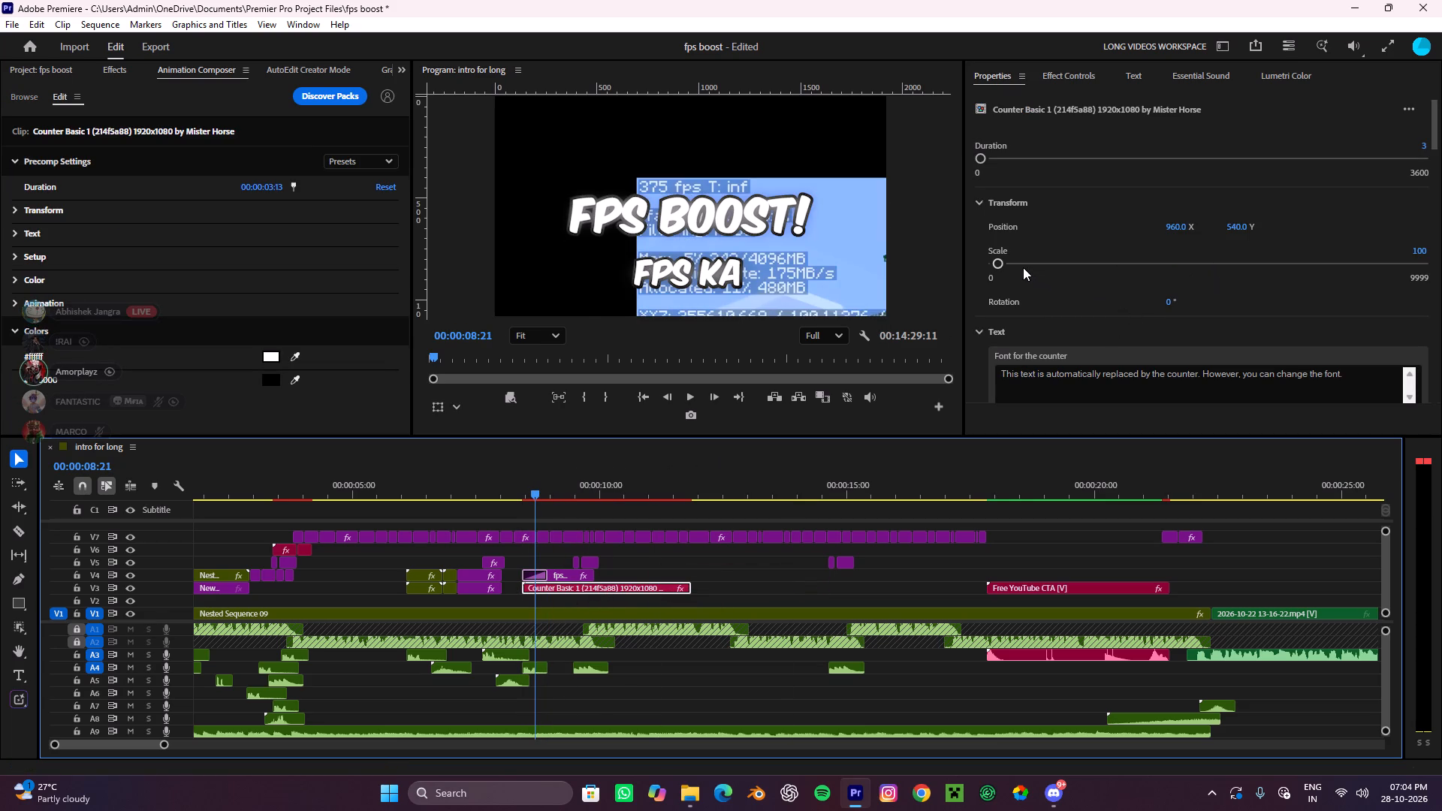
{"action": "left_click_drag", "start_coordinate": [1010, 265], "coordinate": [1082, 267]}
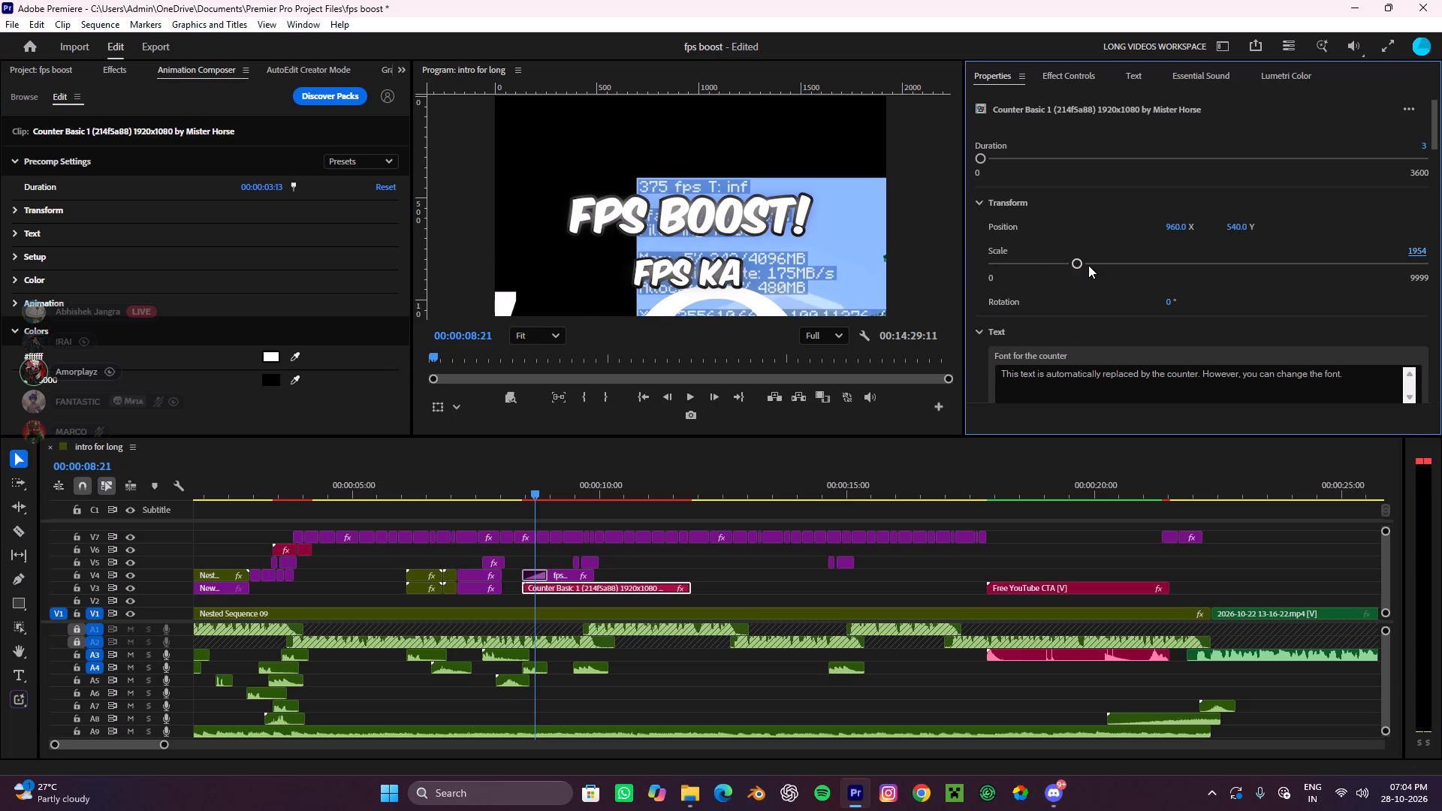
{"action": "left_click_drag", "start_coordinate": [1078, 267], "coordinate": [1039, 279]}
{"action": "left_click_drag", "start_coordinate": [1042, 269], "coordinate": [1030, 273]}
{"action": "left_click_drag", "start_coordinate": [1032, 264], "coordinate": [1018, 276]}
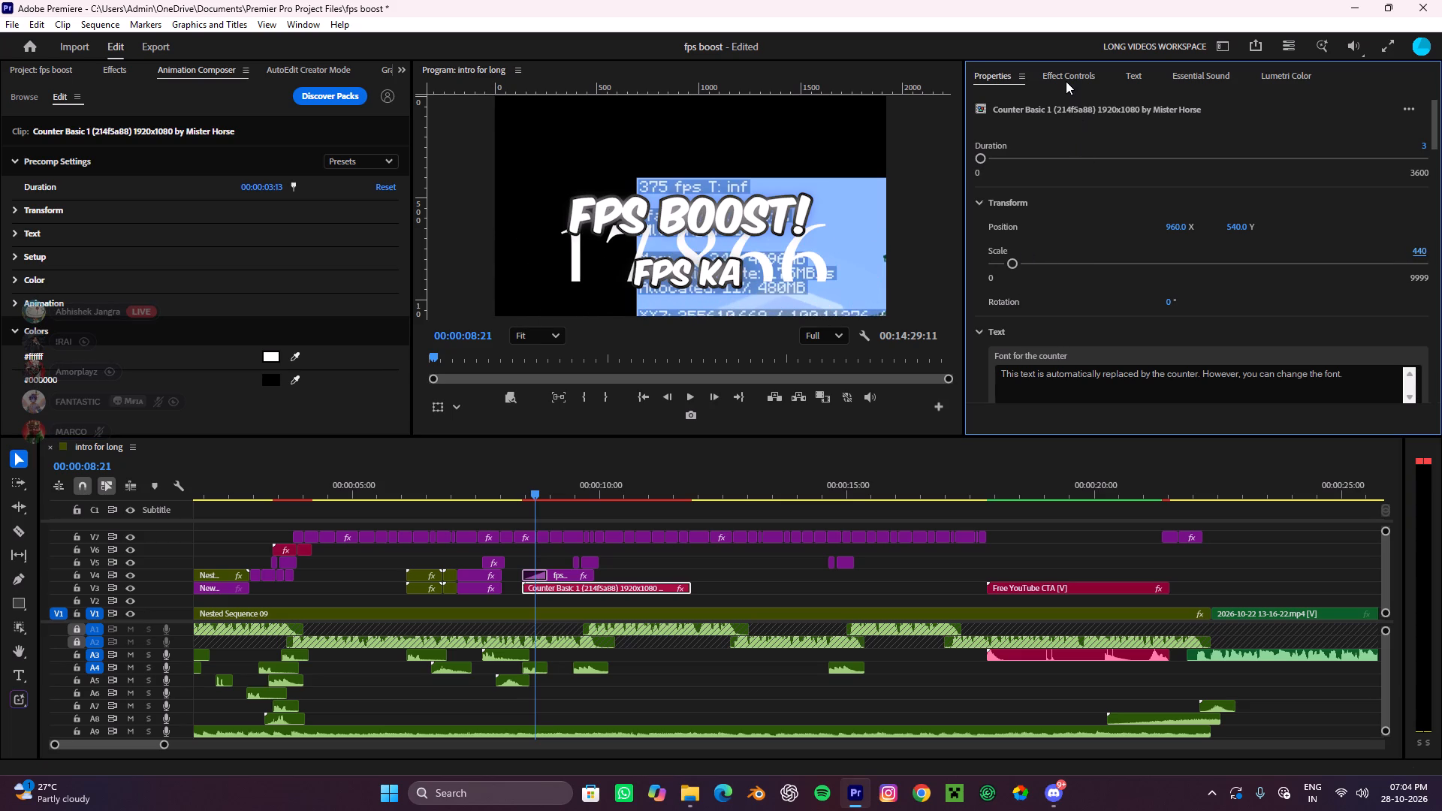
Set the Counter Basic 1 clip's Count To value to 500 in its Setup properties.
{"action": "scroll", "coordinate": [1088, 335], "scroll_direction": "down", "scroll_amount": 17}
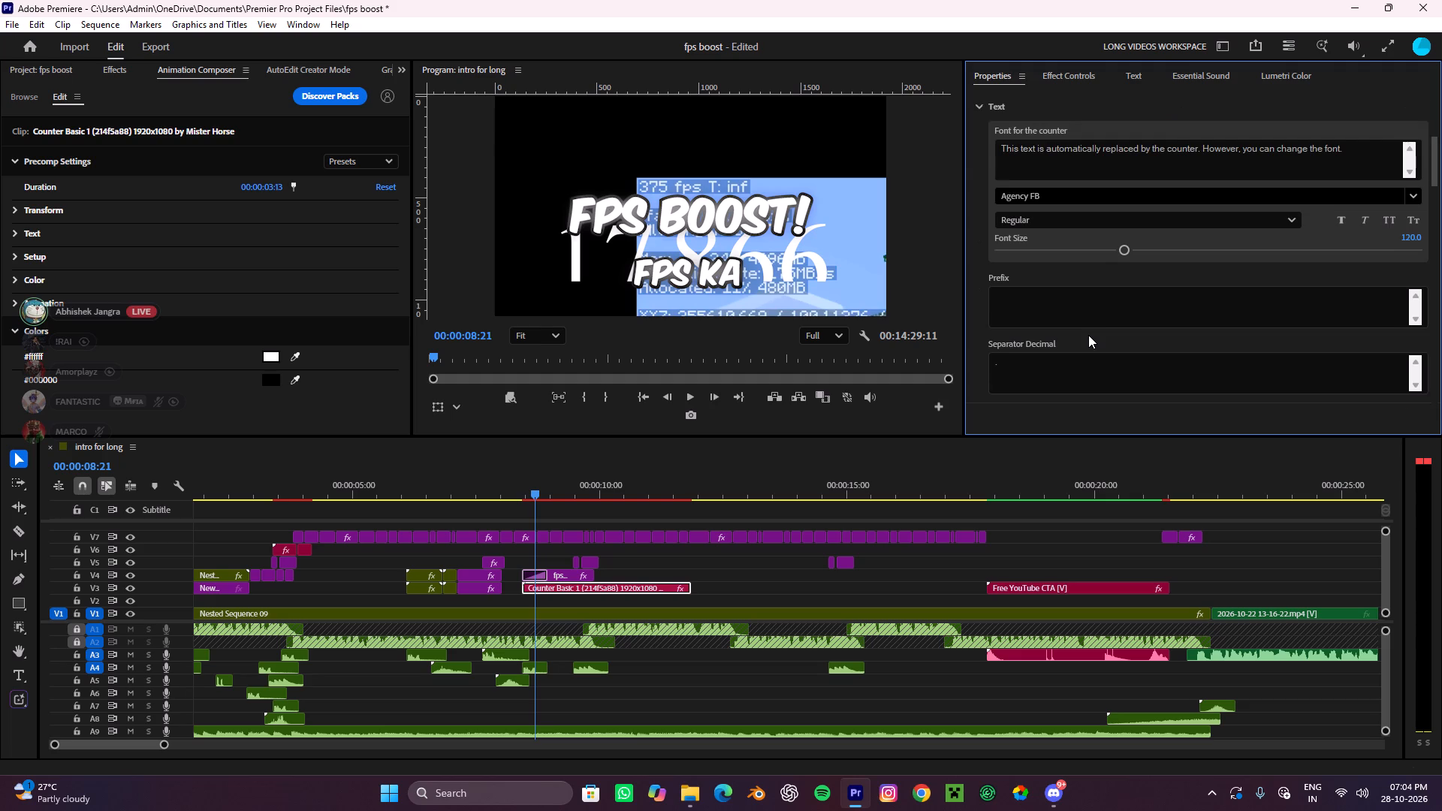
{"action": "scroll", "coordinate": [1088, 335], "scroll_direction": "down", "scroll_amount": 19}
{"action": "scroll", "coordinate": [1088, 335], "scroll_direction": "down", "scroll_amount": 5}
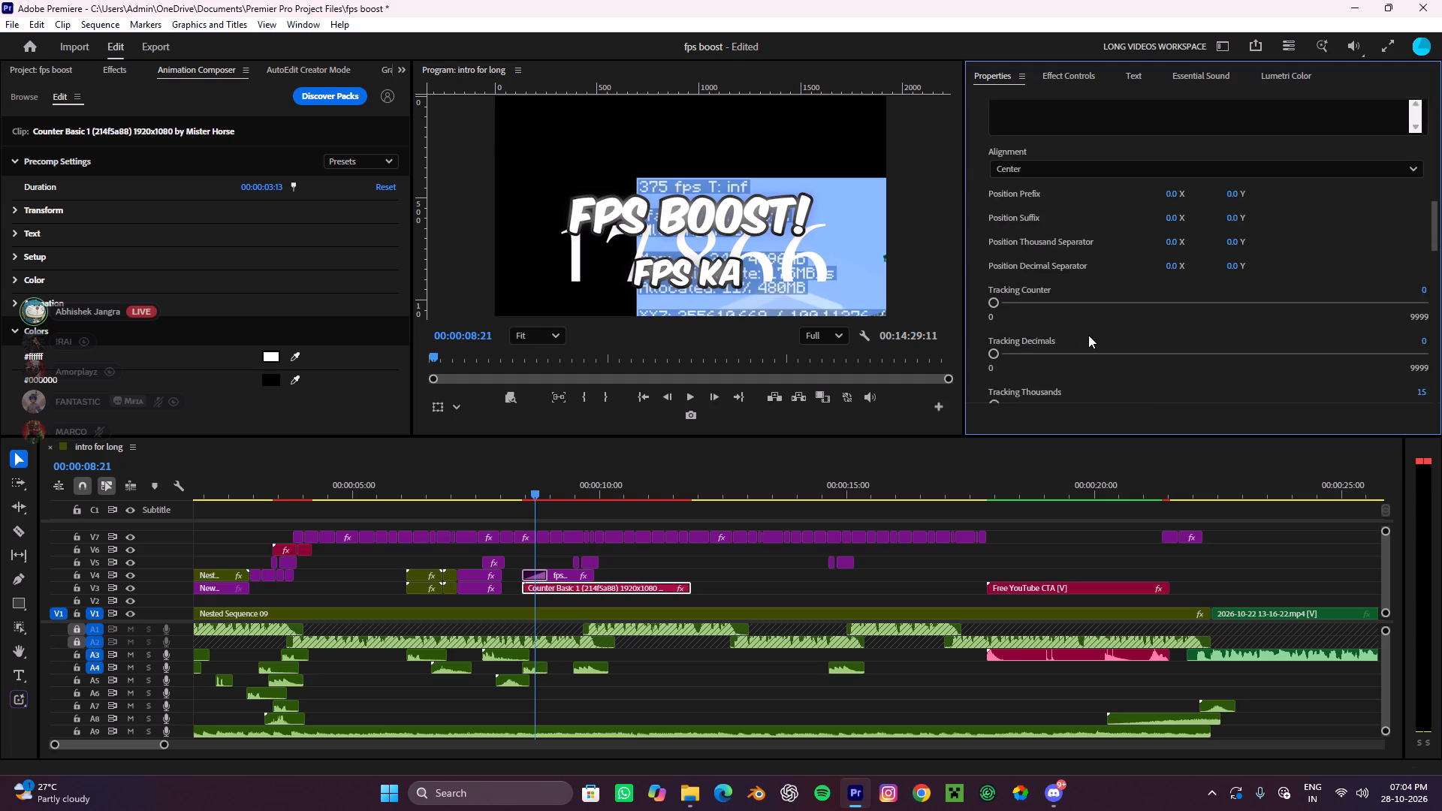
{"action": "scroll", "coordinate": [1088, 335], "scroll_direction": "down", "scroll_amount": 20}
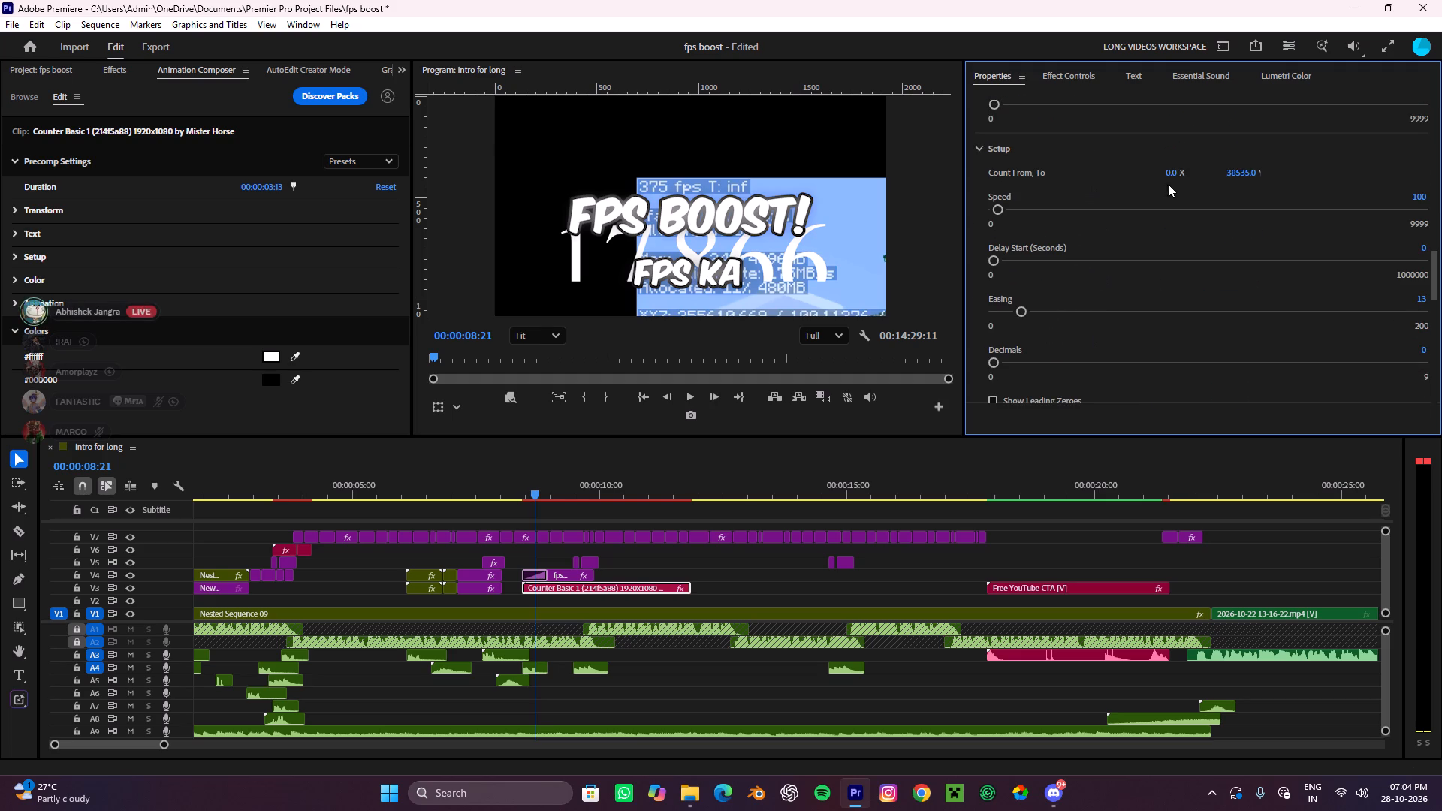
{"action": "left_click", "coordinate": [1240, 176]}
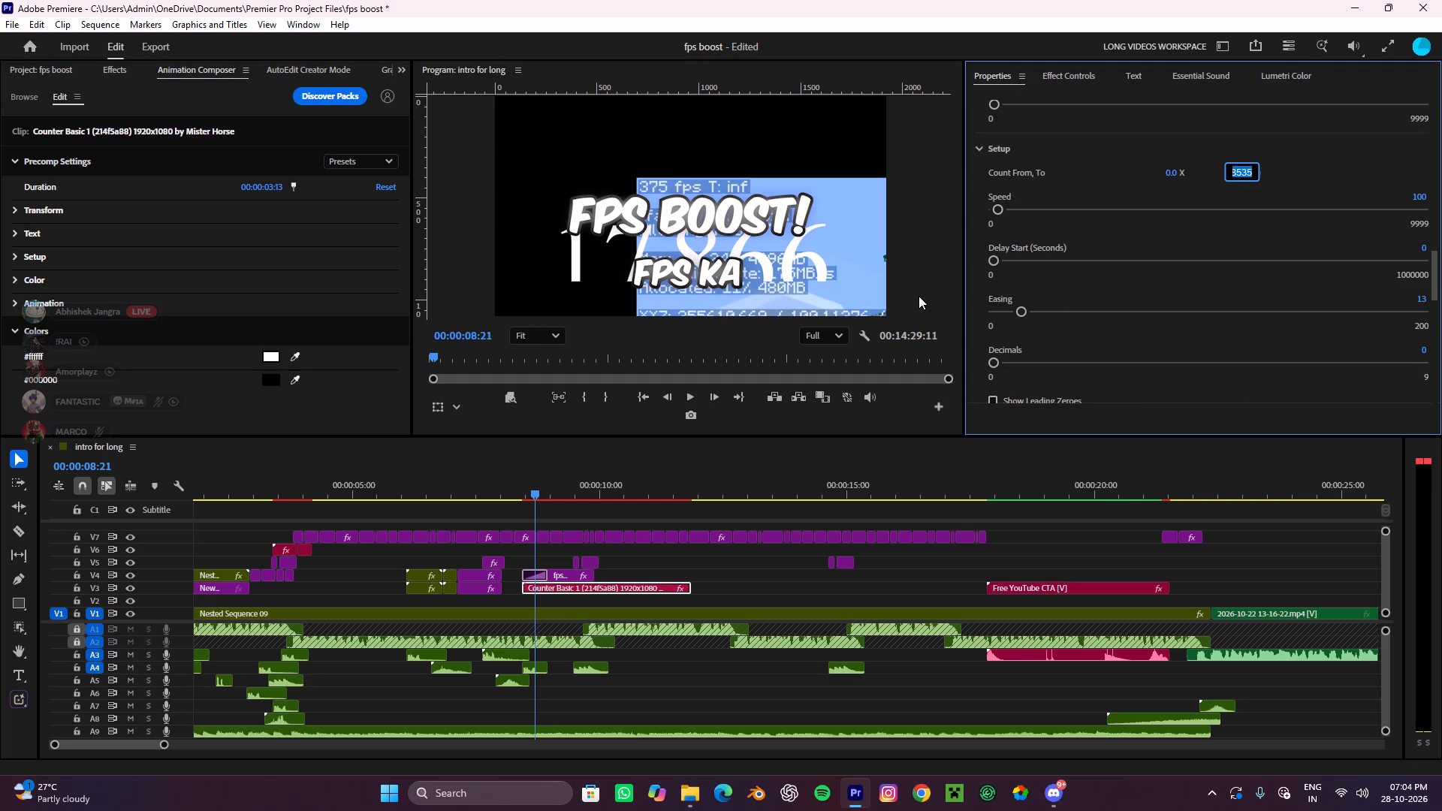
{"action": "type", "text": "50"}
{"action": "key", "text": "0"}
{"action": "left_click", "coordinate": [1317, 176]}
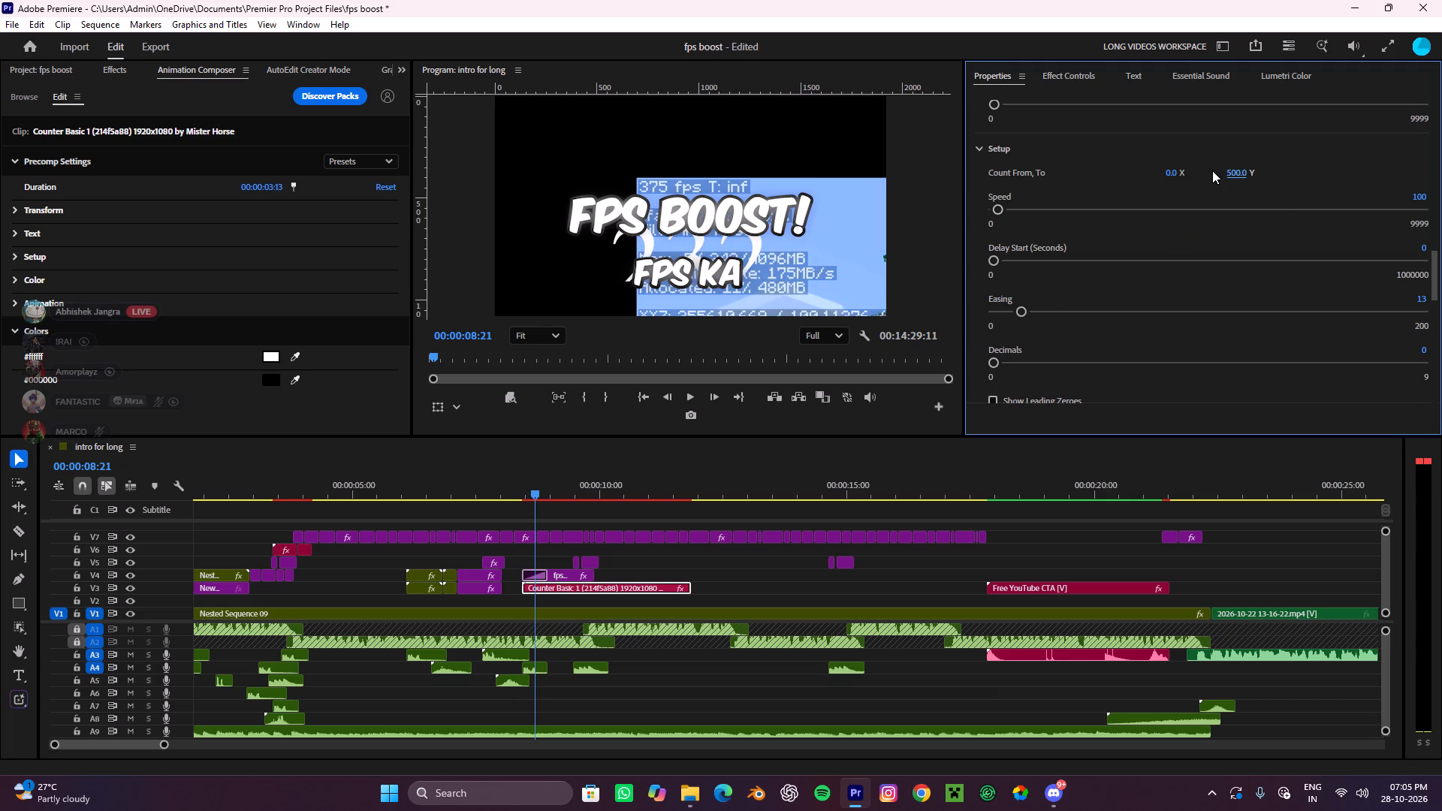
Preview the counter from about 00:00:08:10, and cut the "fps boost!" title on V4 and the sound clip beneath its start on A4.
{"action": "scroll", "coordinate": [562, 613], "scroll_direction": "up", "scroll_amount": 6, "text": "alt"}
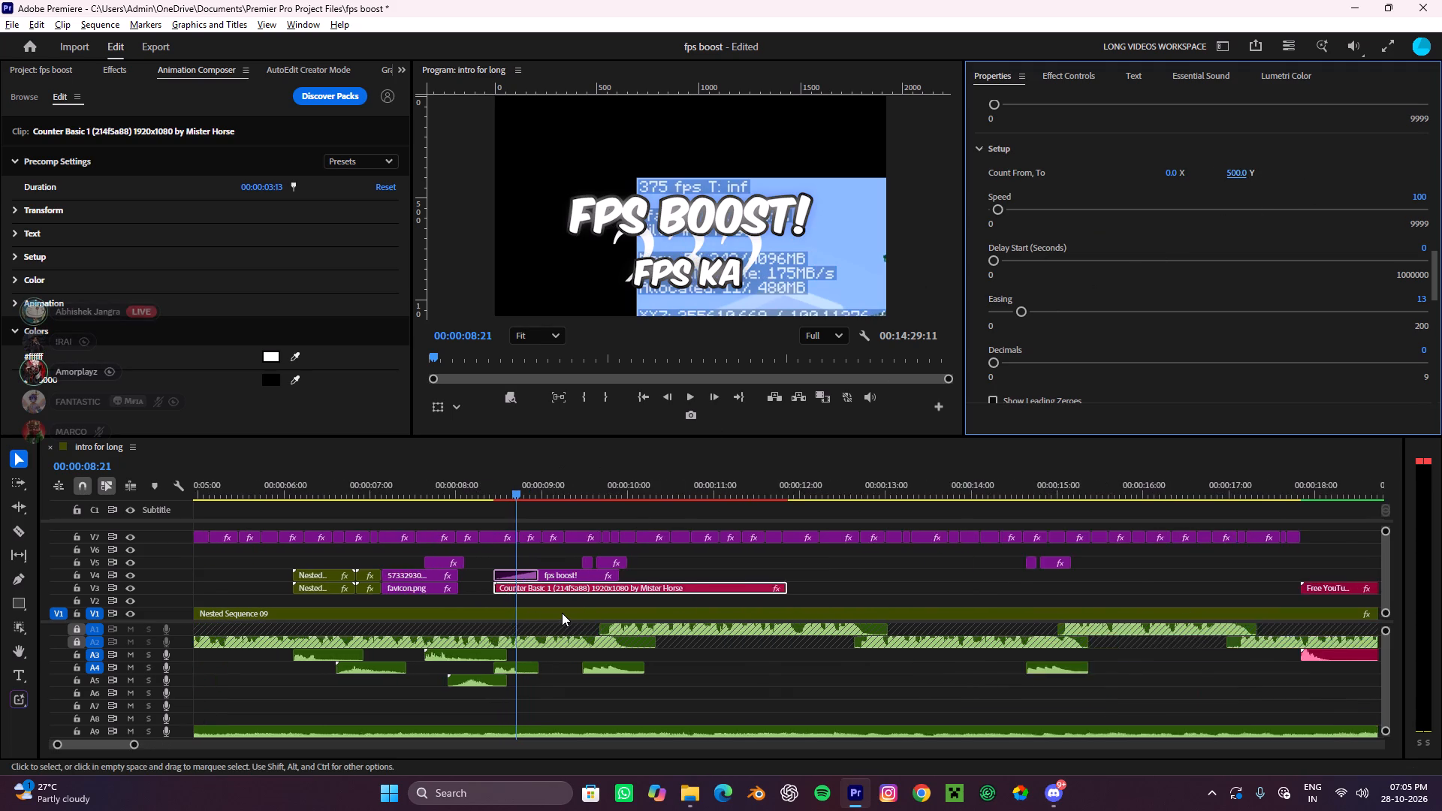
{"action": "scroll", "coordinate": [562, 613], "scroll_direction": "up", "scroll_amount": 4, "text": "alt"}
{"action": "left_click_drag", "start_coordinate": [628, 488], "coordinate": [600, 512]}
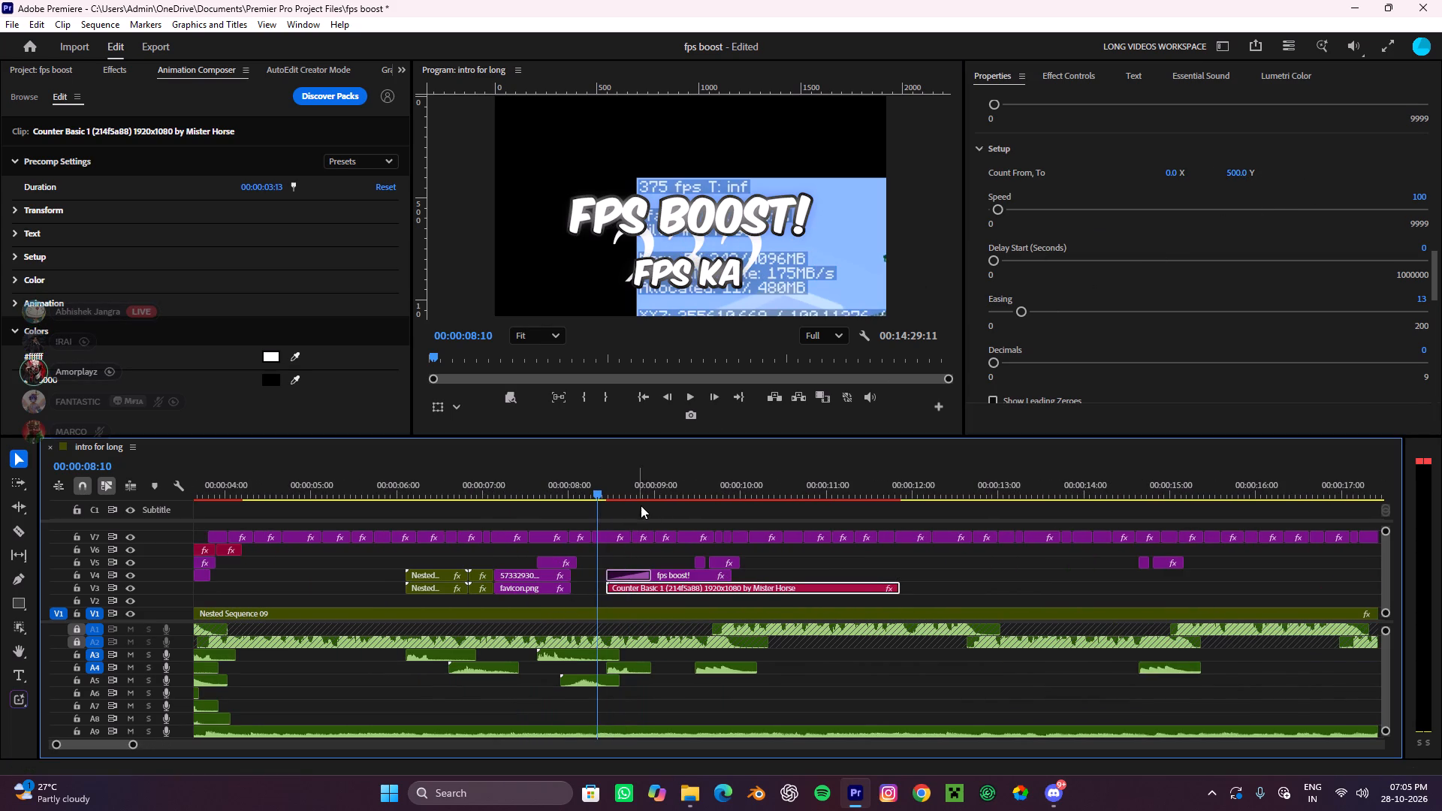
{"action": "left_click", "coordinate": [651, 505]}
{"action": "key", "text": "space"}
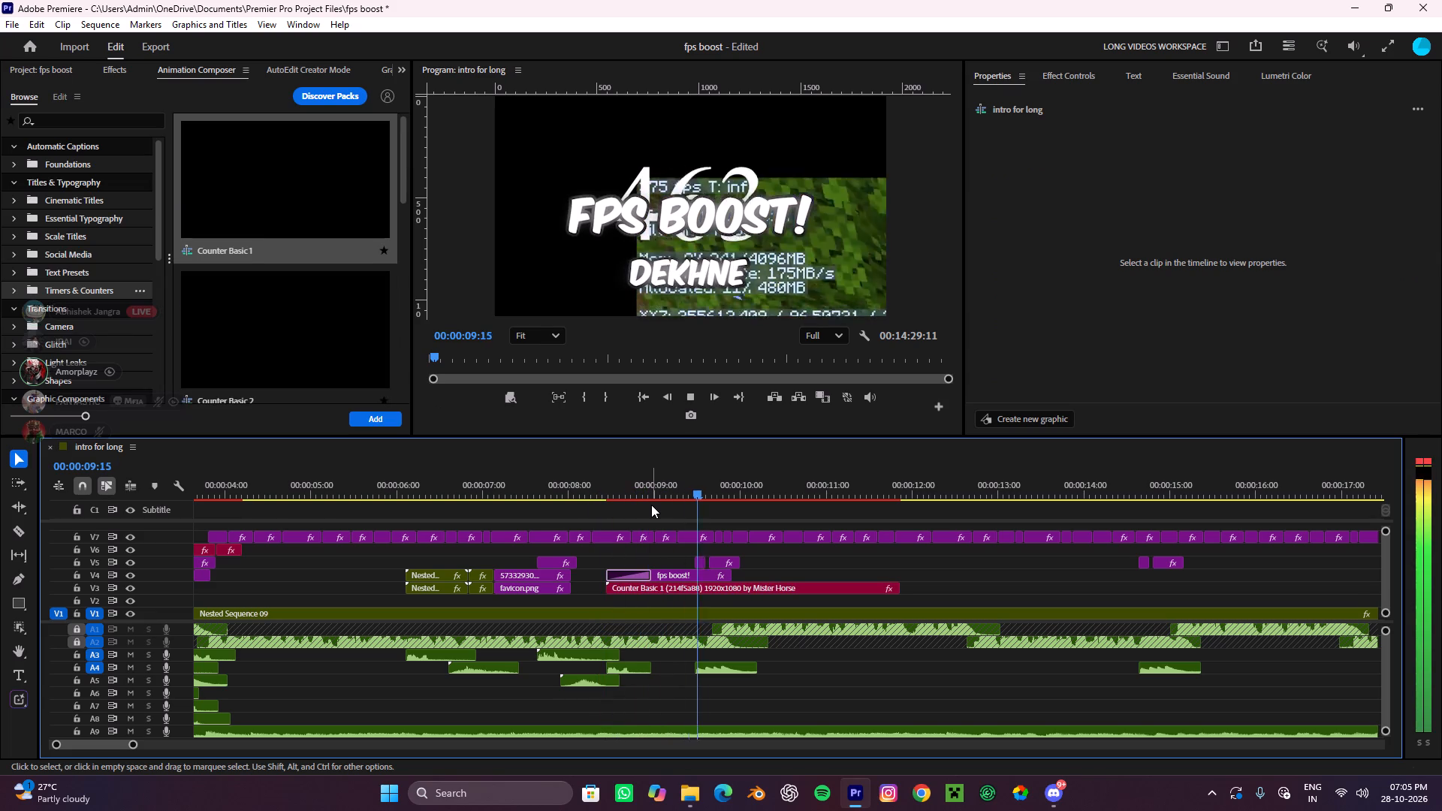
{"action": "key", "text": "space"}
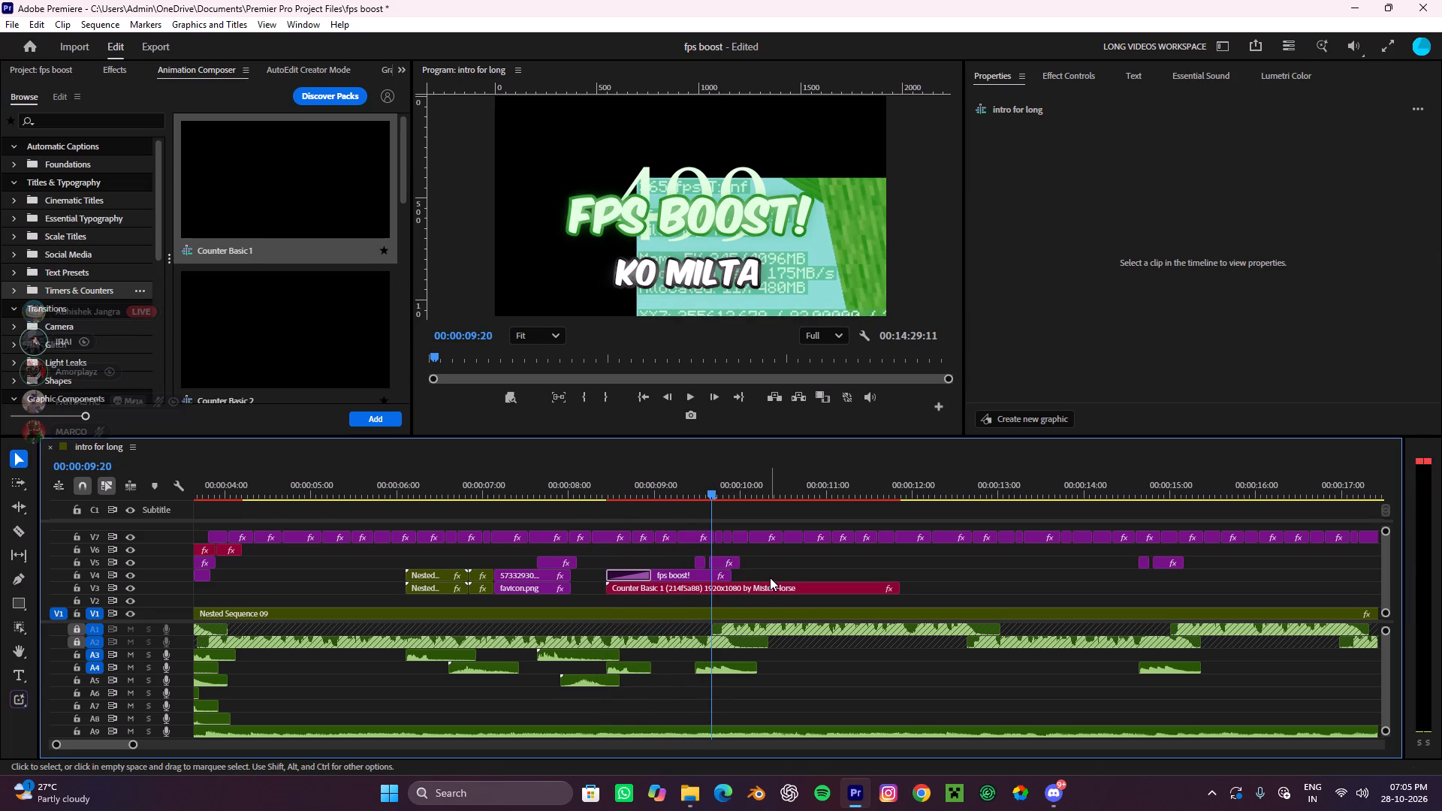
{"action": "left_click", "coordinate": [665, 570]}
{"action": "key", "text": "ctrl+x"}
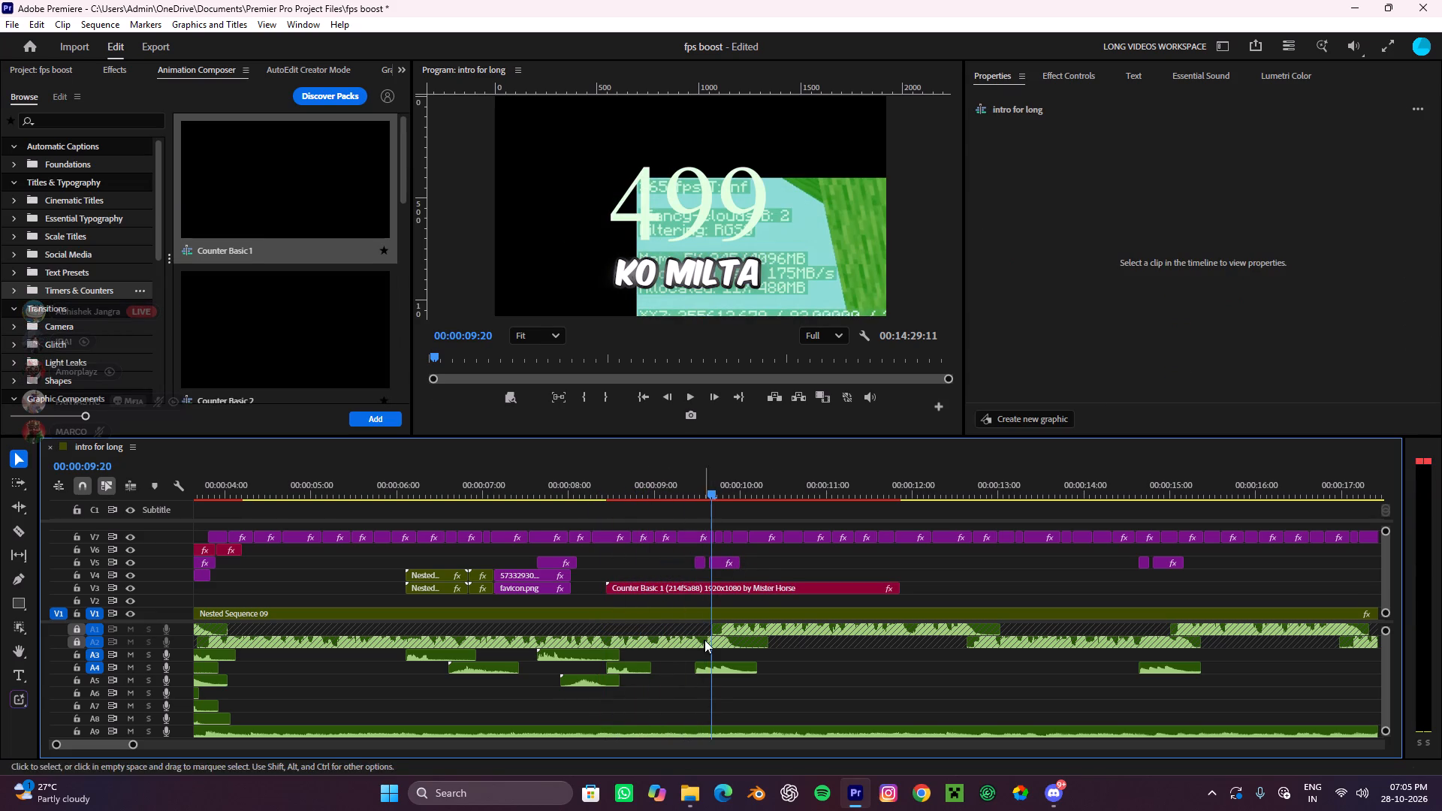
{"action": "left_click", "coordinate": [623, 668]}
{"action": "key", "text": "ctrl+x"}
Play the counter from its start, split it at about 00:00:09:23, and remove the portion after the split.
{"action": "left_click_drag", "start_coordinate": [714, 490], "coordinate": [607, 524]}
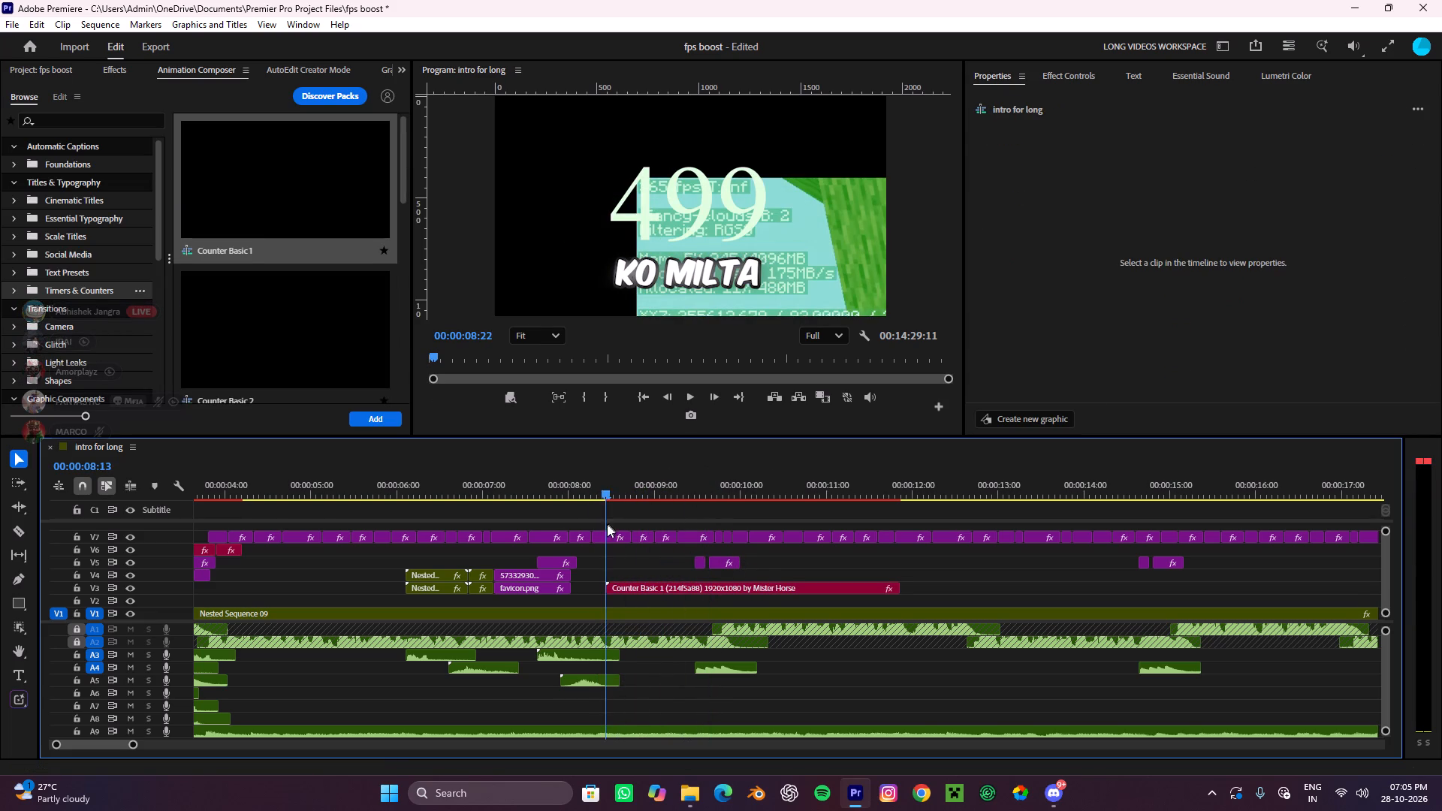
{"action": "left_click_drag", "start_coordinate": [607, 524], "coordinate": [604, 527]}
{"action": "key", "text": "space"}
{"action": "scroll", "coordinate": [619, 539], "scroll_direction": "down", "scroll_amount": 4, "text": "alt"}
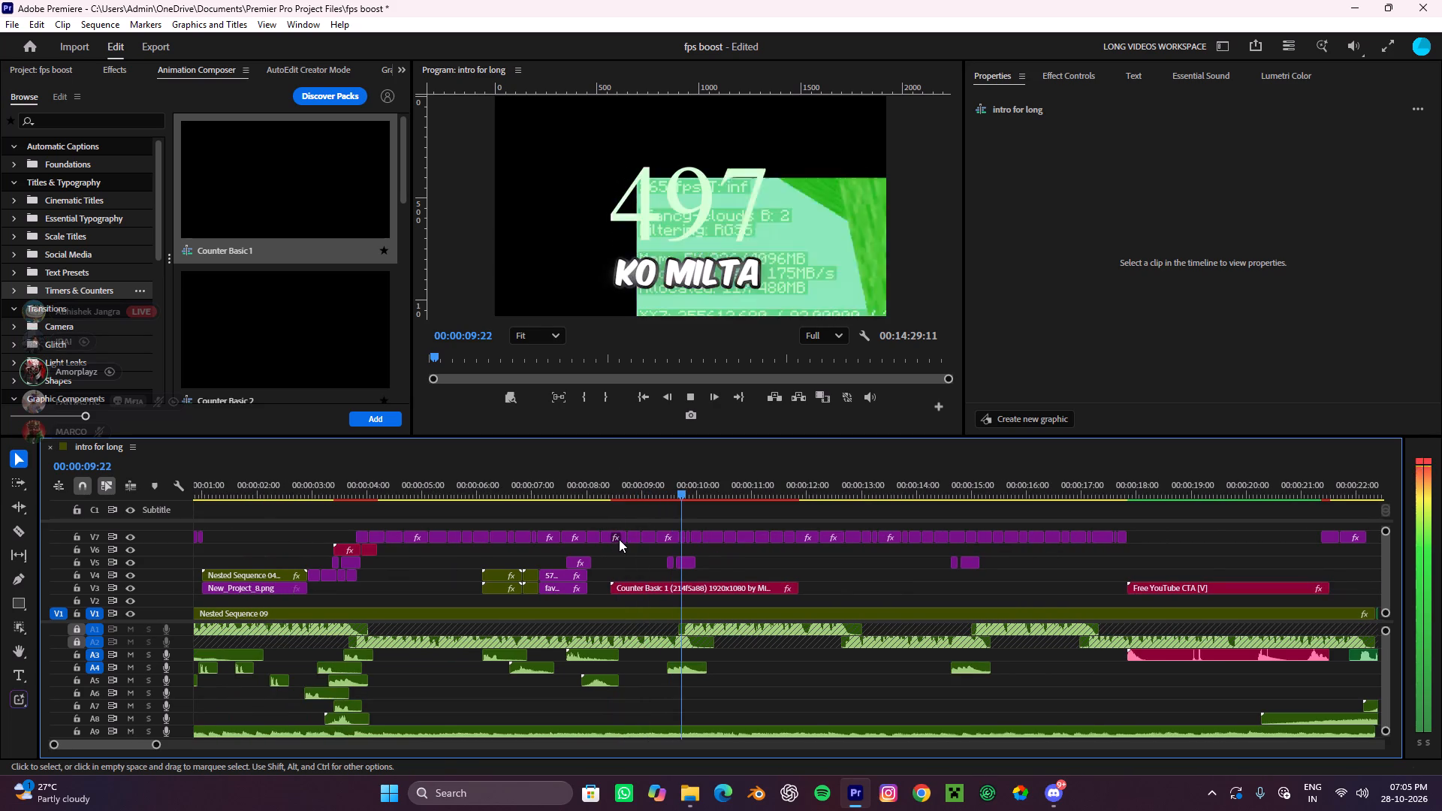
{"action": "key", "text": "space"}
{"action": "scroll", "coordinate": [628, 555], "scroll_direction": "up", "scroll_amount": 4, "text": "alt"}
{"action": "key", "text": "c"}
{"action": "left_click", "coordinate": [718, 586]}
{"action": "key", "text": "v"}
{"action": "left_click", "coordinate": [733, 587]}
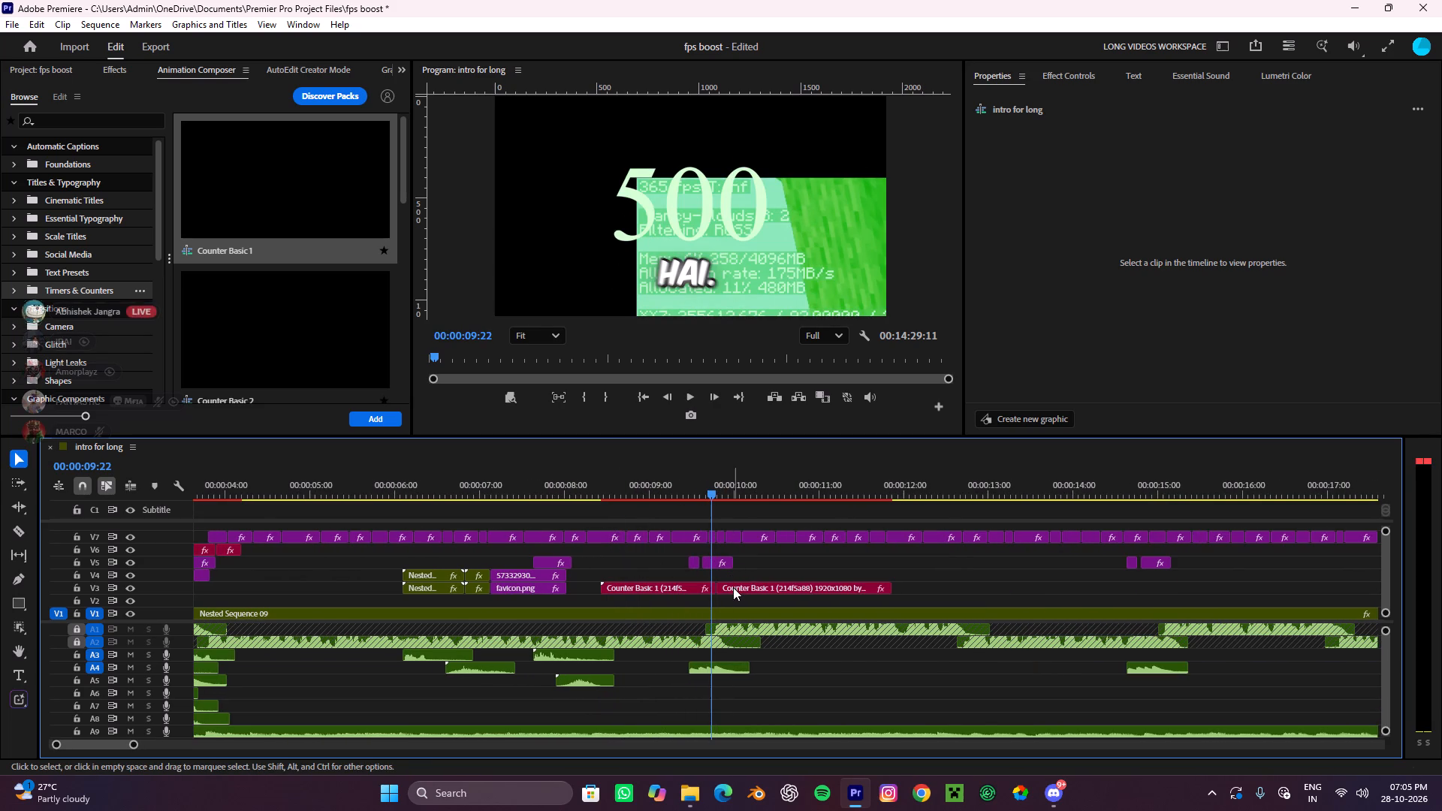
{"action": "key", "text": "ctrl+x"}
Enable the counter stroke in the Color properties of the remaining Counter Basic 1 clip.
{"action": "left_click", "coordinate": [681, 582]}
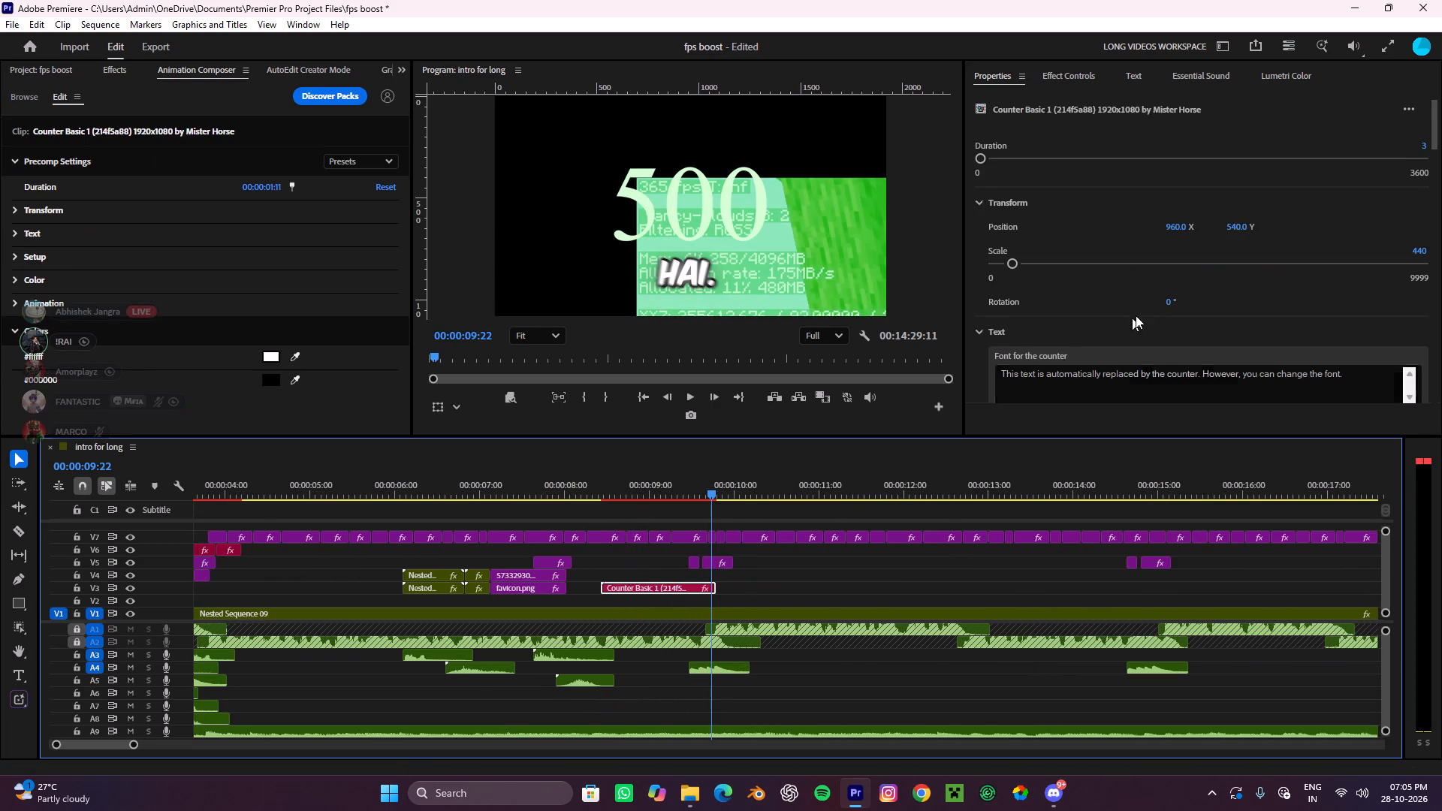
{"action": "scroll", "coordinate": [1158, 302], "scroll_direction": "down", "scroll_amount": 5}
{"action": "scroll", "coordinate": [1088, 300], "scroll_direction": "down", "scroll_amount": 17}
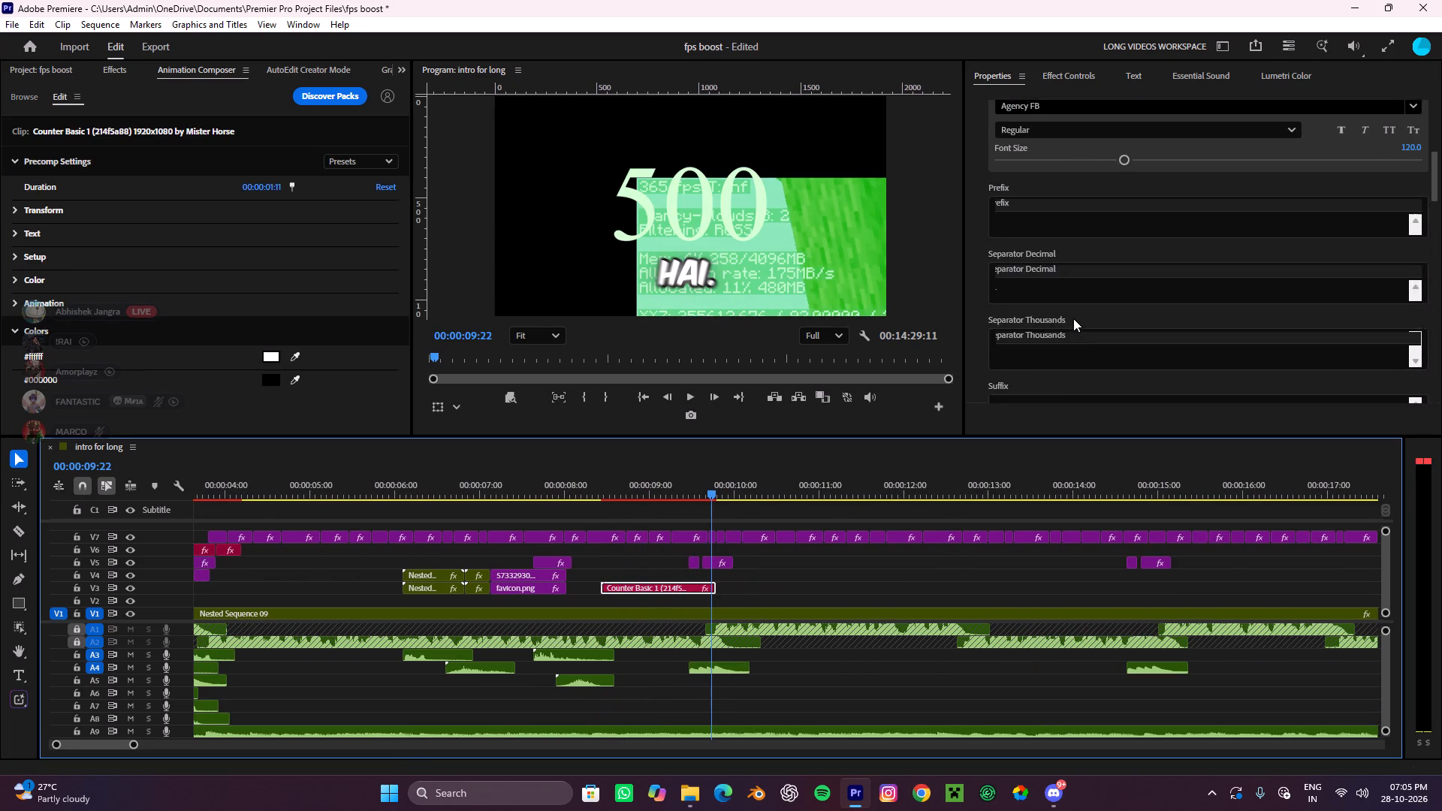
{"action": "scroll", "coordinate": [1073, 318], "scroll_direction": "down", "scroll_amount": 5}
{"action": "scroll", "coordinate": [1073, 318], "scroll_direction": "down", "scroll_amount": 20}
{"action": "scroll", "coordinate": [1073, 318], "scroll_direction": "down", "scroll_amount": 4}
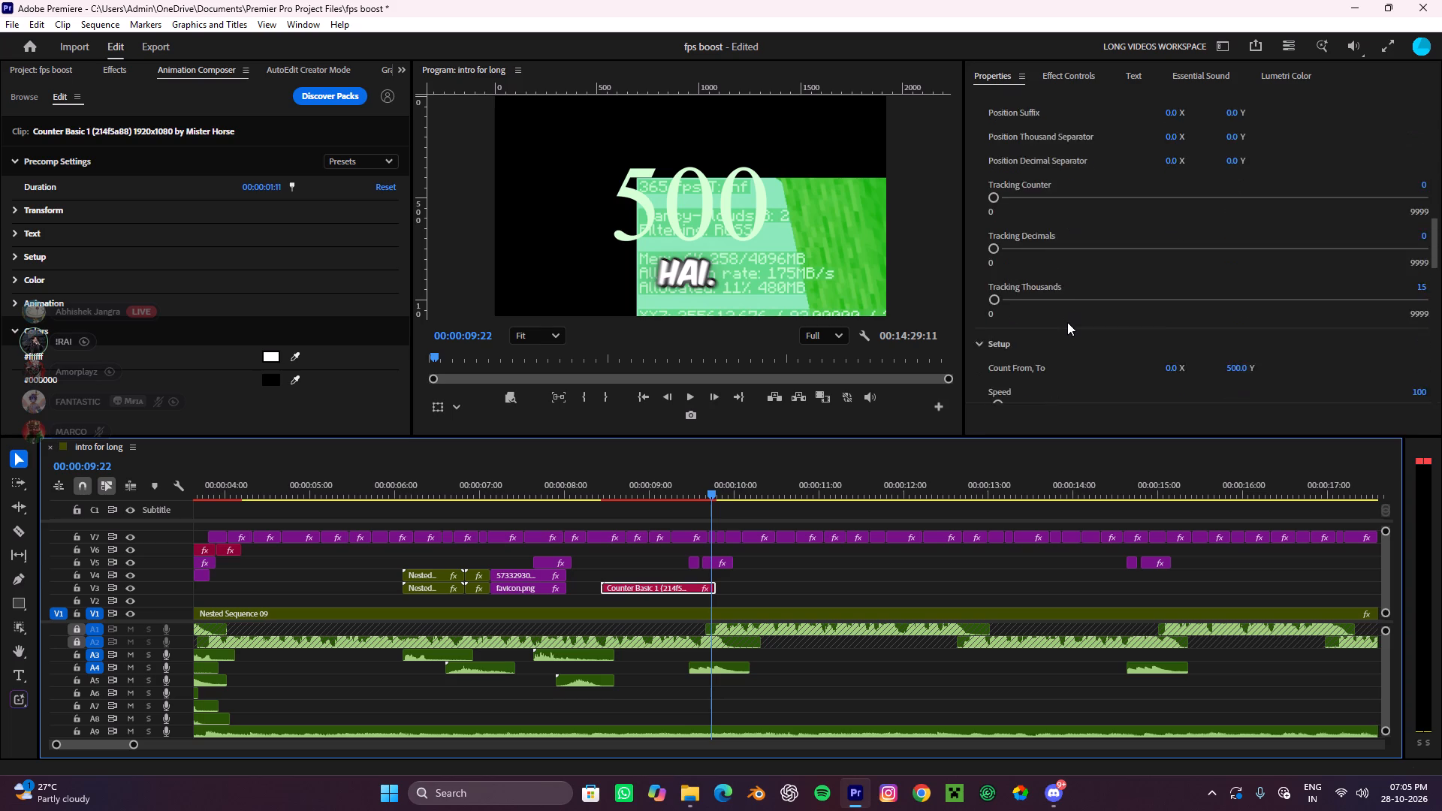
{"action": "scroll", "coordinate": [1067, 322], "scroll_direction": "down", "scroll_amount": 6}
{"action": "scroll", "coordinate": [1065, 323], "scroll_direction": "down", "scroll_amount": 20}
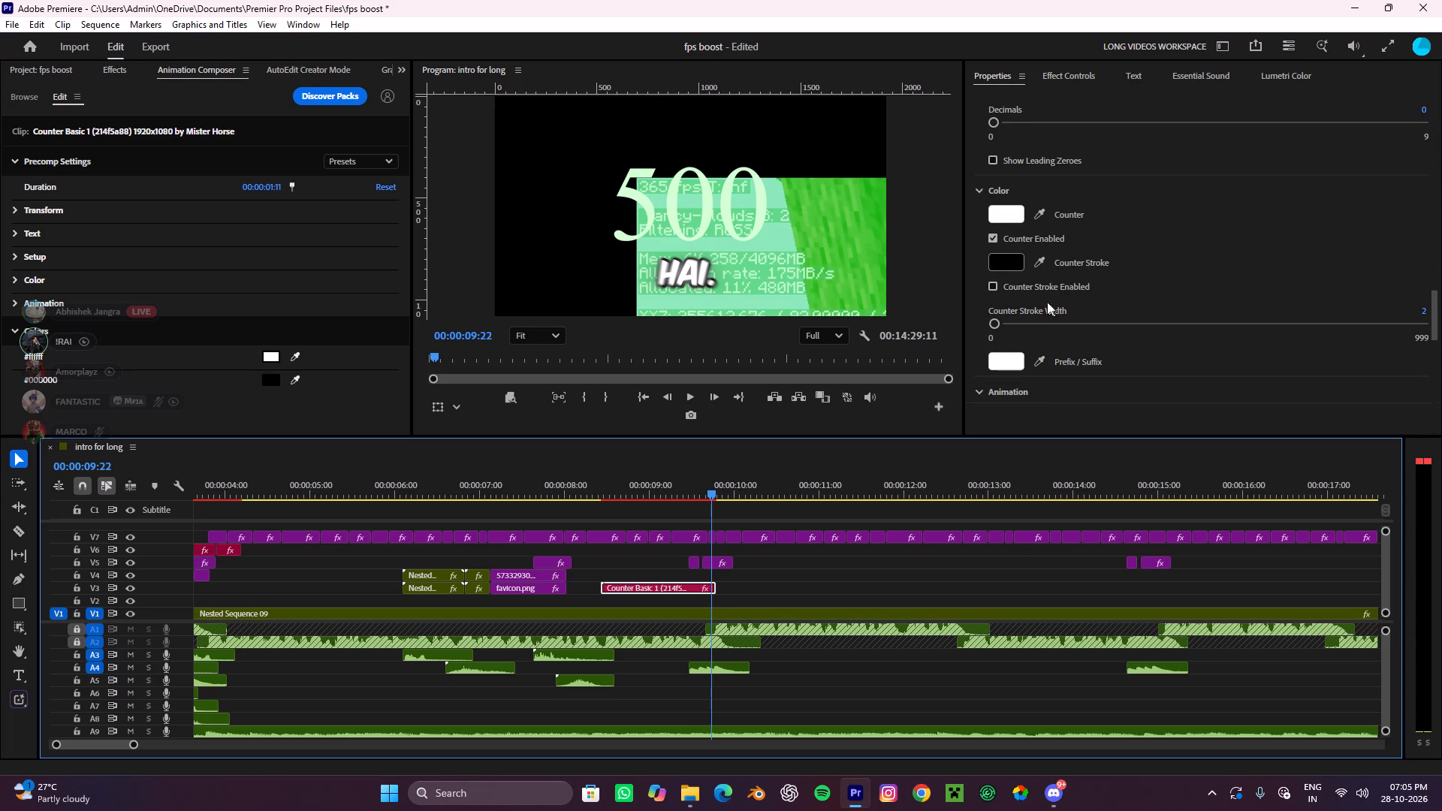
{"action": "left_click", "coordinate": [993, 288]}
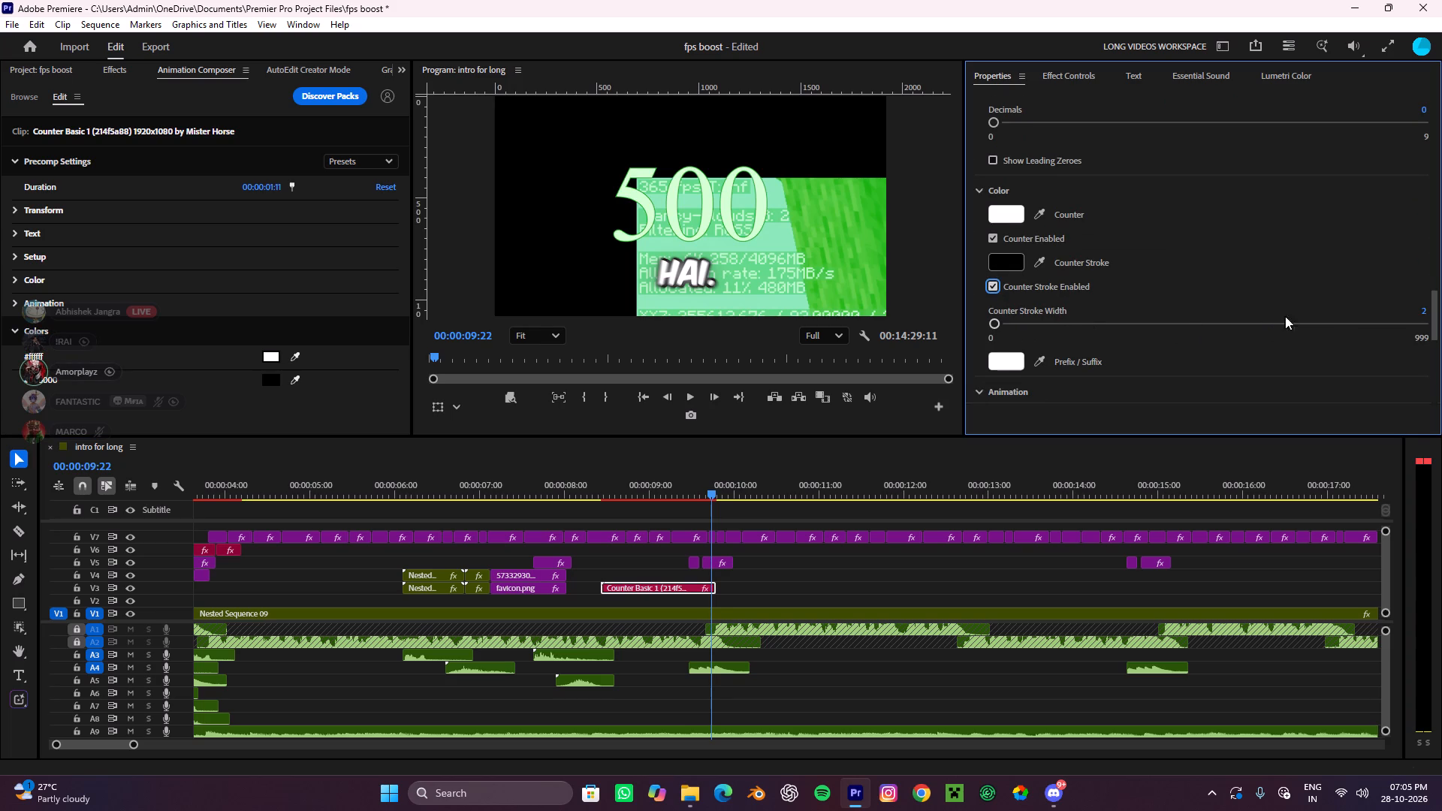
Try a Counter Stroke Width of 22, and adjust it to 11 while checking the outline in the preview.
{"action": "left_click", "coordinate": [1423, 307]}
{"action": "key", "text": "2"}
{"action": "key", "text": "2"}
{"action": "left_click", "coordinate": [1281, 276]}
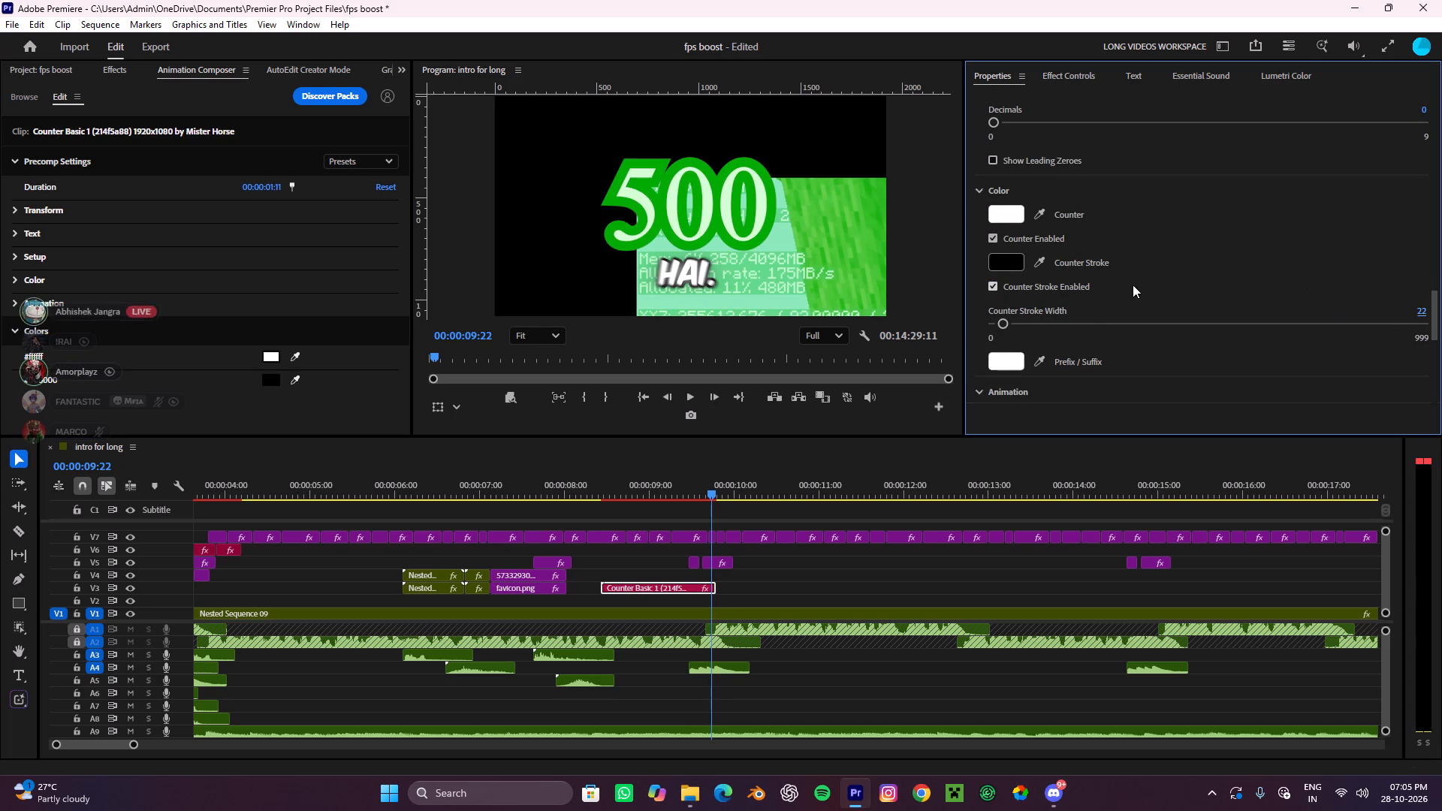
{"action": "left_click_drag", "start_coordinate": [998, 324], "coordinate": [993, 339]}
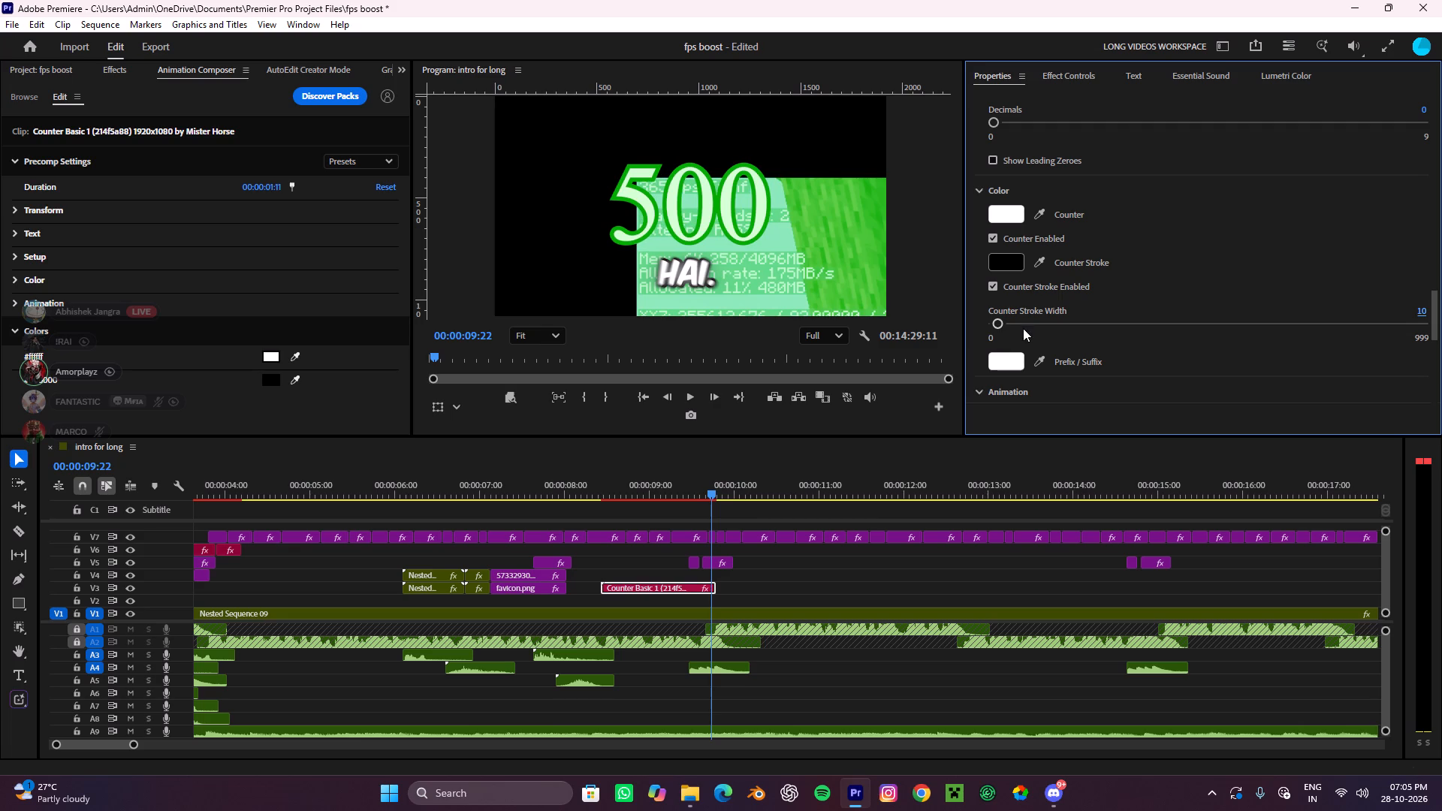
{"action": "left_click_drag", "start_coordinate": [997, 324], "coordinate": [995, 328]}
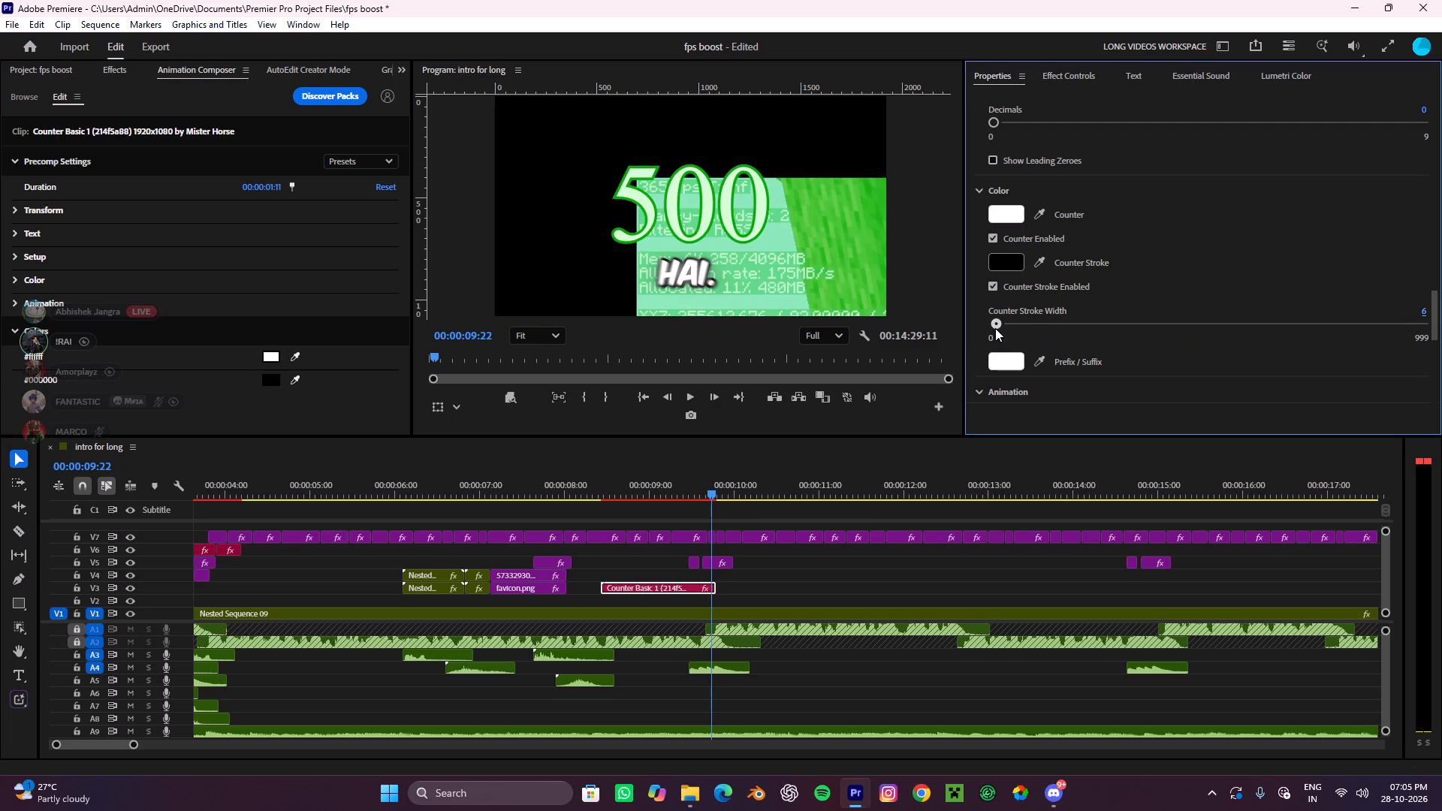
{"action": "left_click_drag", "start_coordinate": [995, 328], "coordinate": [998, 341]}
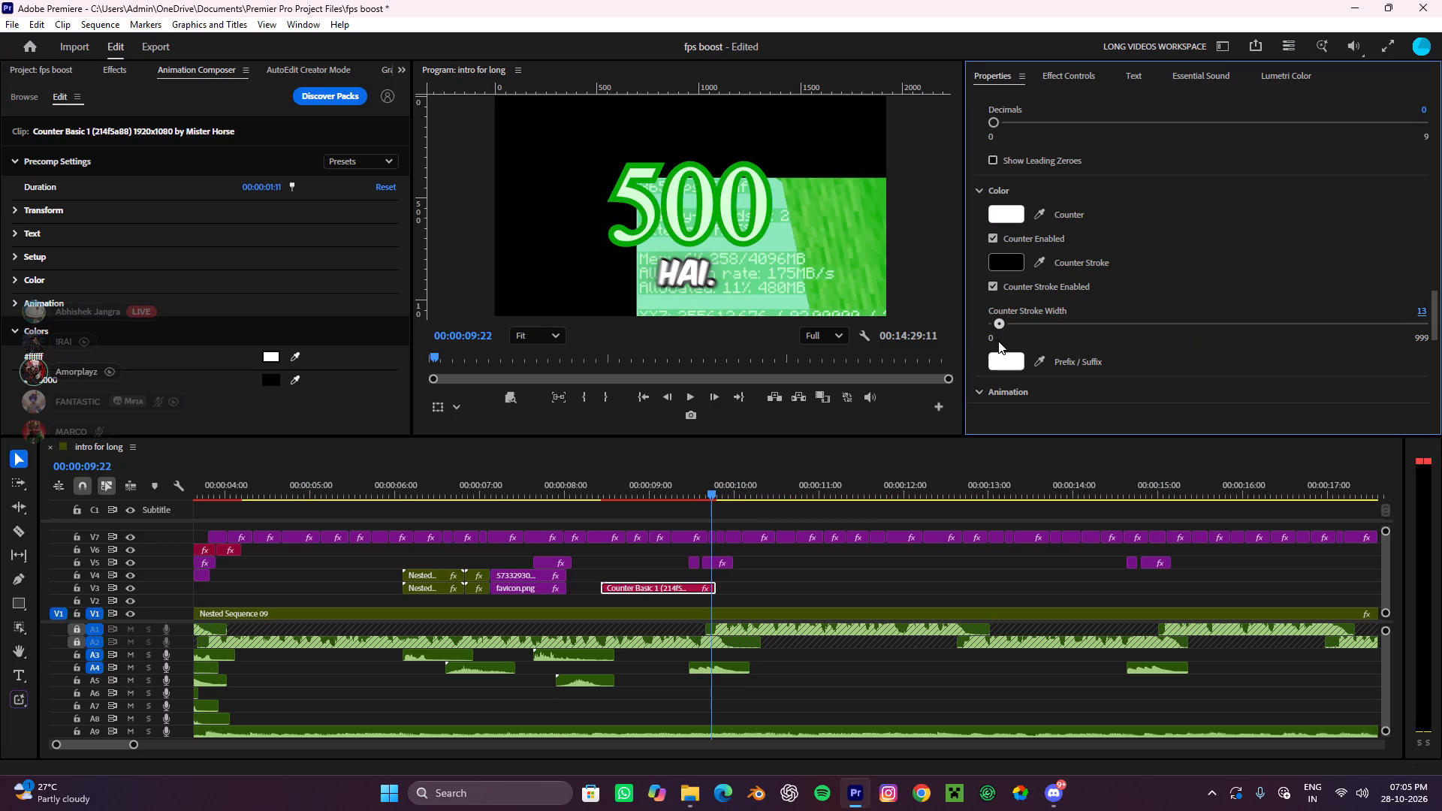
{"action": "left_click_drag", "start_coordinate": [998, 341], "coordinate": [997, 345]}
Change the counter's font to Komika Axis and deselect the clip.
{"action": "scroll", "coordinate": [1186, 250], "scroll_direction": "down", "scroll_amount": 5}
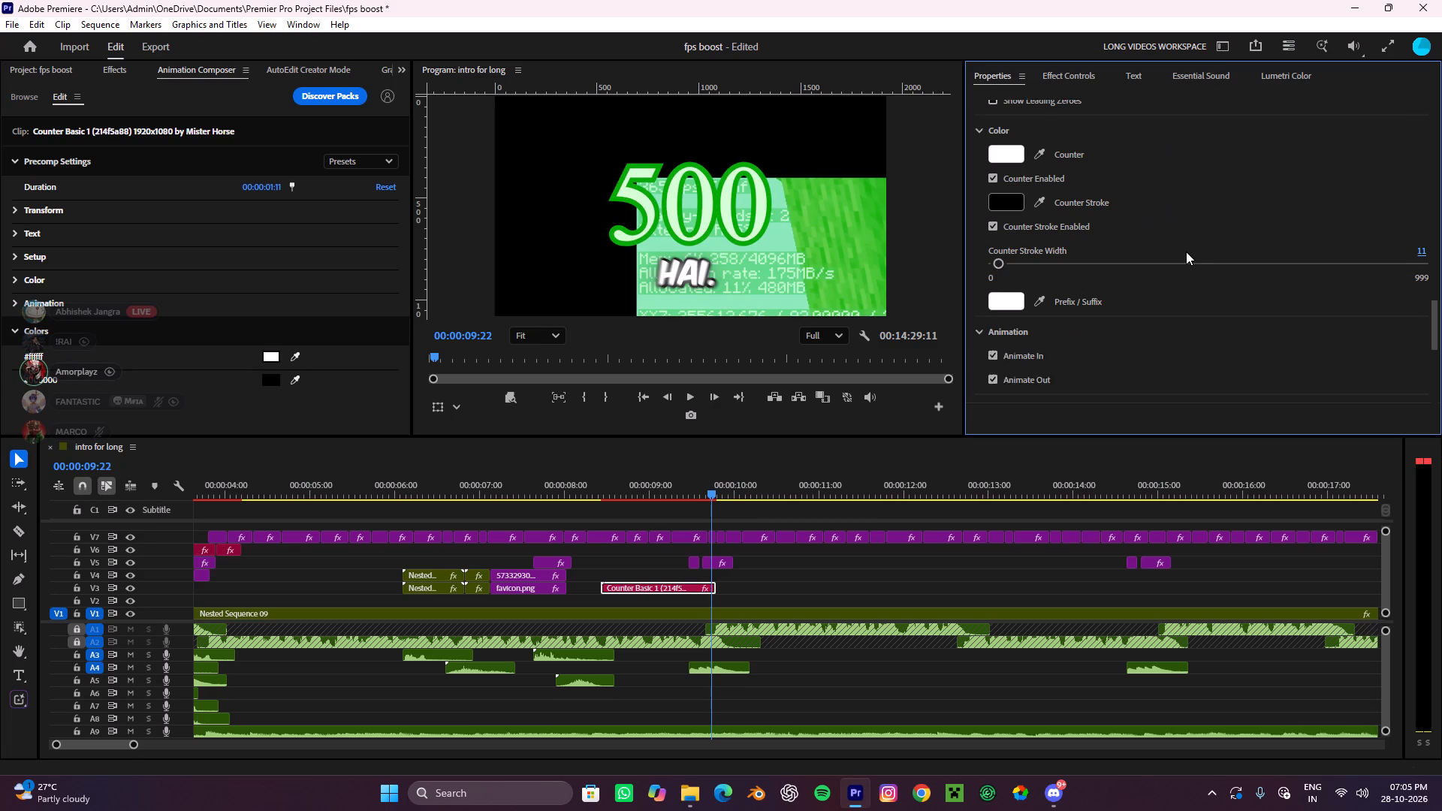
{"action": "scroll", "coordinate": [1186, 252], "scroll_direction": "down", "scroll_amount": 4}
{"action": "scroll", "coordinate": [1124, 275], "scroll_direction": "up", "scroll_amount": 2}
{"action": "scroll", "coordinate": [1124, 275], "scroll_direction": "up", "scroll_amount": 20}
{"action": "scroll", "coordinate": [1124, 275], "scroll_direction": "up", "scroll_amount": 3}
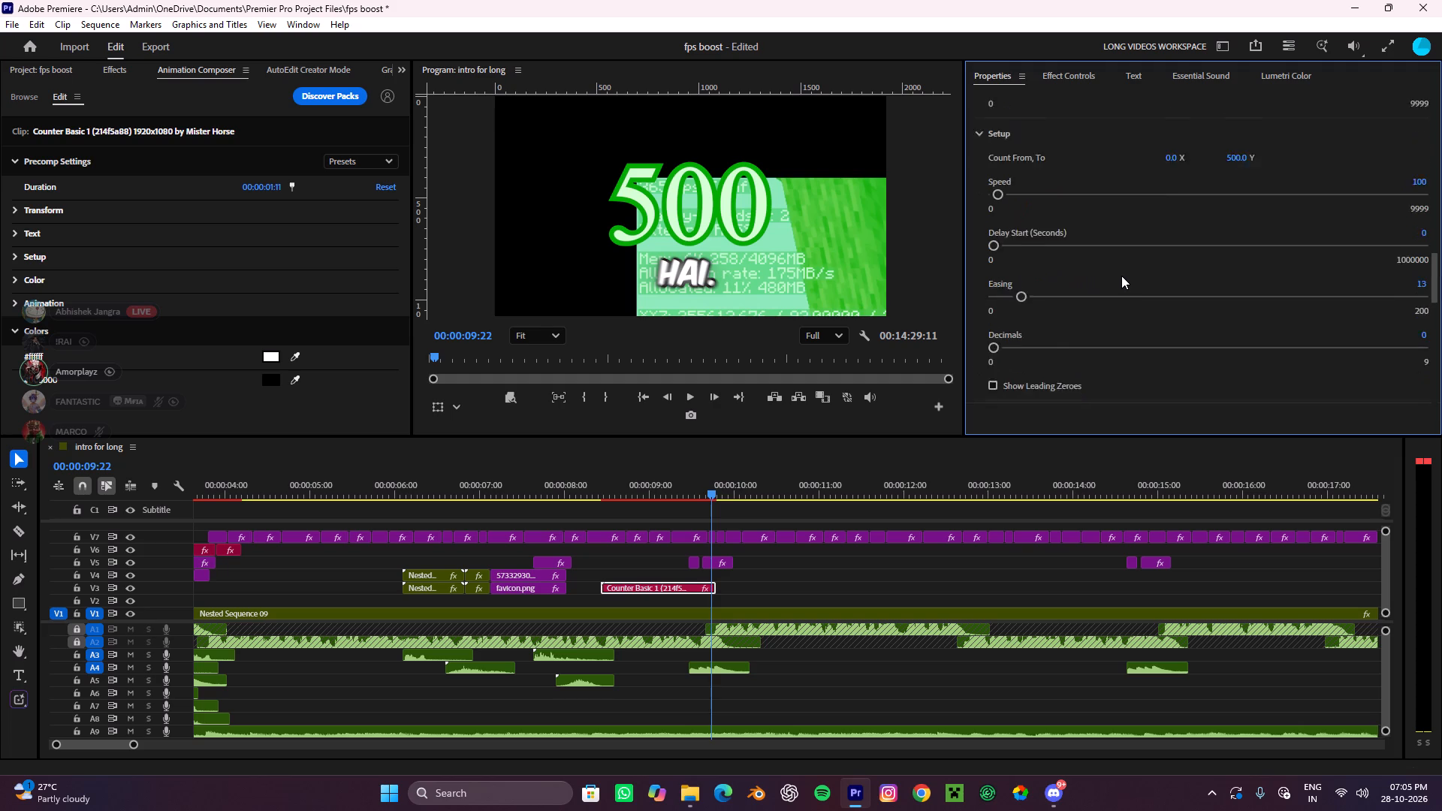
{"action": "scroll", "coordinate": [1121, 276], "scroll_direction": "up", "scroll_amount": 16}
{"action": "scroll", "coordinate": [1100, 271], "scroll_direction": "down", "scroll_amount": 1}
{"action": "scroll", "coordinate": [1100, 271], "scroll_direction": "up", "scroll_amount": 16}
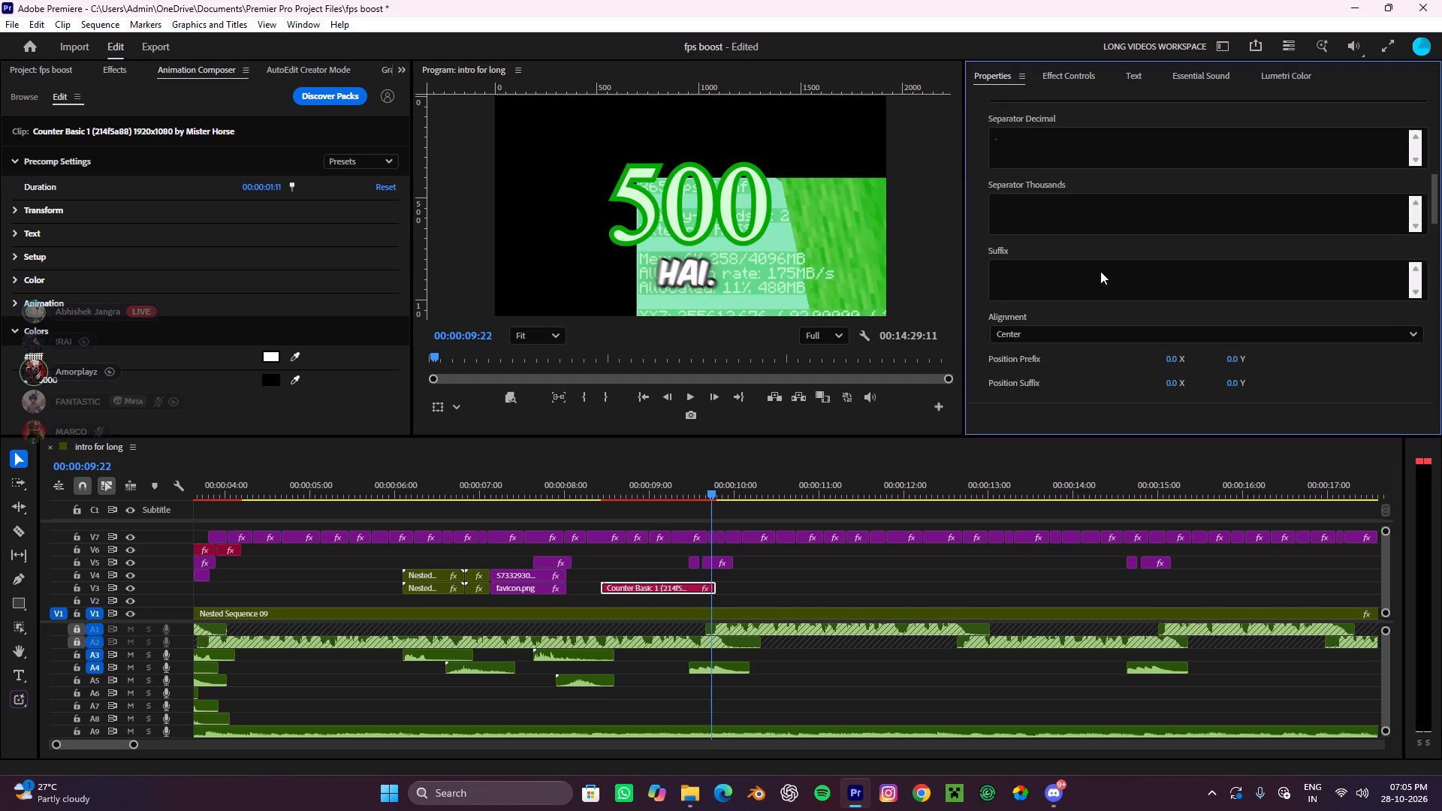
{"action": "scroll", "coordinate": [1100, 271], "scroll_direction": "up", "scroll_amount": 17}
{"action": "scroll", "coordinate": [1100, 271], "scroll_direction": "up", "scroll_amount": 5}
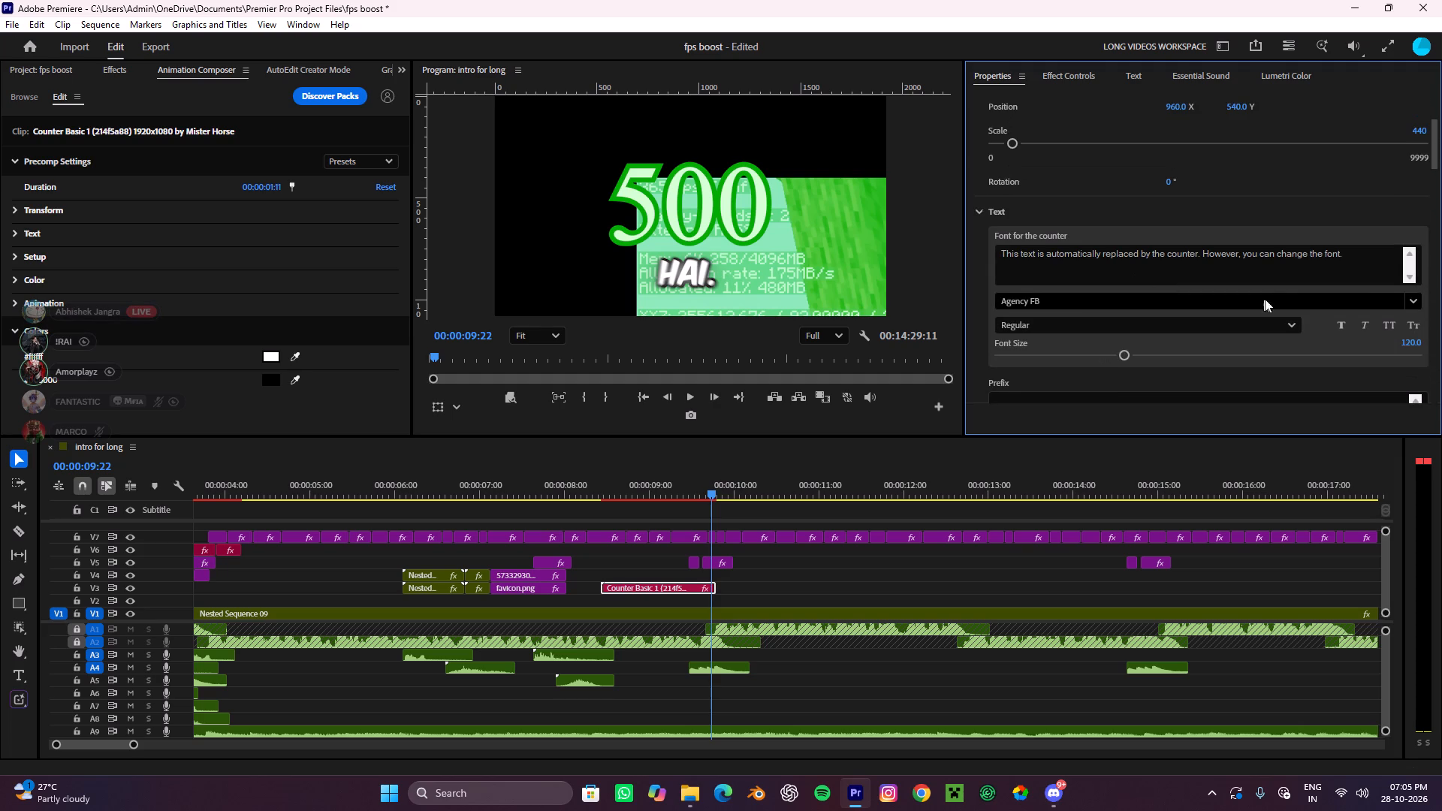
{"action": "left_click", "coordinate": [1338, 296]}
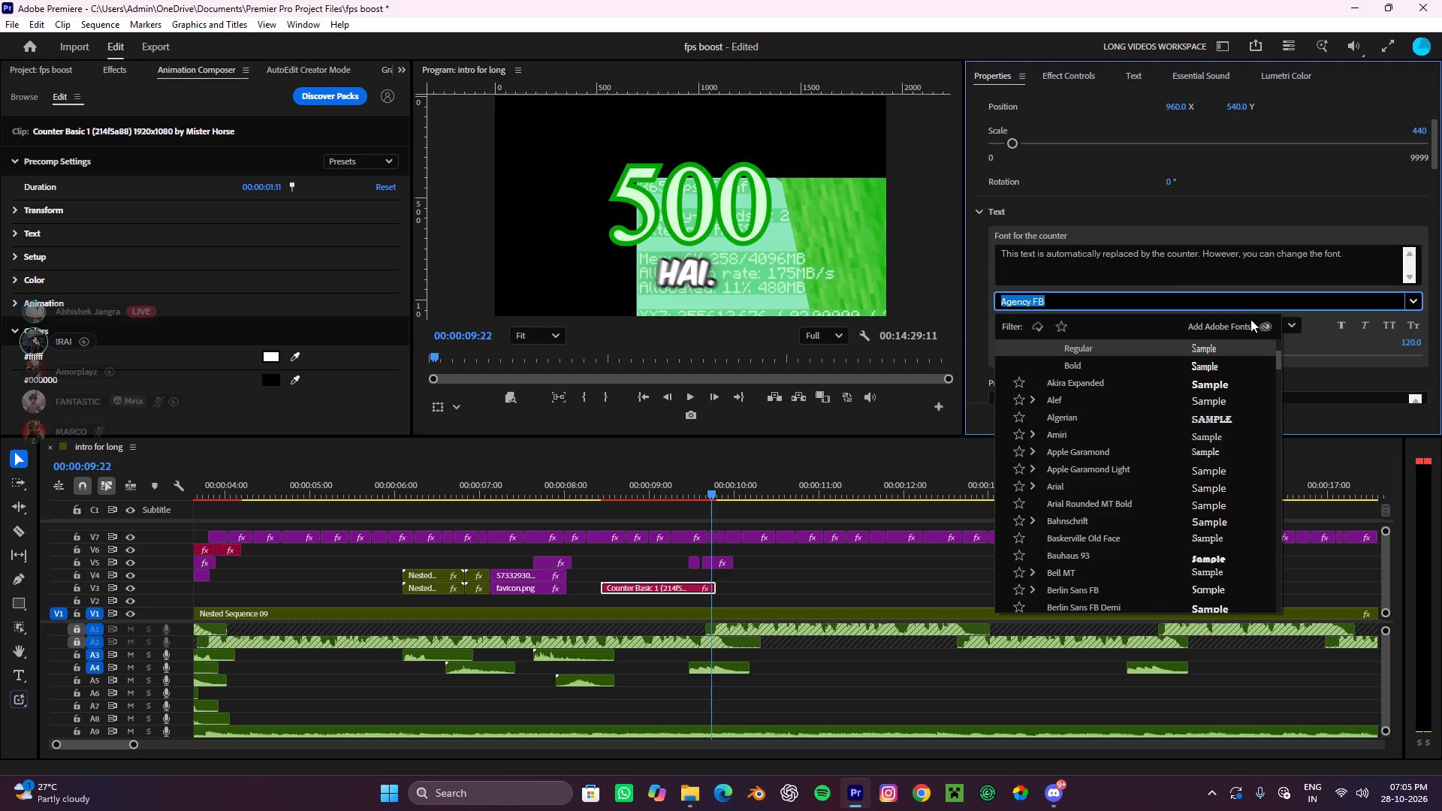
{"action": "type", "text": "konm"}
{"action": "key", "text": "BackSpace"}
{"action": "key", "text": "BackSpace"}
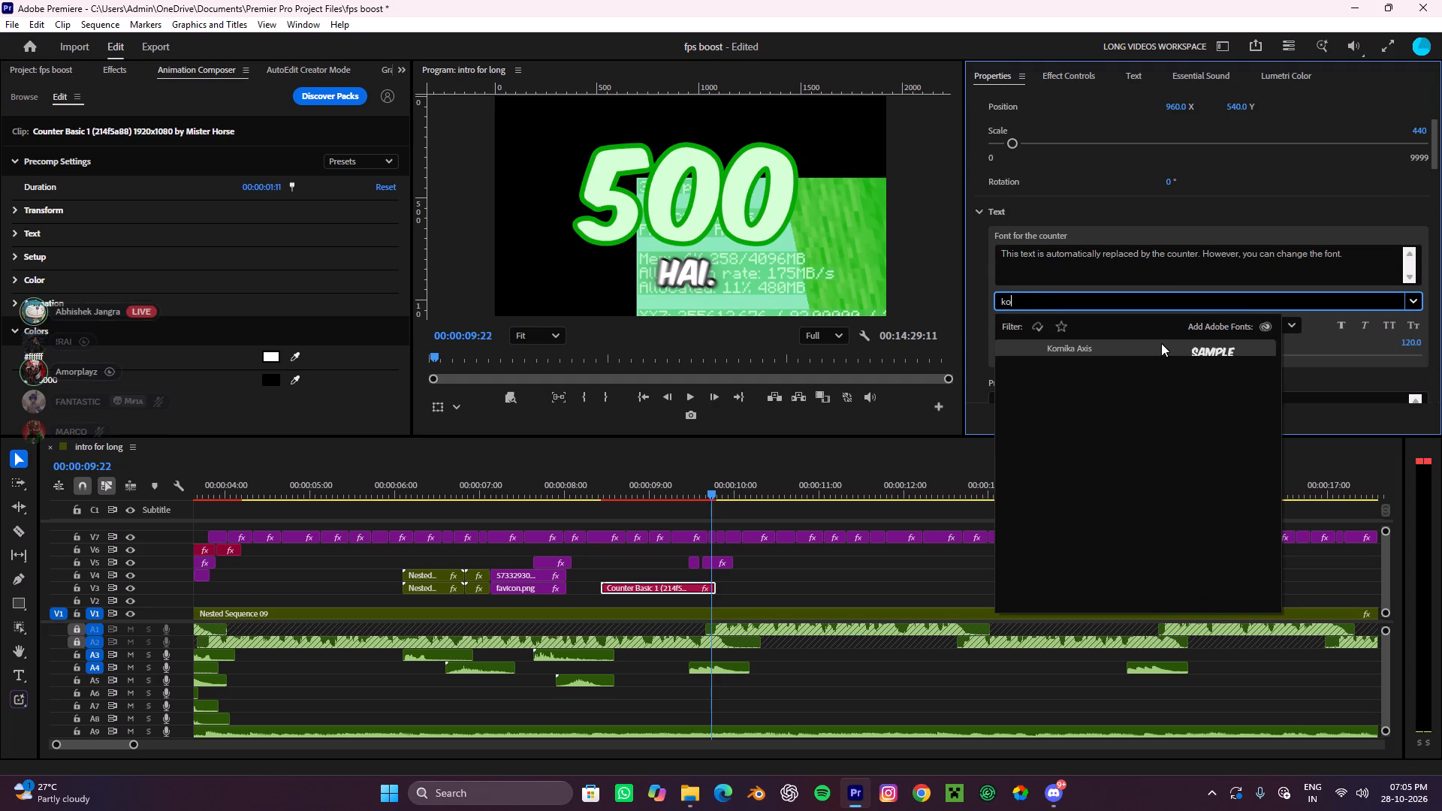
{"action": "key", "text": "m"}
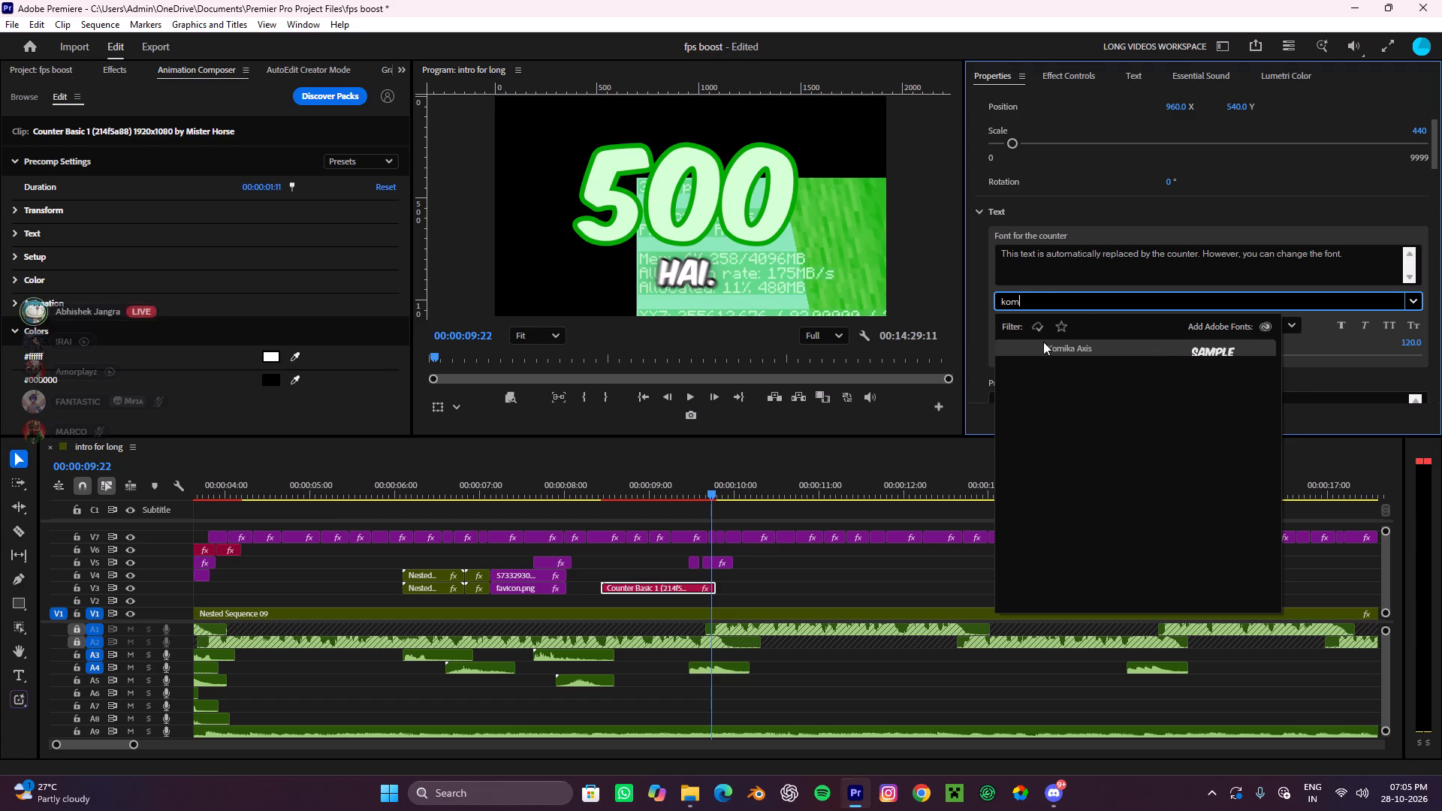
{"action": "left_click", "coordinate": [1043, 342]}
{"action": "left_click", "coordinate": [773, 595]}
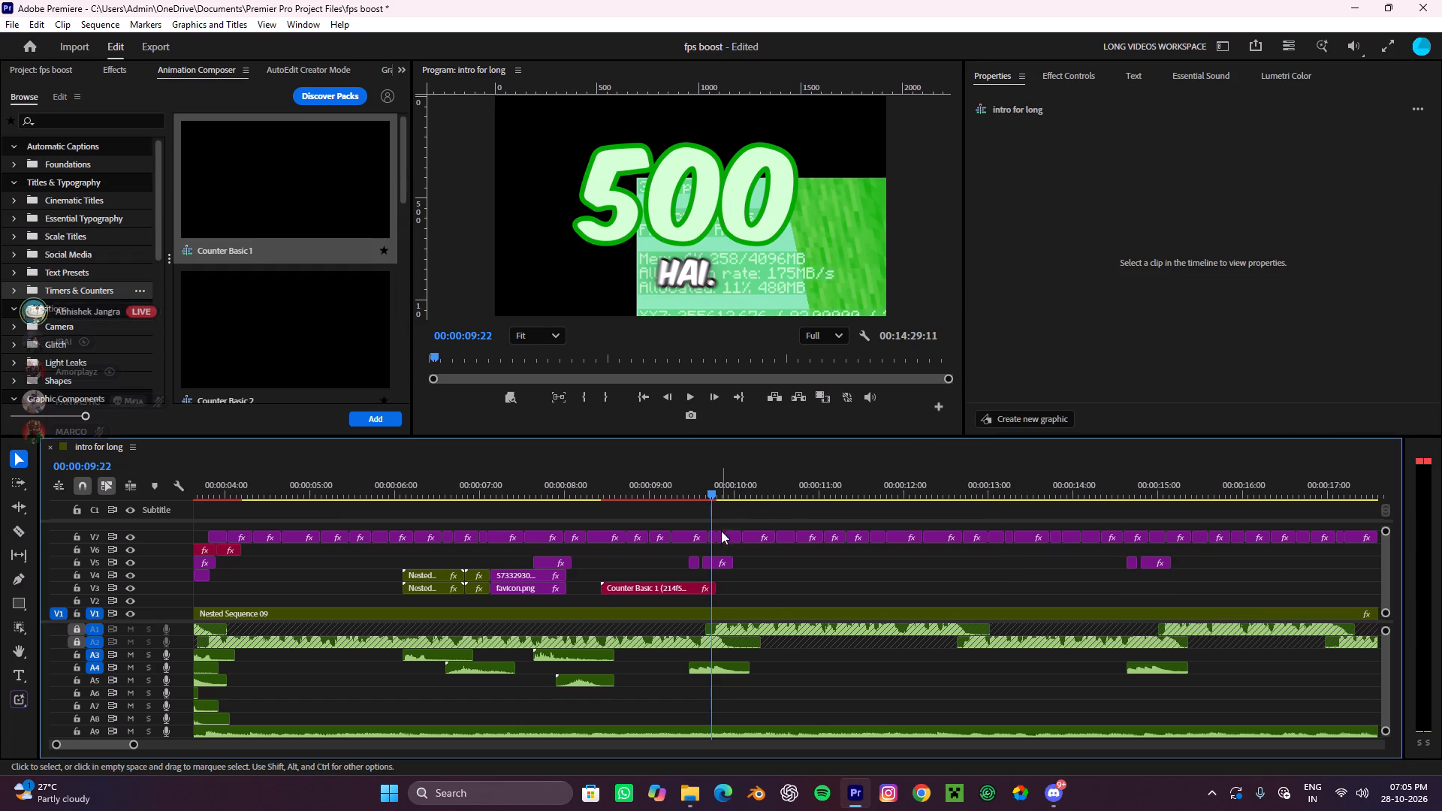
{"action": "double_click", "coordinate": [638, 611]}
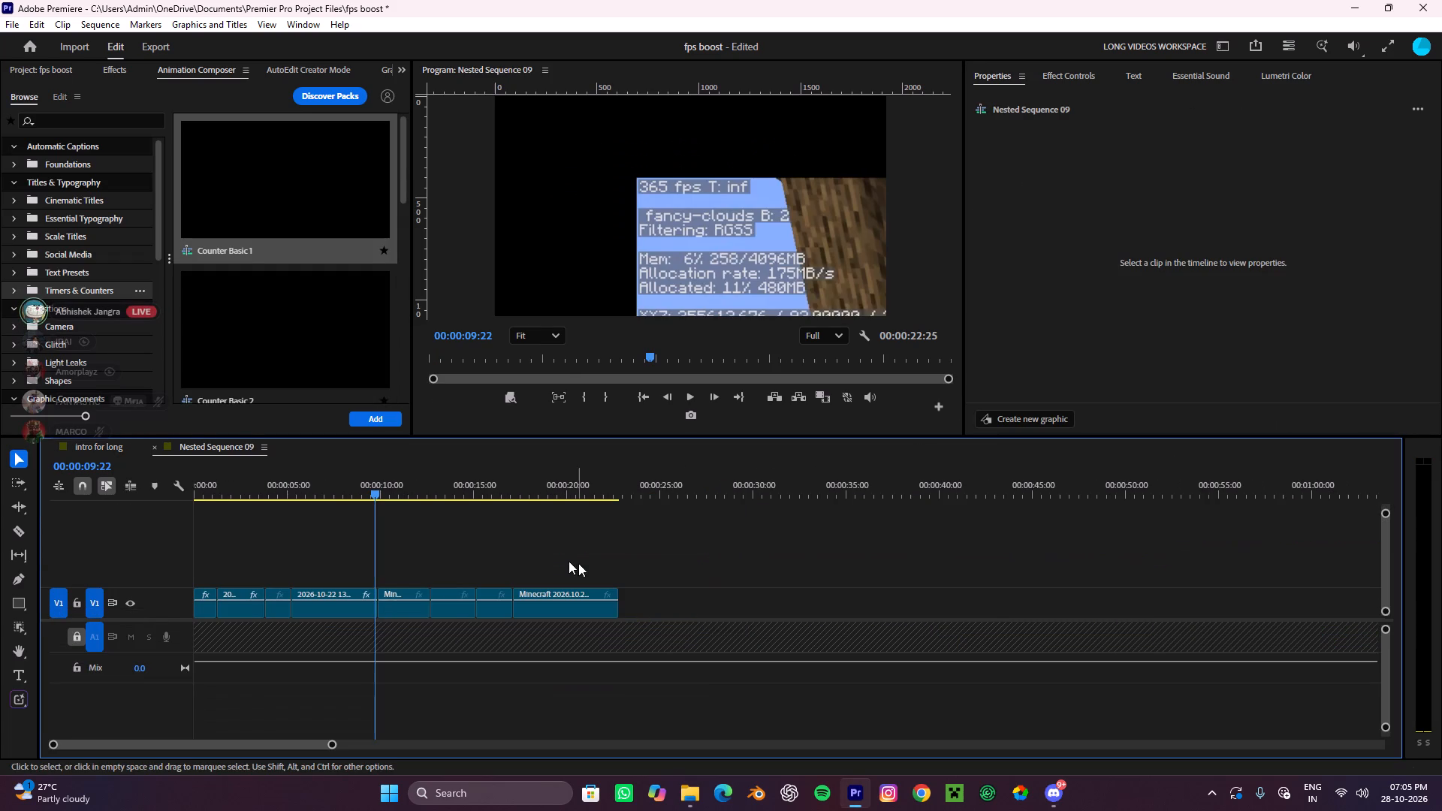
{"action": "scroll", "coordinate": [347, 599], "scroll_direction": "up", "scroll_amount": 10, "text": "alt"}
{"action": "left_click", "coordinate": [427, 589]}
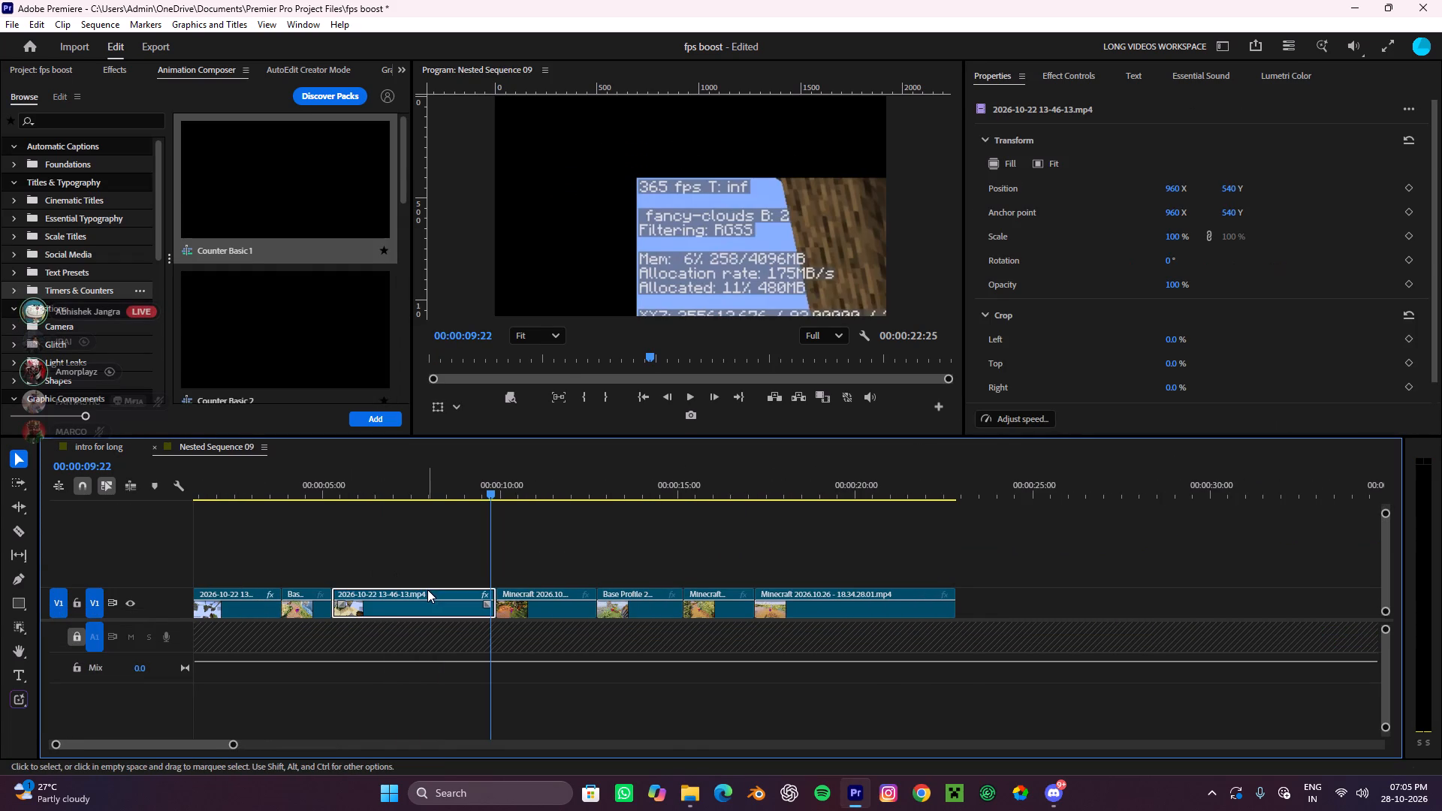
{"action": "left_click", "coordinate": [1078, 77]}
{"action": "scroll", "coordinate": [1071, 237], "scroll_direction": "down", "scroll_amount": 9}
{"action": "scroll", "coordinate": [1069, 240], "scroll_direction": "up", "scroll_amount": 3}
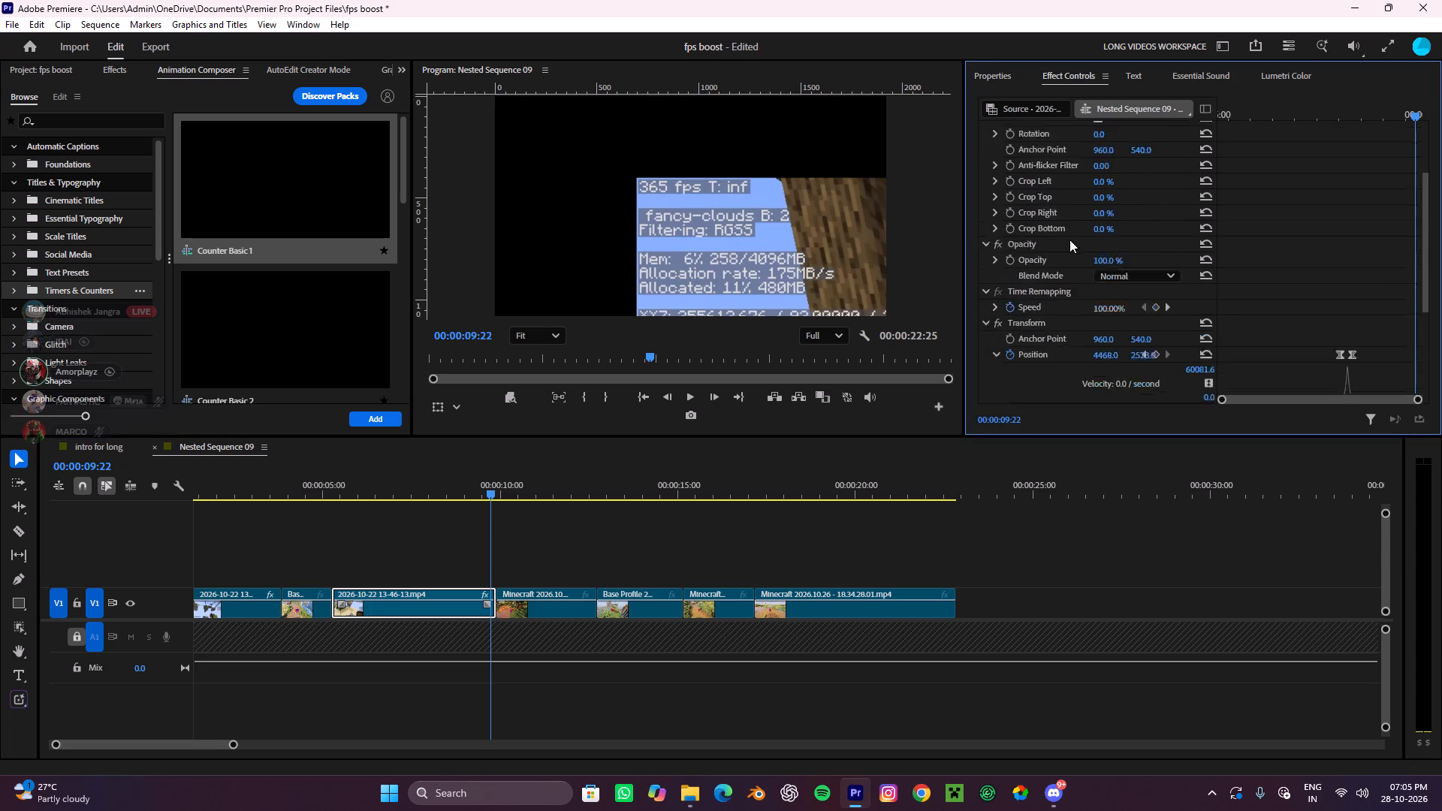
{"action": "scroll", "coordinate": [1069, 240], "scroll_direction": "up", "scroll_amount": 2}
{"action": "scroll", "coordinate": [1069, 240], "scroll_direction": "down", "scroll_amount": 10}
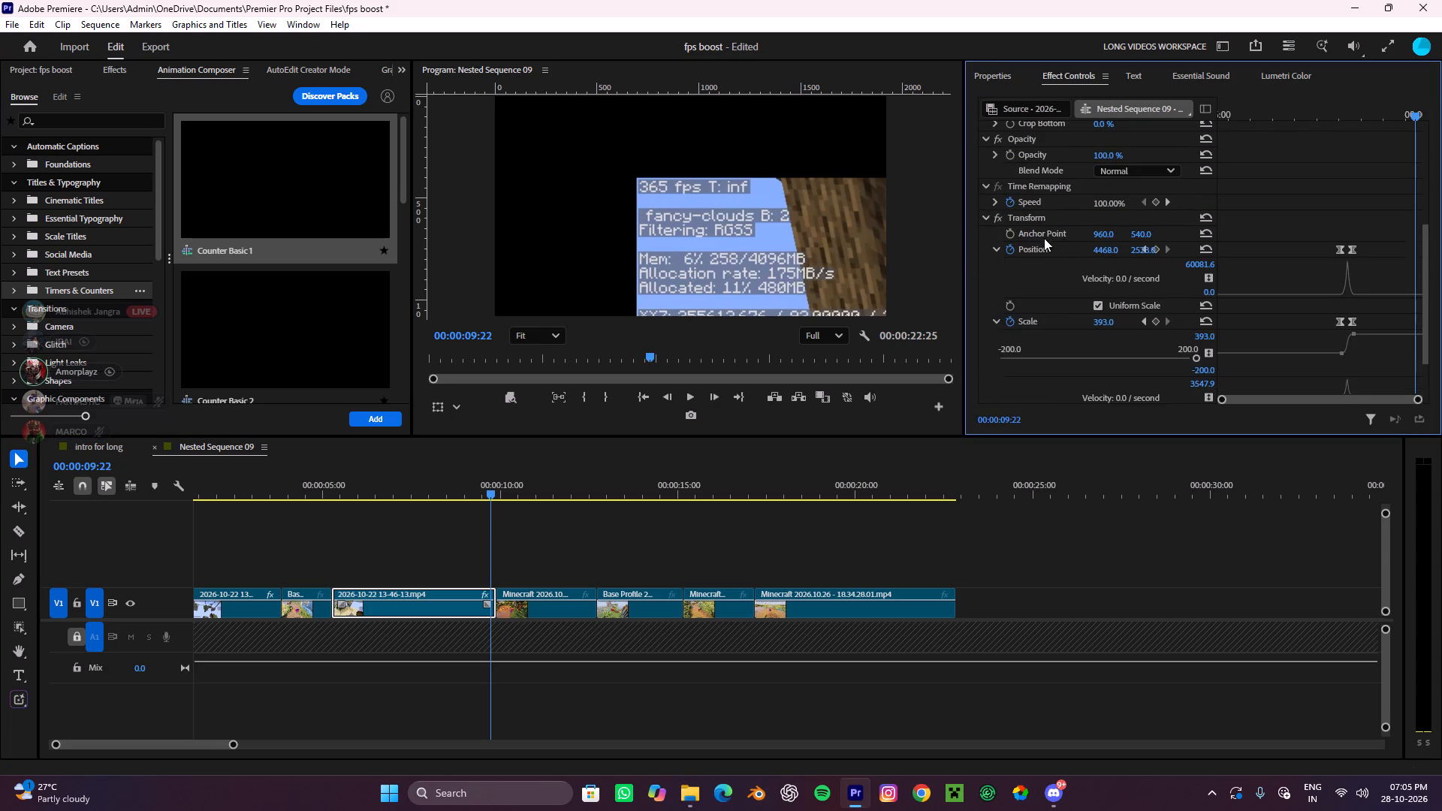
{"action": "left_click", "coordinate": [1036, 216]}
{"action": "key", "text": "ctrl+x"}
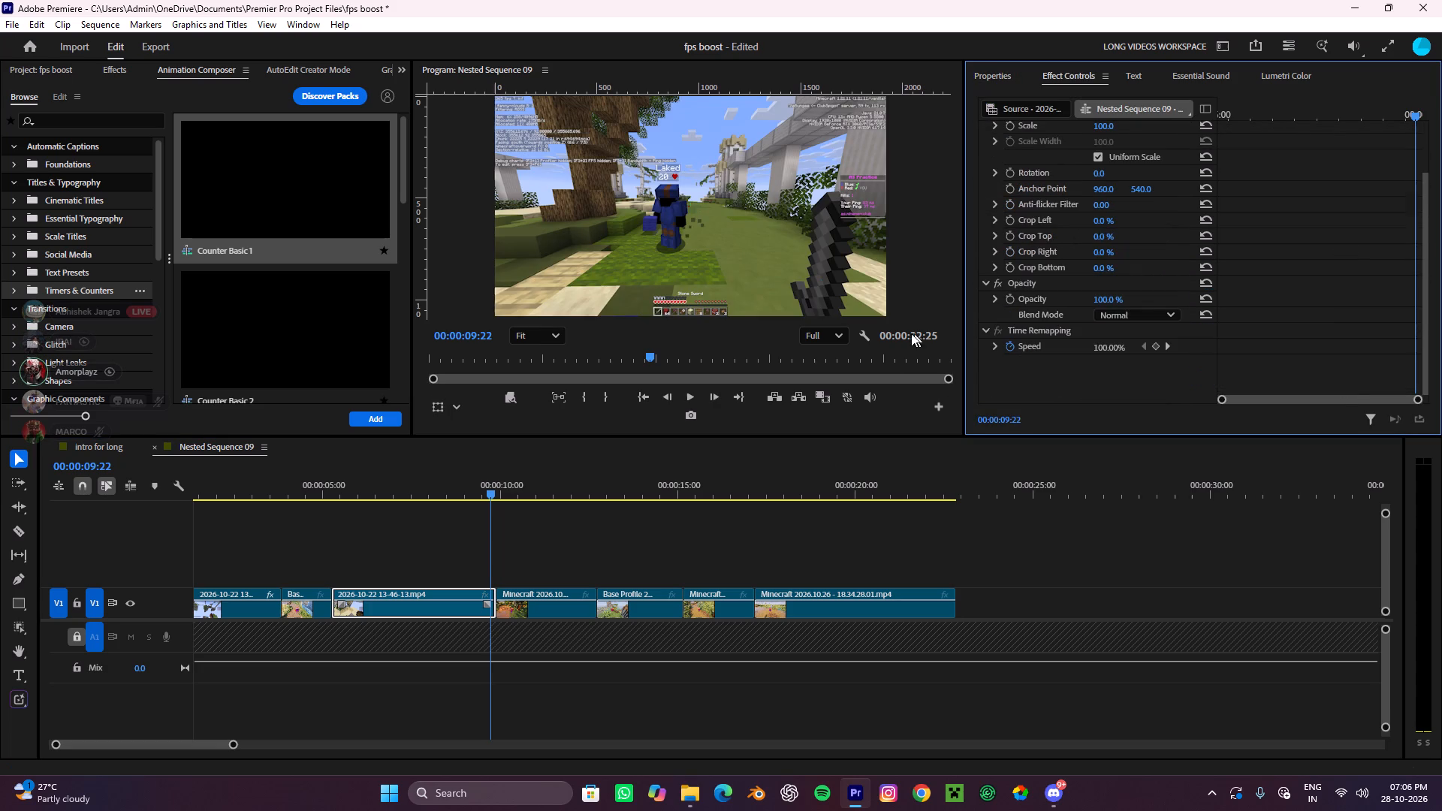
{"action": "key", "text": "ctrl+z"}
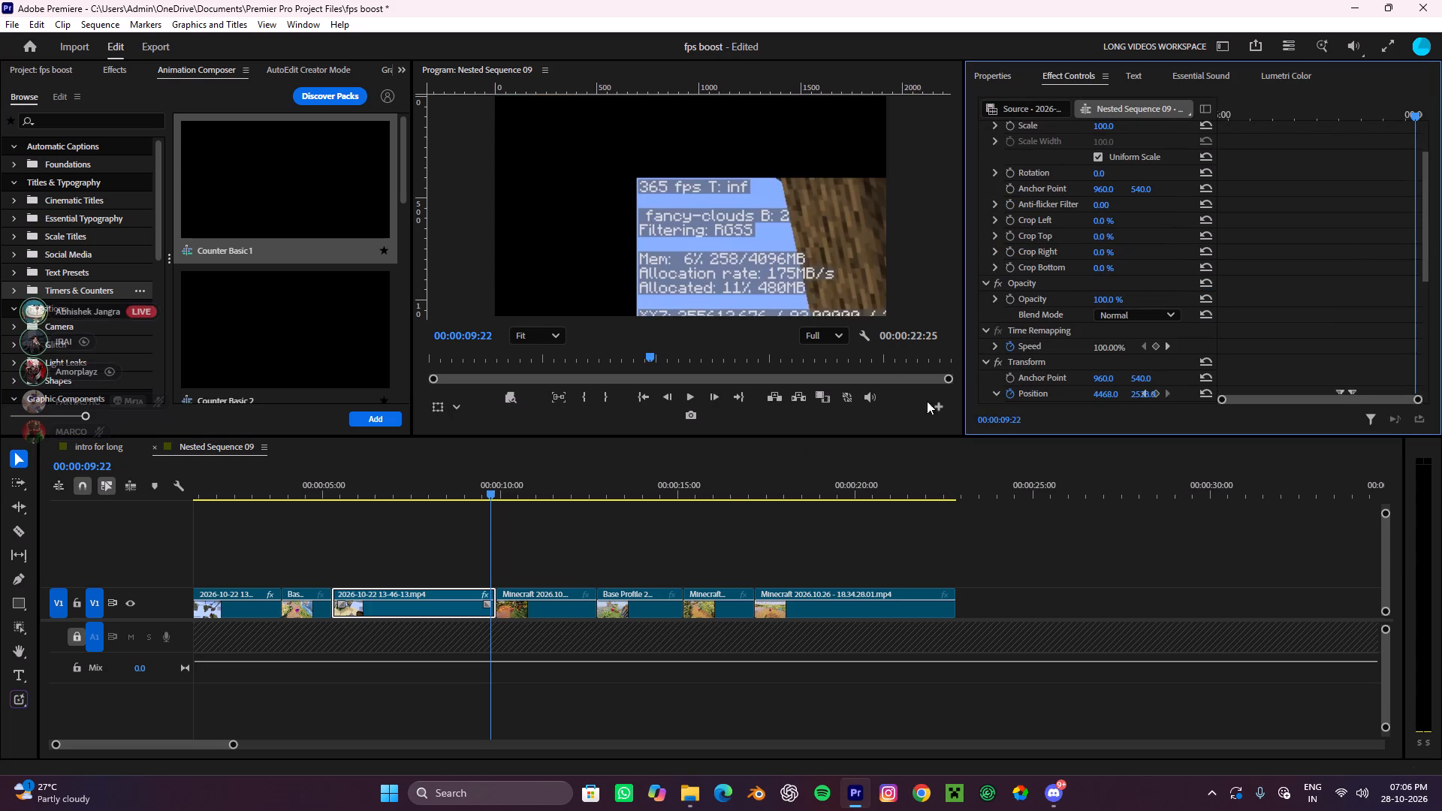
{"action": "left_click_drag", "start_coordinate": [484, 487], "coordinate": [414, 540]}
{"action": "key", "text": "space"}
{"action": "key", "text": "space"}
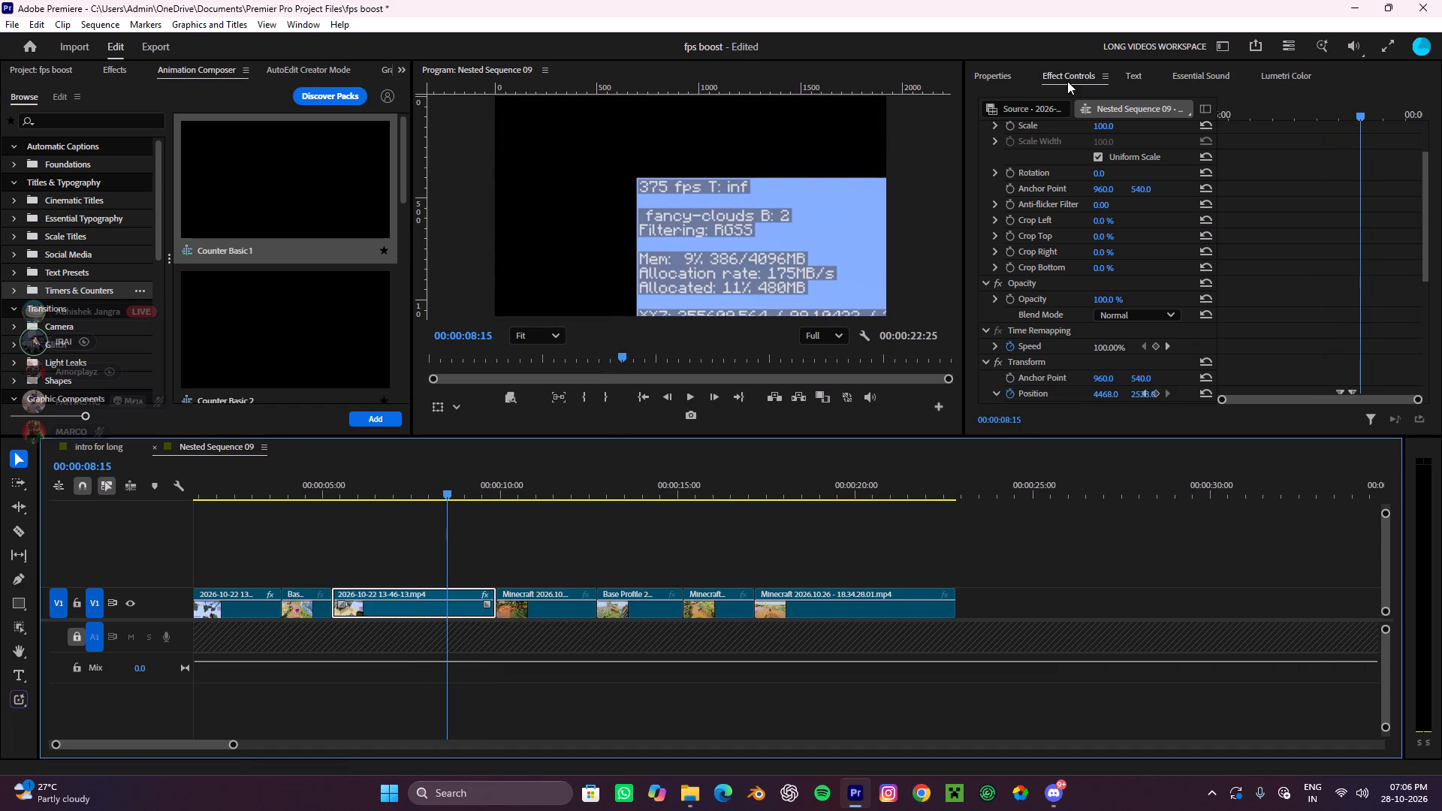
{"action": "left_click", "coordinate": [993, 78]}
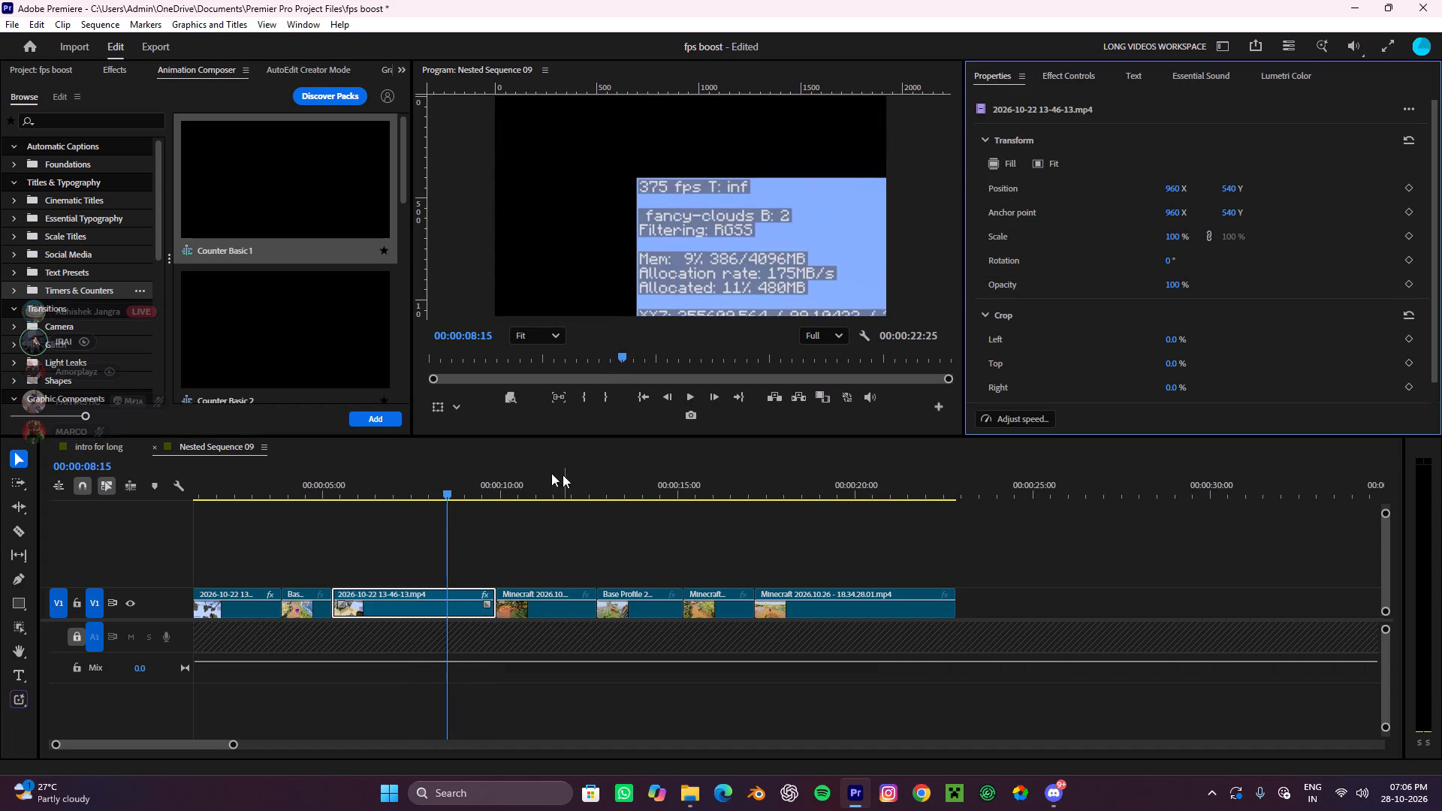
Return to the intro for long sequence and close the Nested Sequence 09 timeline.
{"action": "left_click", "coordinate": [110, 454]}
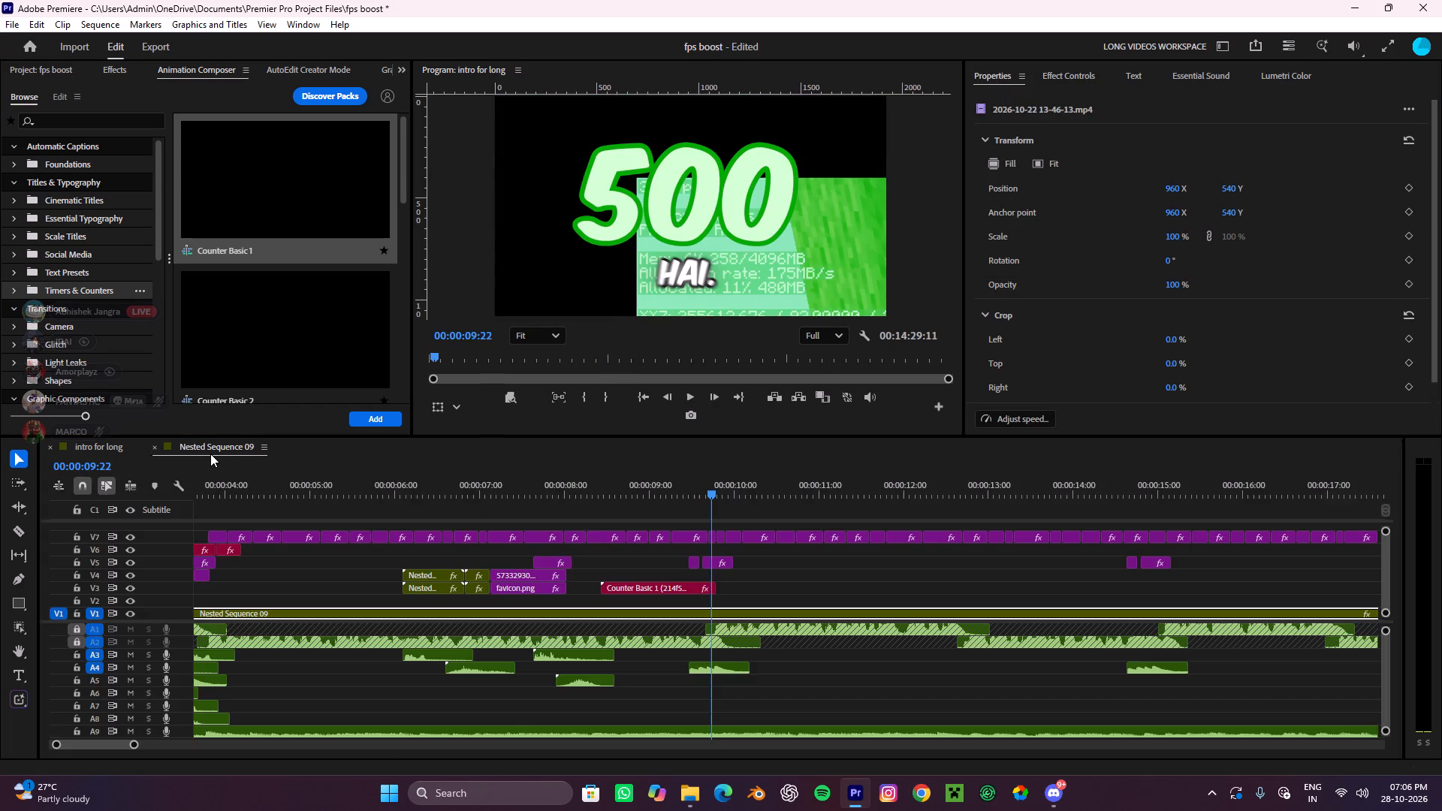
{"action": "left_click", "coordinate": [160, 451]}
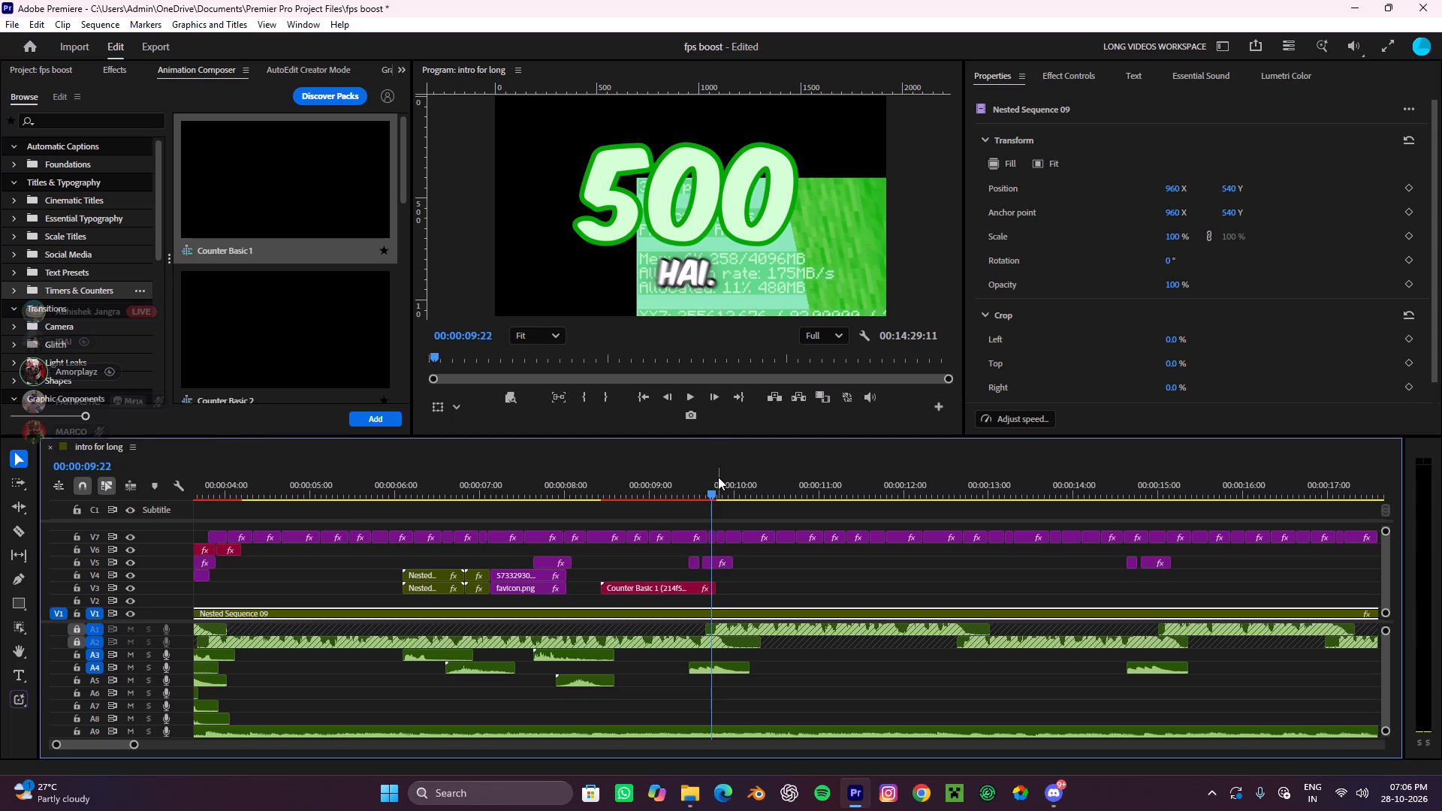
Play the intro for long sequence from about 00:00:08:12 to check the counter against the captions and background.
{"action": "left_click_drag", "start_coordinate": [702, 488], "coordinate": [600, 510]}
{"action": "left_click", "coordinate": [839, 598]}
{"action": "scroll", "coordinate": [839, 598], "scroll_direction": "down", "scroll_amount": 5, "text": "alt"}
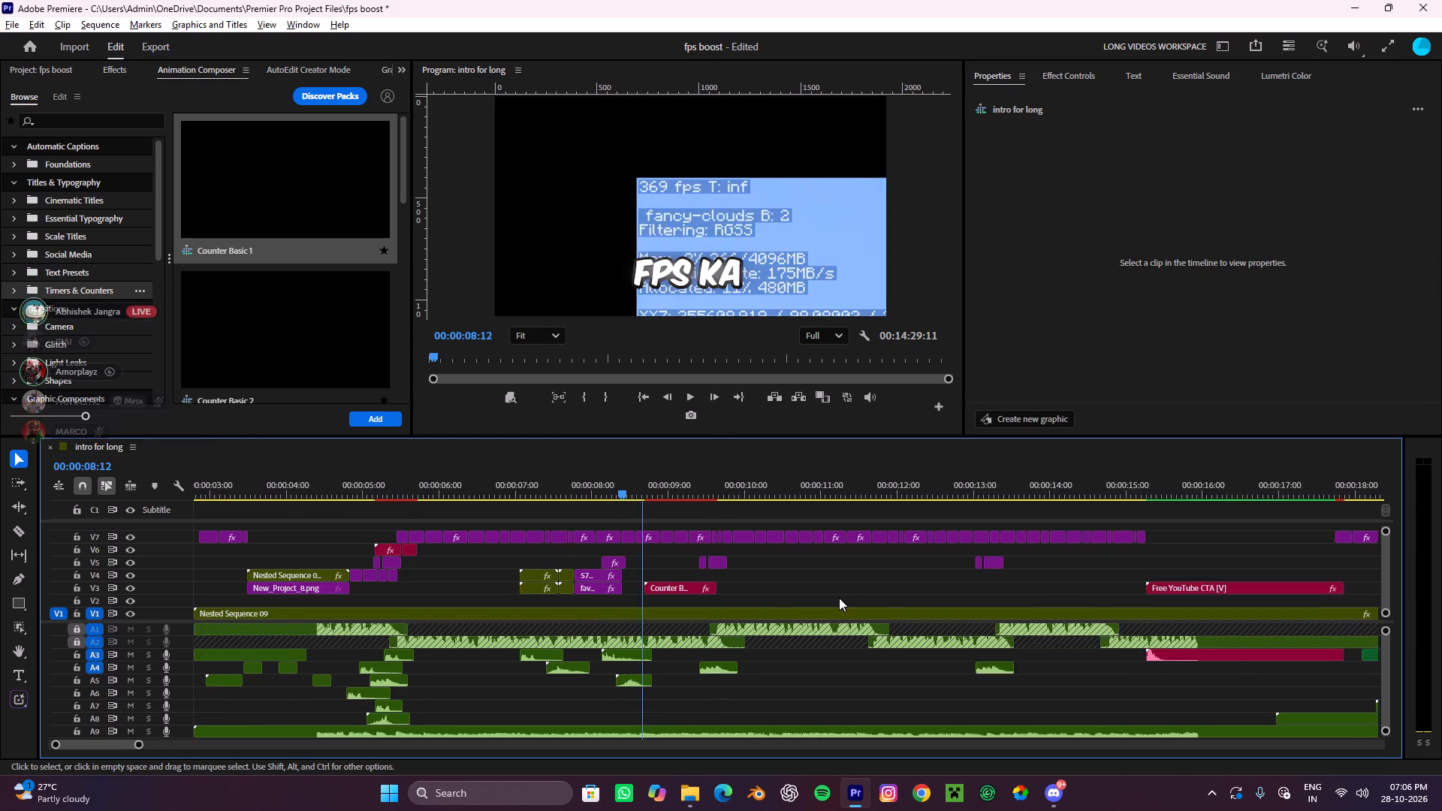
{"action": "key", "text": "space"}
{"action": "left_click", "coordinate": [728, 570]}
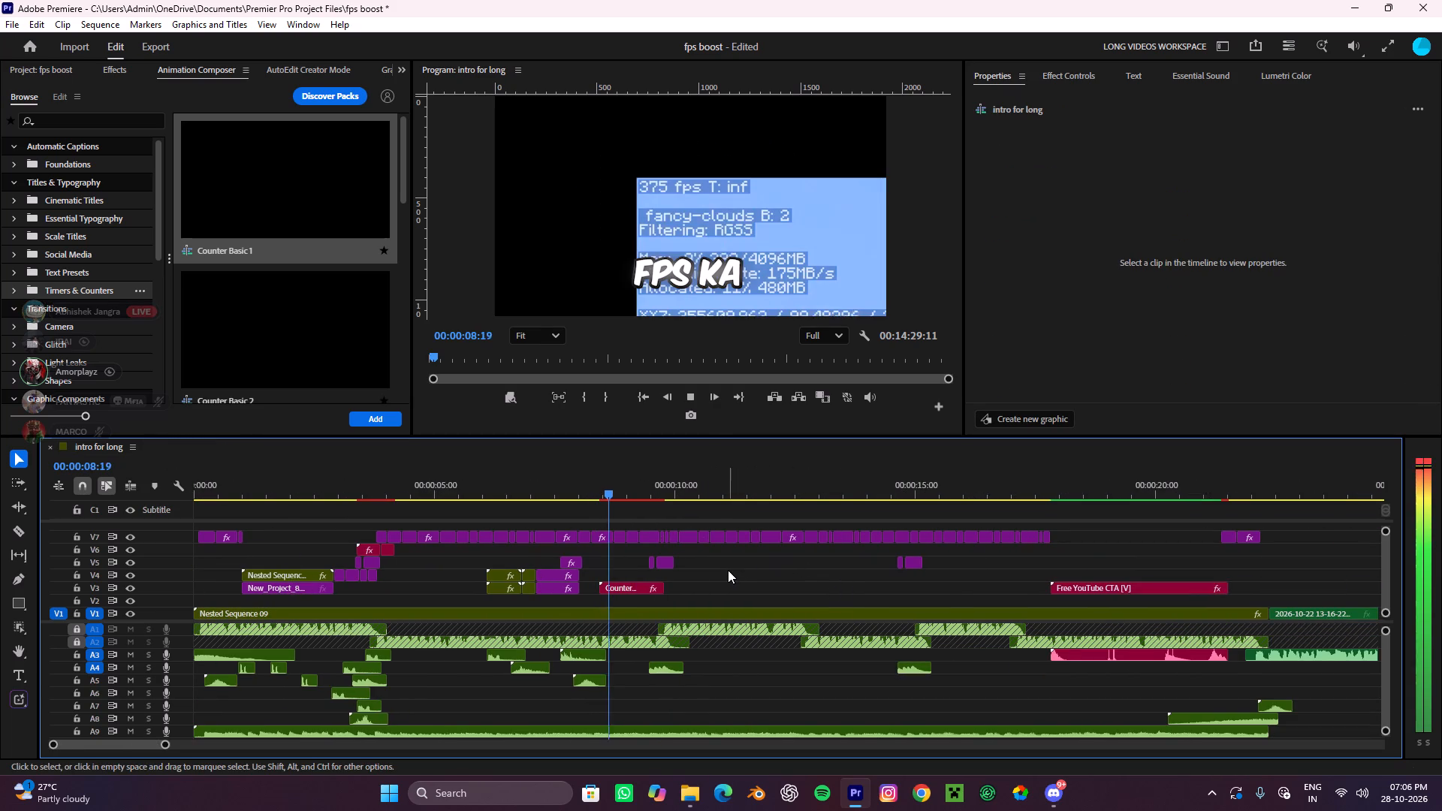
{"action": "key", "text": "space"}
Move the Counter Basic 1 clip on V3 earlier to start at about 00:00:08:03, playing the section to check its timing.
{"action": "scroll", "coordinate": [648, 604], "scroll_direction": "up", "scroll_amount": 12, "text": "alt"}
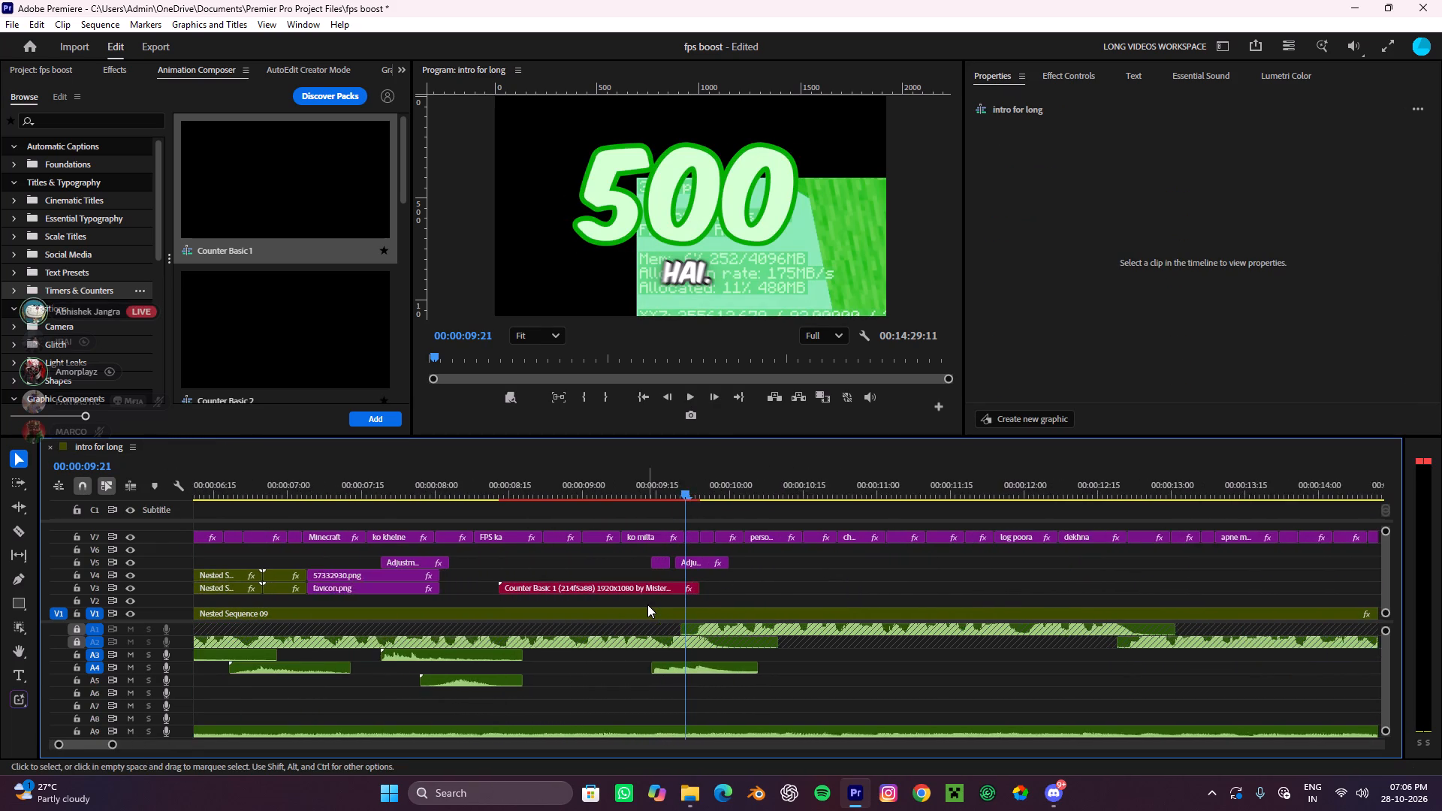
{"action": "scroll", "coordinate": [647, 604], "scroll_direction": "up", "scroll_amount": 3, "text": "alt"}
{"action": "left_click_drag", "start_coordinate": [668, 590], "coordinate": [657, 590]}
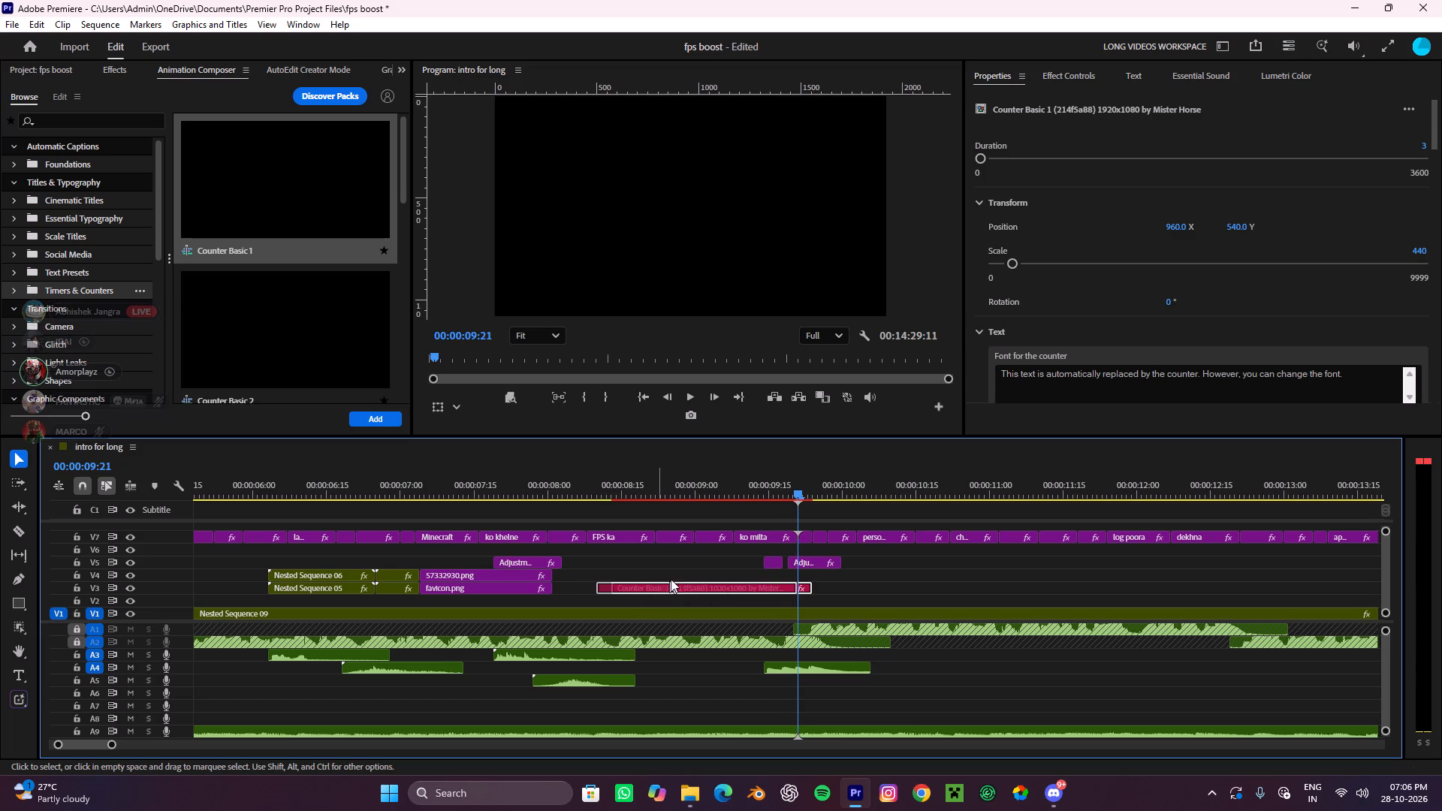
{"action": "left_click_drag", "start_coordinate": [803, 499], "coordinate": [584, 549]}
{"action": "key", "text": "space"}
{"action": "scroll", "coordinate": [655, 547], "scroll_direction": "down", "scroll_amount": 5, "text": "alt"}
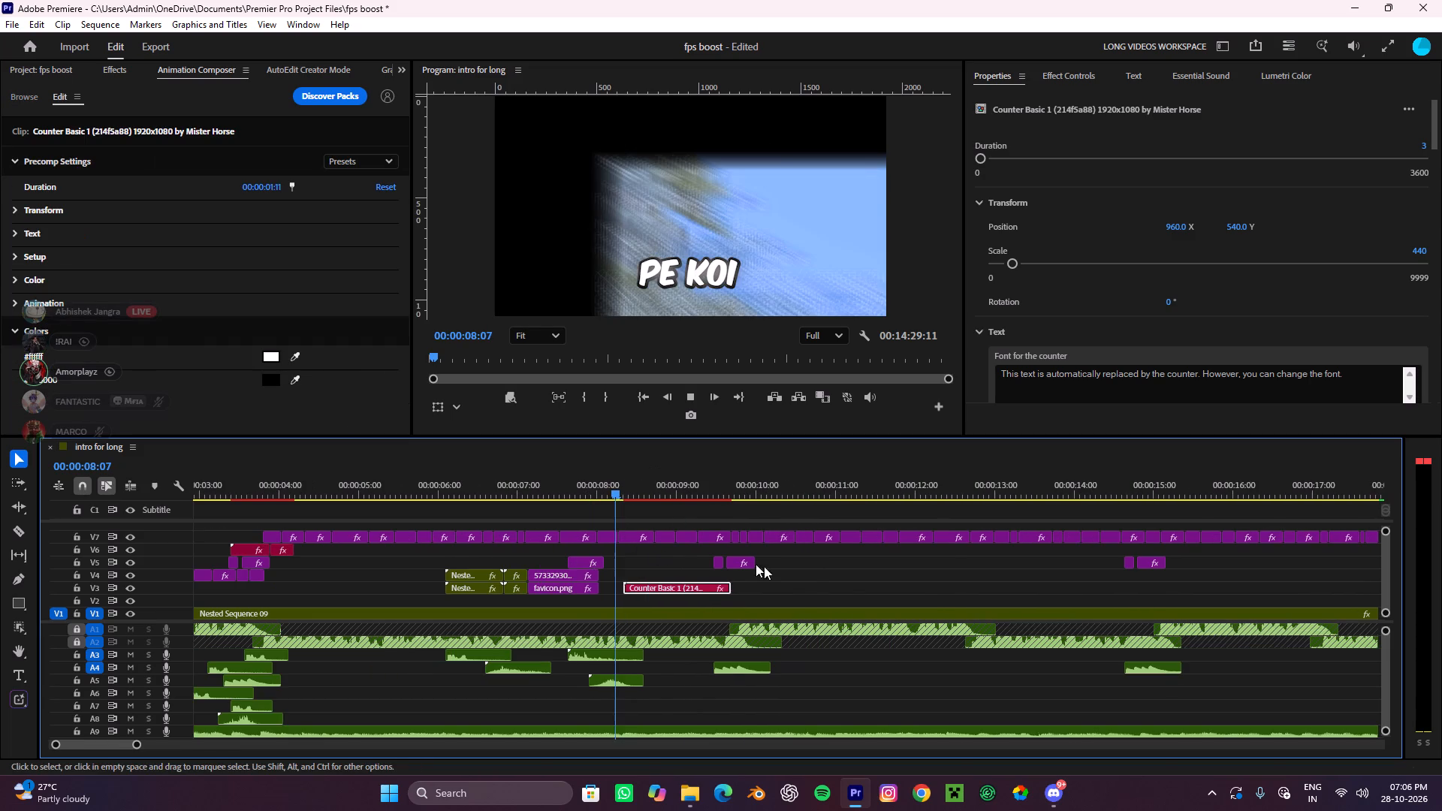
{"action": "key", "text": "space"}
{"action": "left_click_drag", "start_coordinate": [667, 587], "coordinate": [666, 587]}
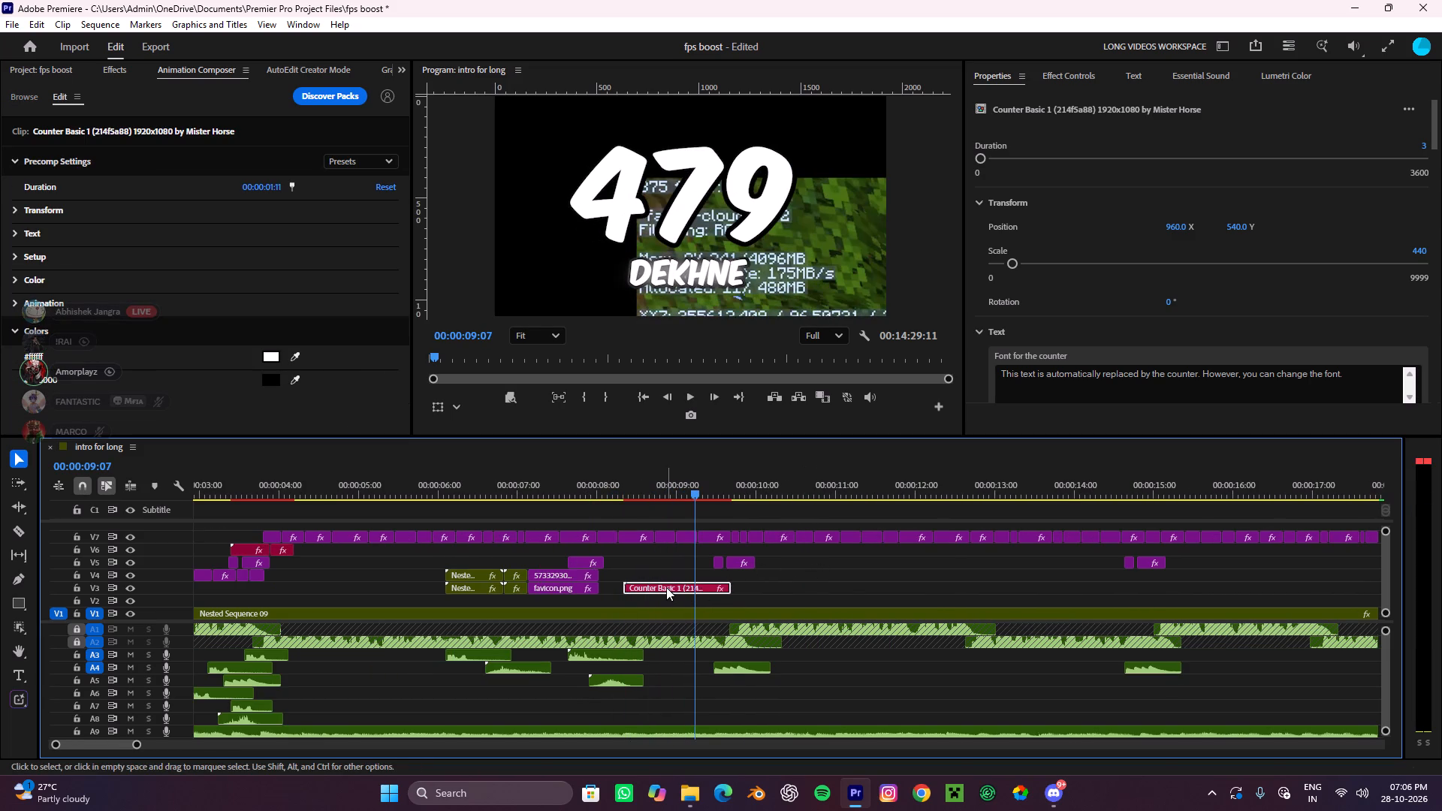
{"action": "left_click_drag", "start_coordinate": [666, 587], "coordinate": [653, 584]}
{"action": "left_click_drag", "start_coordinate": [701, 486], "coordinate": [597, 525]}
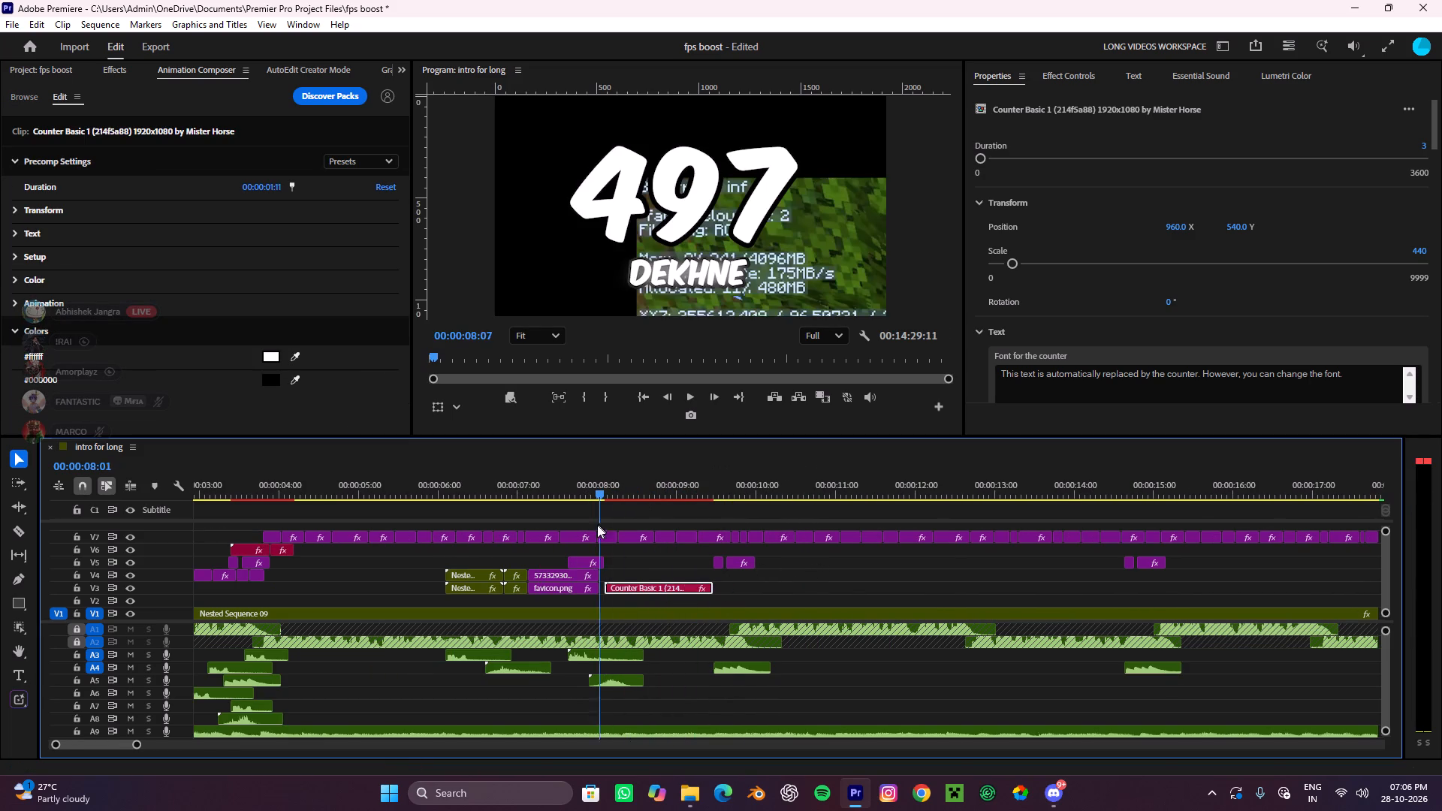
{"action": "left_click_drag", "start_coordinate": [597, 525], "coordinate": [595, 528]}
{"action": "key", "text": "space"}
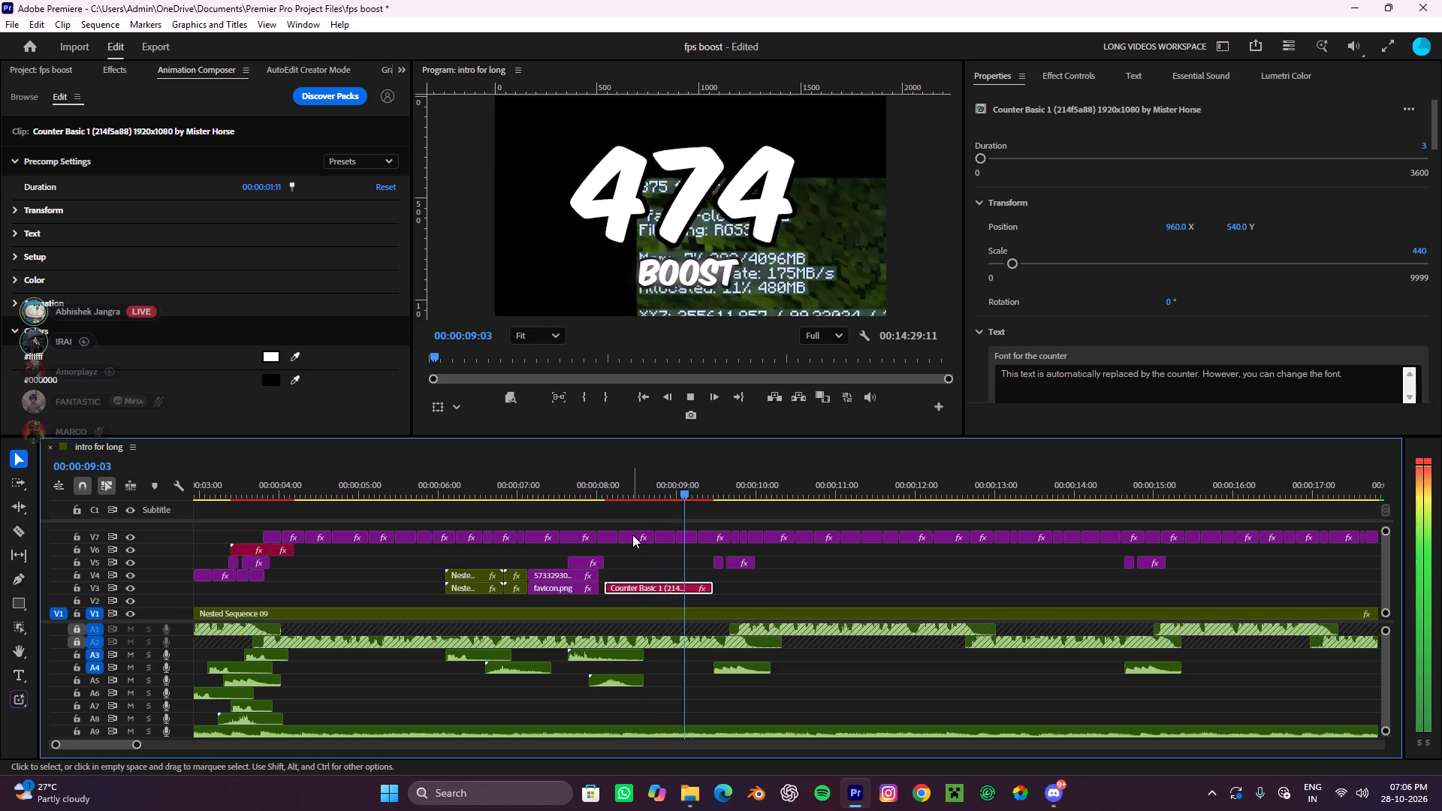
{"action": "key", "text": "space"}
Extend the end of the Counter Basic 1 clip to a duration of 00:00:01:17.
{"action": "scroll", "coordinate": [683, 596], "scroll_direction": "up", "scroll_amount": 4, "text": "alt"}
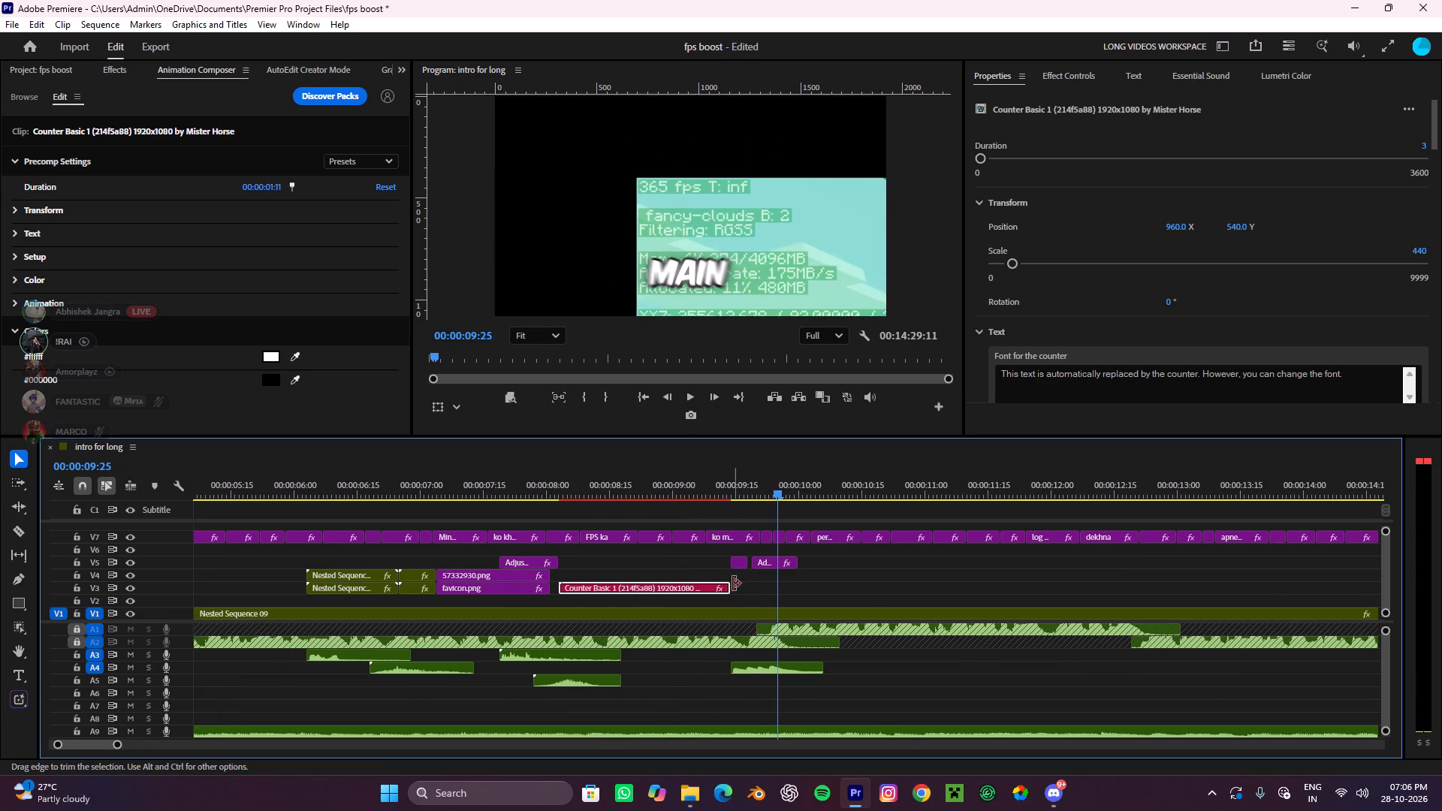
{"action": "left_click_drag", "start_coordinate": [733, 584], "coordinate": [759, 592]}
Search the effects for "yoo", apply the YOOOOOO preset to the Counter Basic 1 clip, and deselect the clip.
{"action": "scroll", "coordinate": [767, 575], "scroll_direction": "down", "scroll_amount": 4, "text": "alt"}
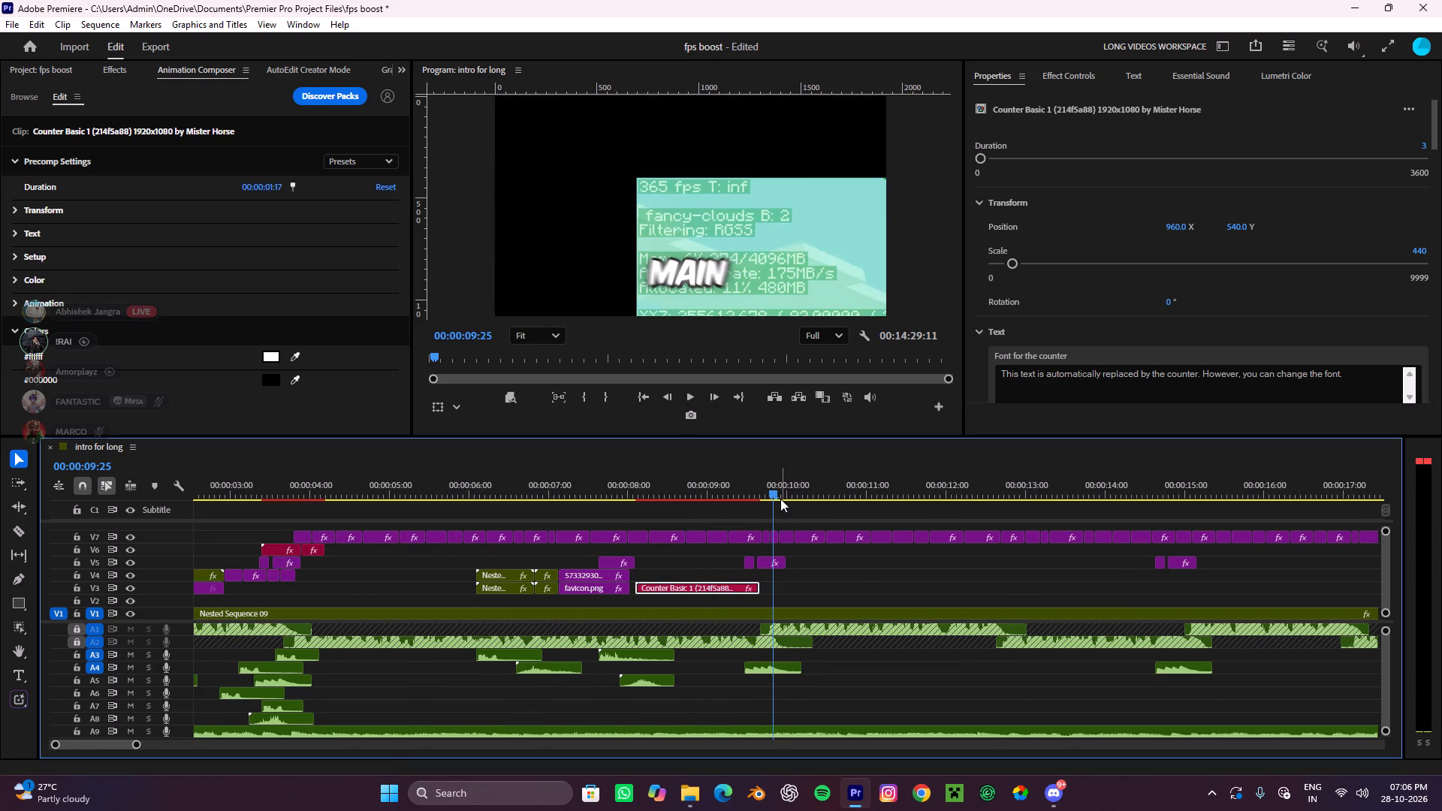
{"action": "left_click_drag", "start_coordinate": [780, 496], "coordinate": [703, 513]}
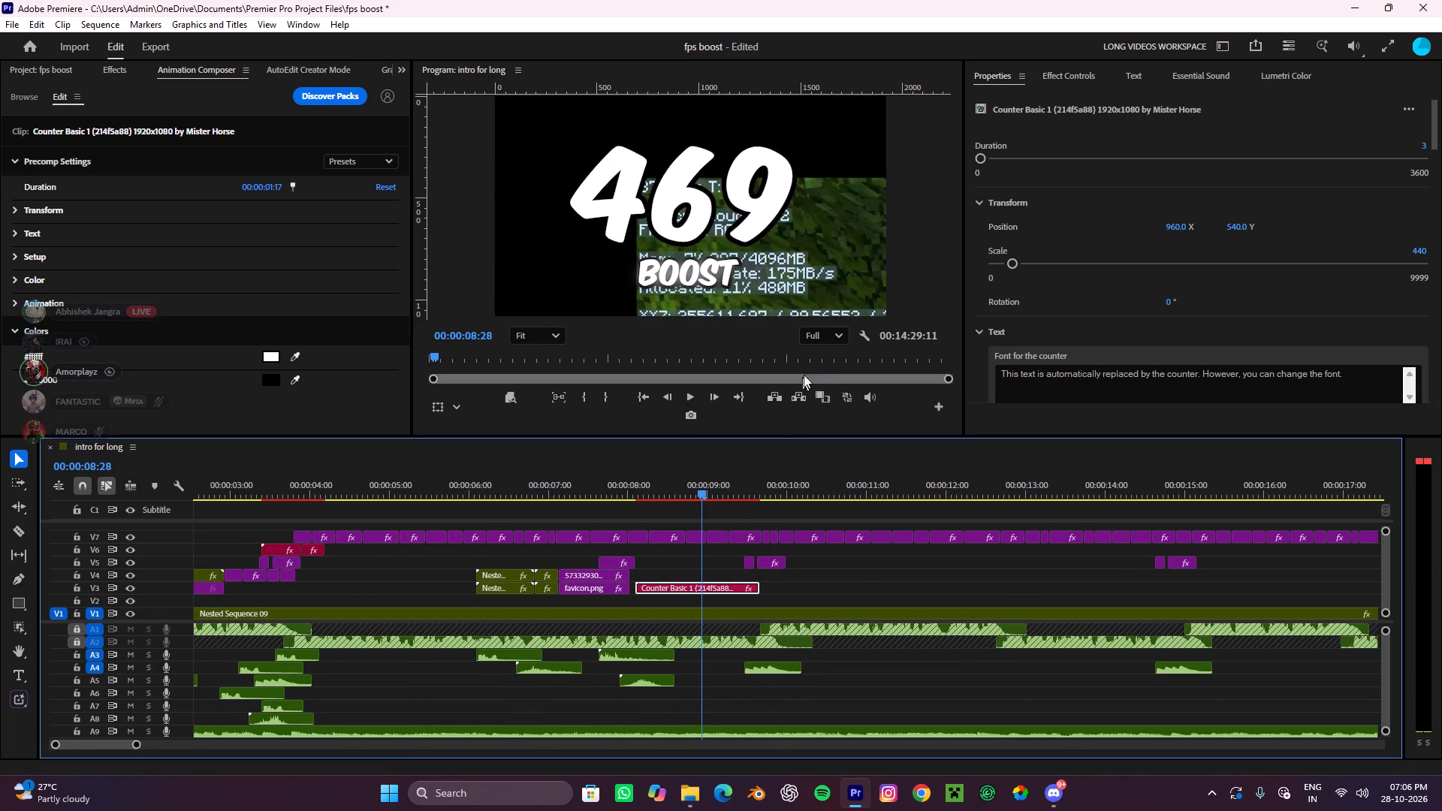
{"action": "left_click", "coordinate": [119, 71]}
{"action": "left_click", "coordinate": [59, 94]}
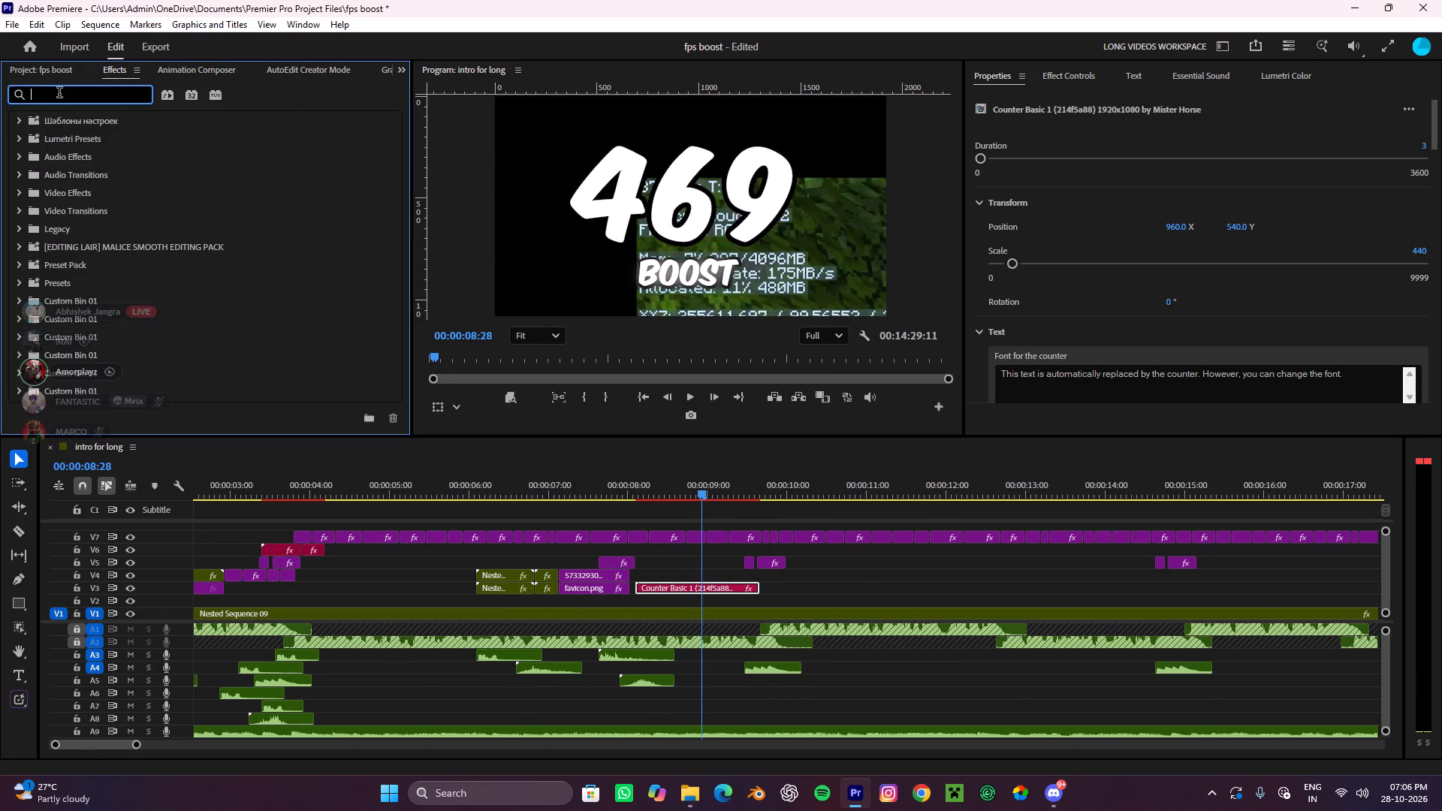
{"action": "key", "text": "y"}
{"action": "key", "text": "o"}
{"action": "key", "text": "o"}
{"action": "left_click_drag", "start_coordinate": [66, 135], "coordinate": [543, 417]}
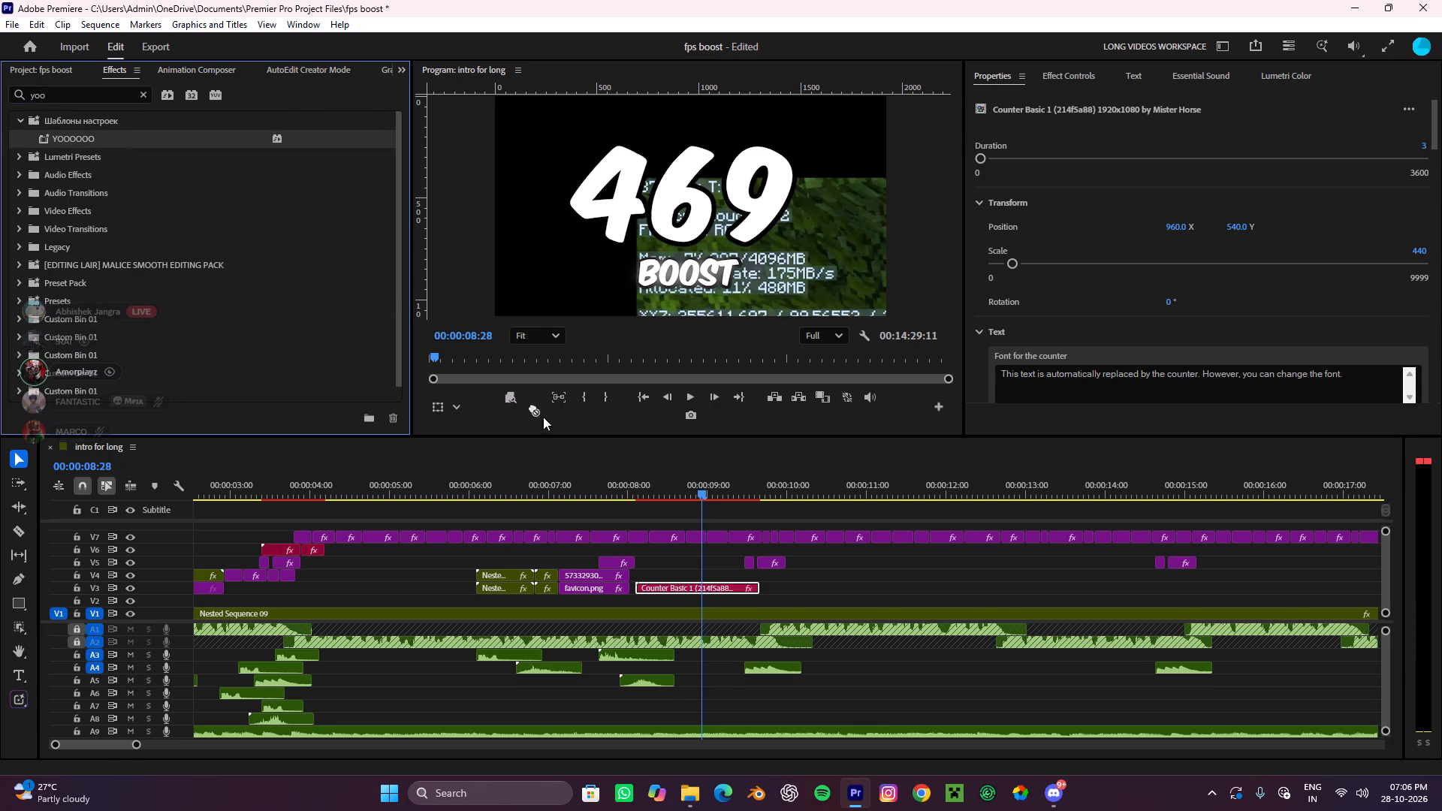
{"action": "left_click_drag", "start_coordinate": [543, 417], "coordinate": [686, 590]}
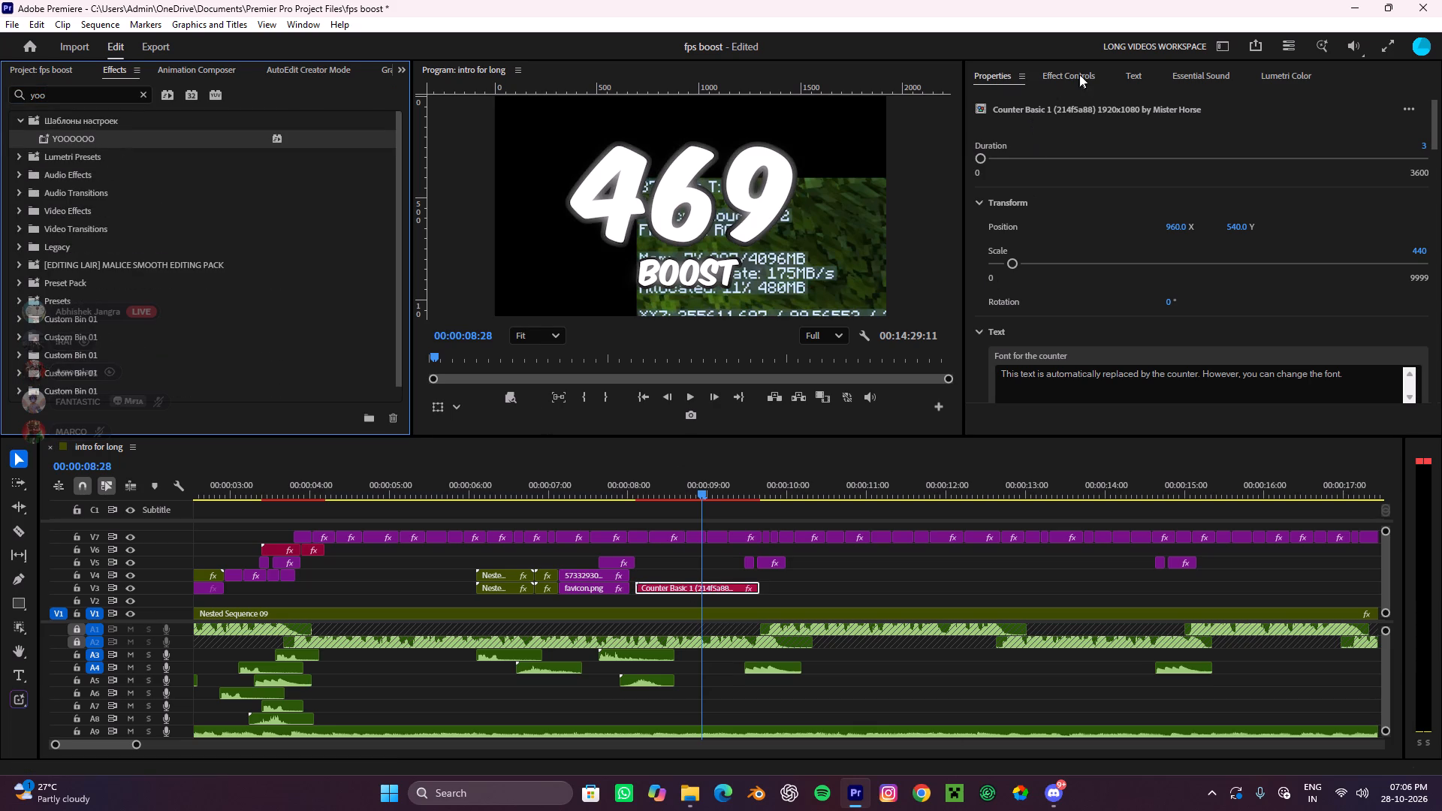
{"action": "left_click", "coordinate": [1080, 74]}
{"action": "left_click", "coordinate": [1003, 80]}
{"action": "left_click", "coordinate": [928, 576]}
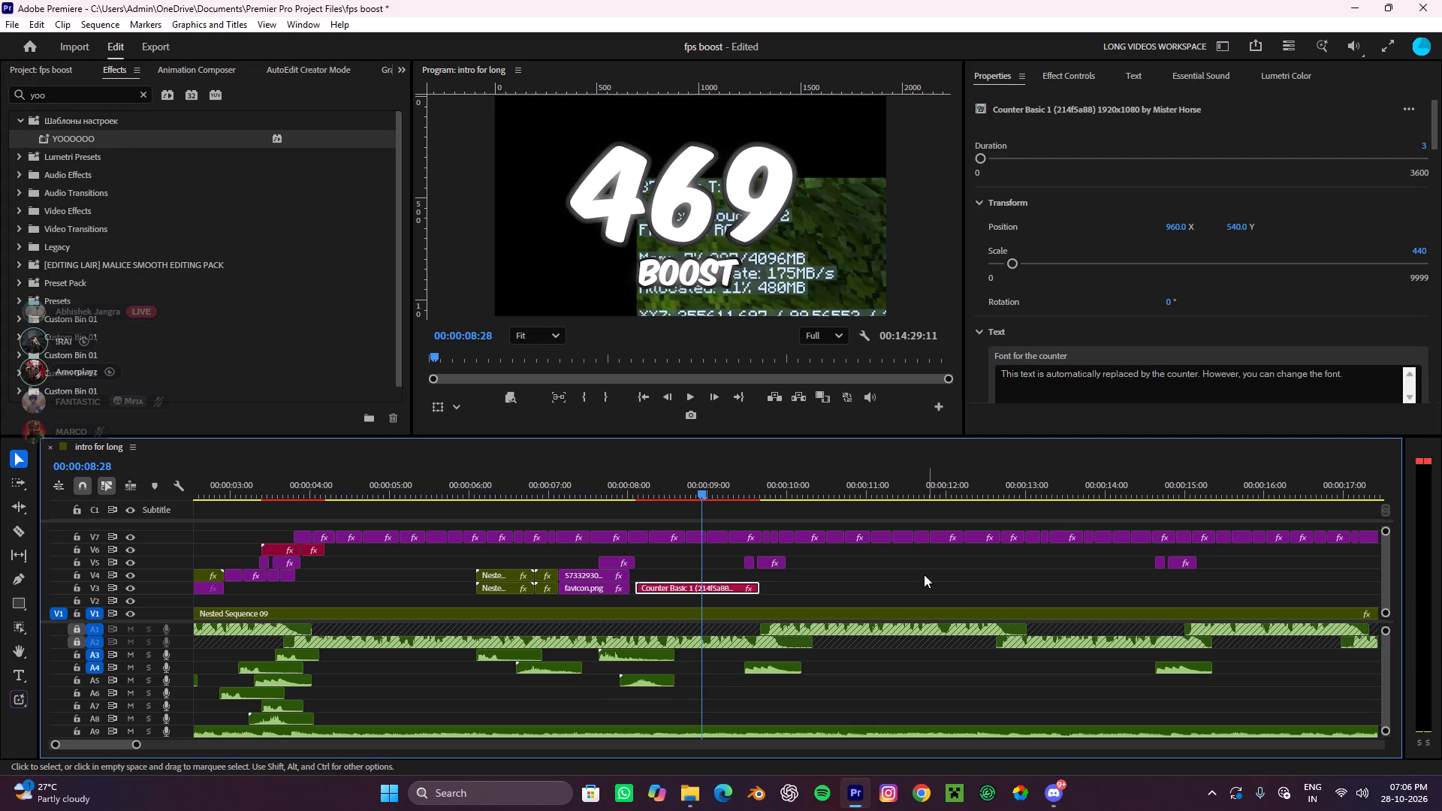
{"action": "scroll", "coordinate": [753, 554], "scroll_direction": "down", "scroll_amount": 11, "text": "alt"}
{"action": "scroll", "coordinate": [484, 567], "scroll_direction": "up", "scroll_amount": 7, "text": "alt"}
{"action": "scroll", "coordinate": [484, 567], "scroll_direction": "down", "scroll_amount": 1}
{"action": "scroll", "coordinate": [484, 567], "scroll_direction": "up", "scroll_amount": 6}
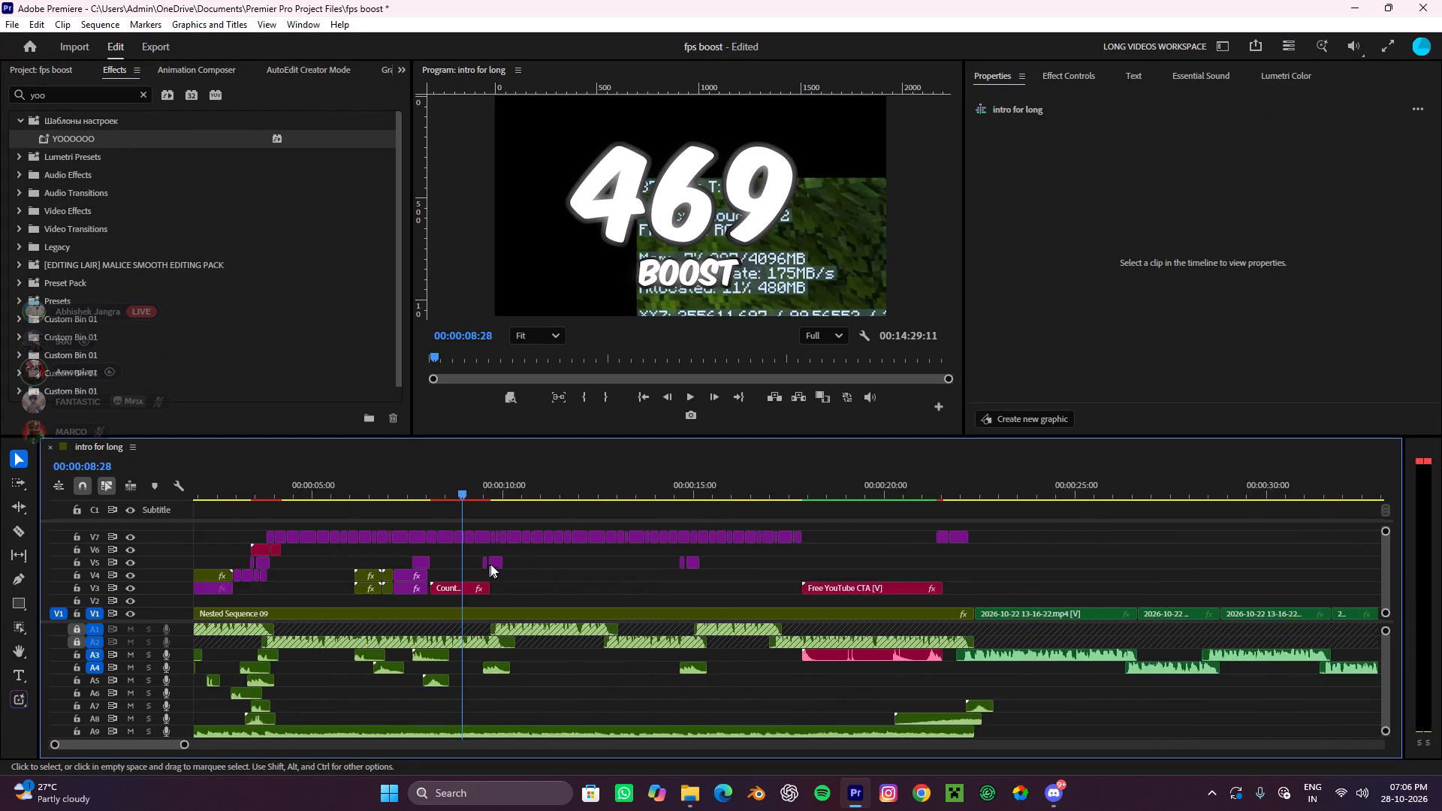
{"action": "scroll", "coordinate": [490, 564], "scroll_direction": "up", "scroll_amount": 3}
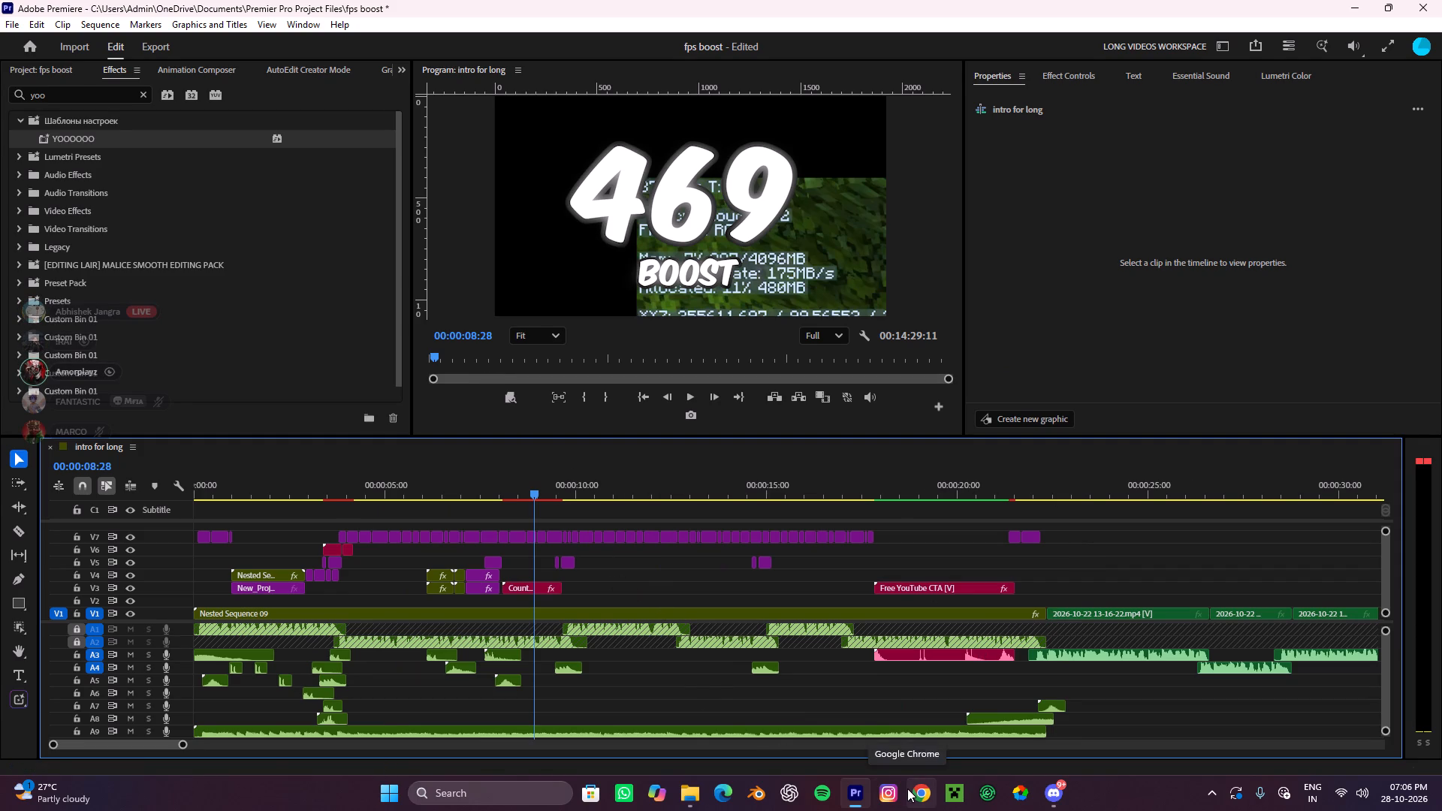
Switch to File Explorer and browse the Downloads and Pictures folders.
{"action": "left_click", "coordinate": [683, 785]}
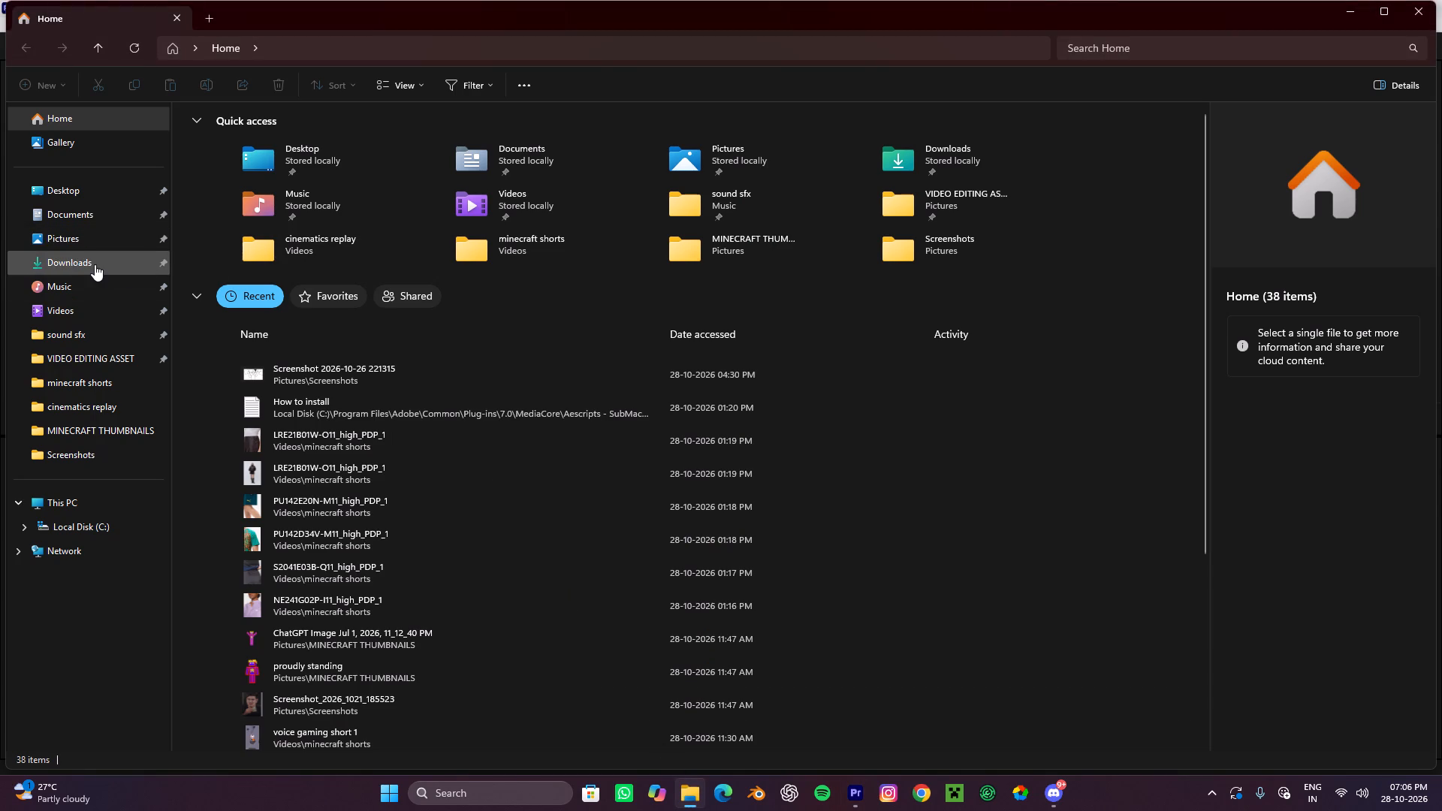
{"action": "left_click", "coordinate": [95, 264]}
{"action": "left_click", "coordinate": [102, 230]}
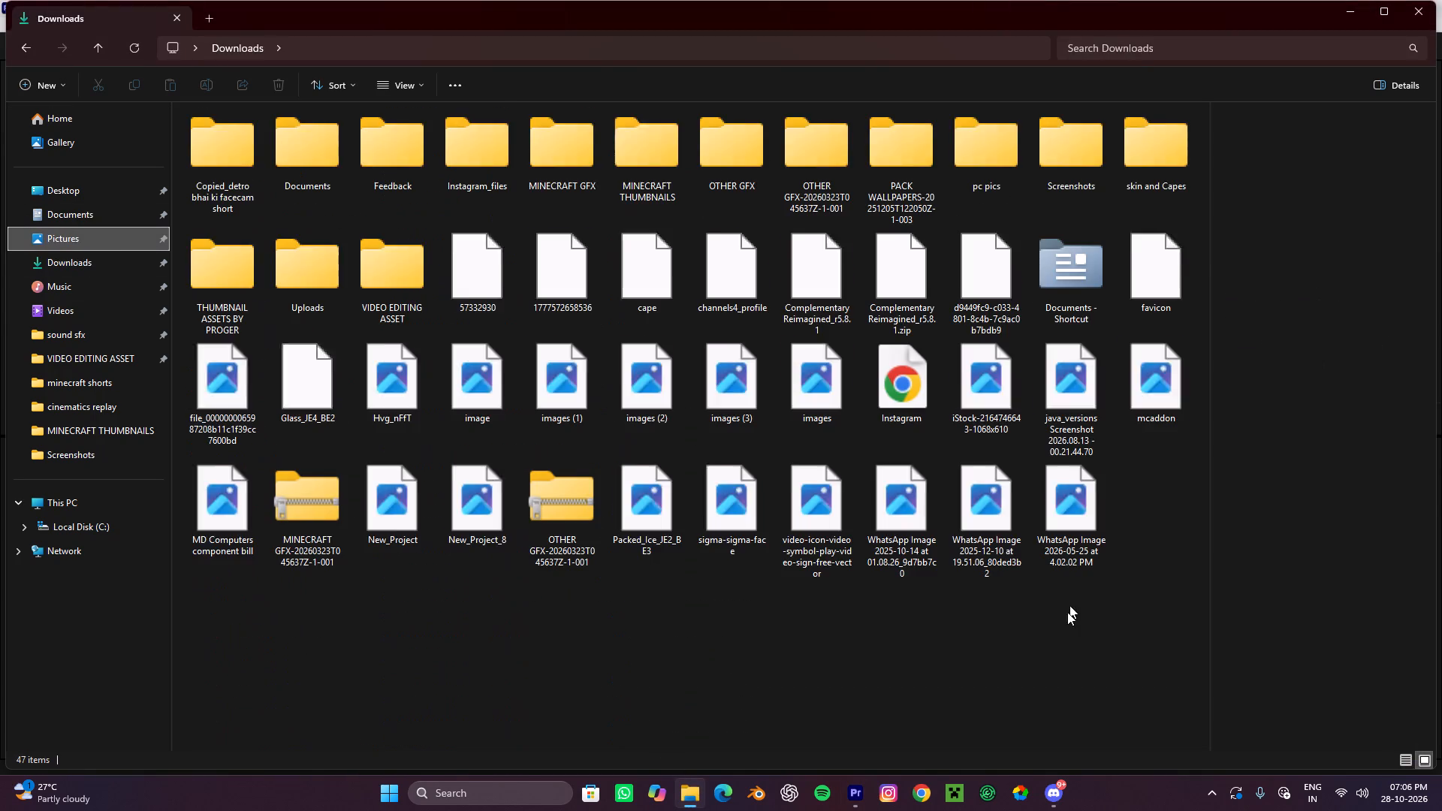
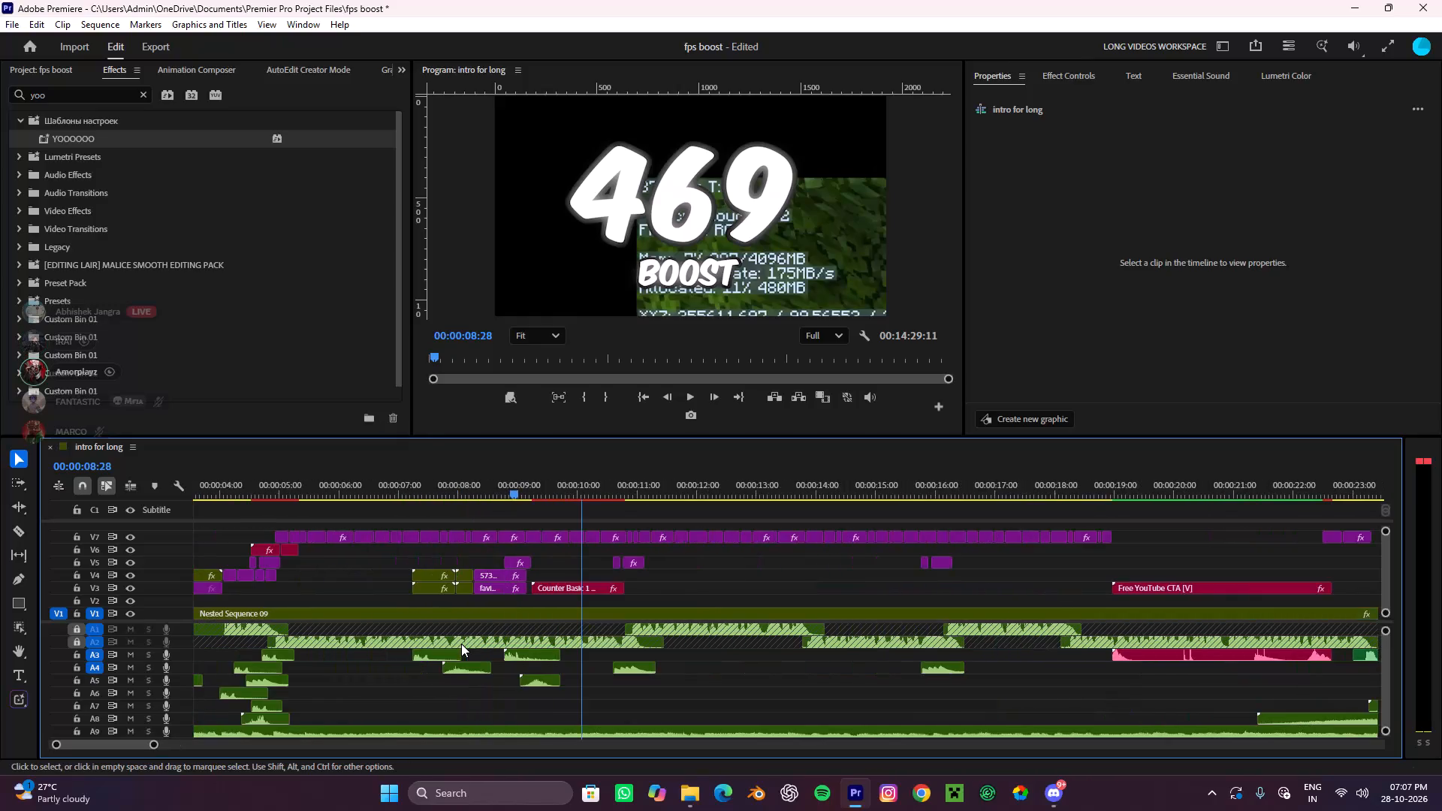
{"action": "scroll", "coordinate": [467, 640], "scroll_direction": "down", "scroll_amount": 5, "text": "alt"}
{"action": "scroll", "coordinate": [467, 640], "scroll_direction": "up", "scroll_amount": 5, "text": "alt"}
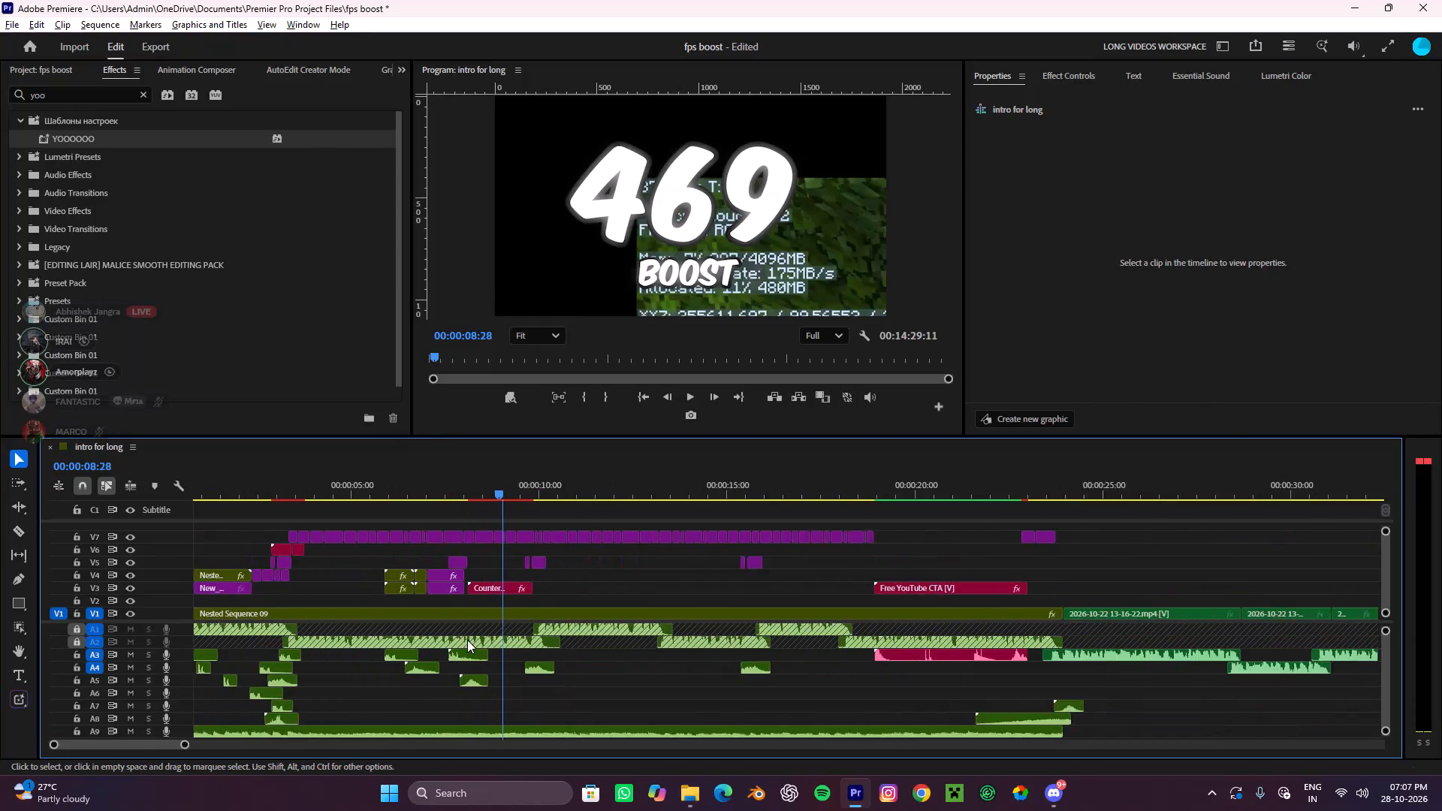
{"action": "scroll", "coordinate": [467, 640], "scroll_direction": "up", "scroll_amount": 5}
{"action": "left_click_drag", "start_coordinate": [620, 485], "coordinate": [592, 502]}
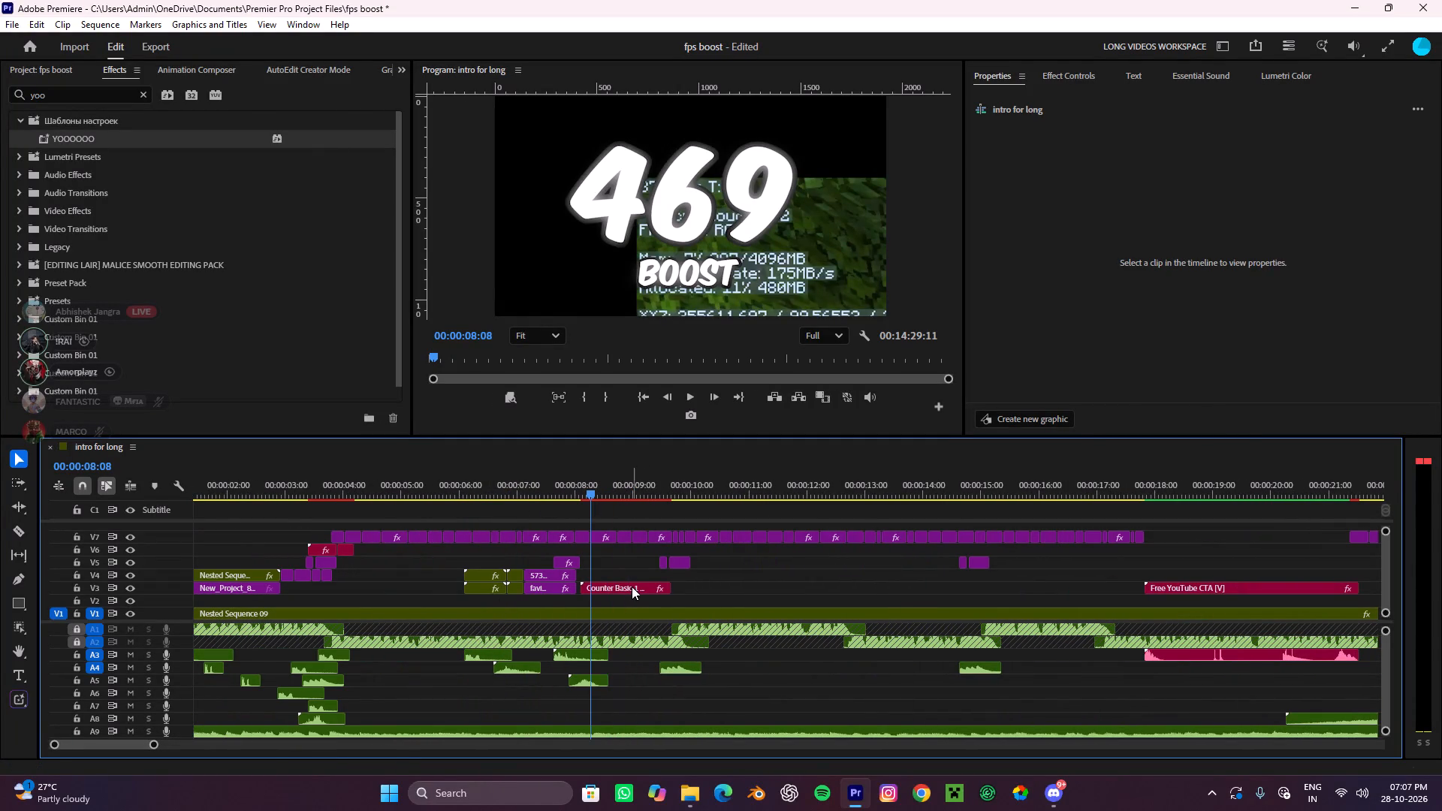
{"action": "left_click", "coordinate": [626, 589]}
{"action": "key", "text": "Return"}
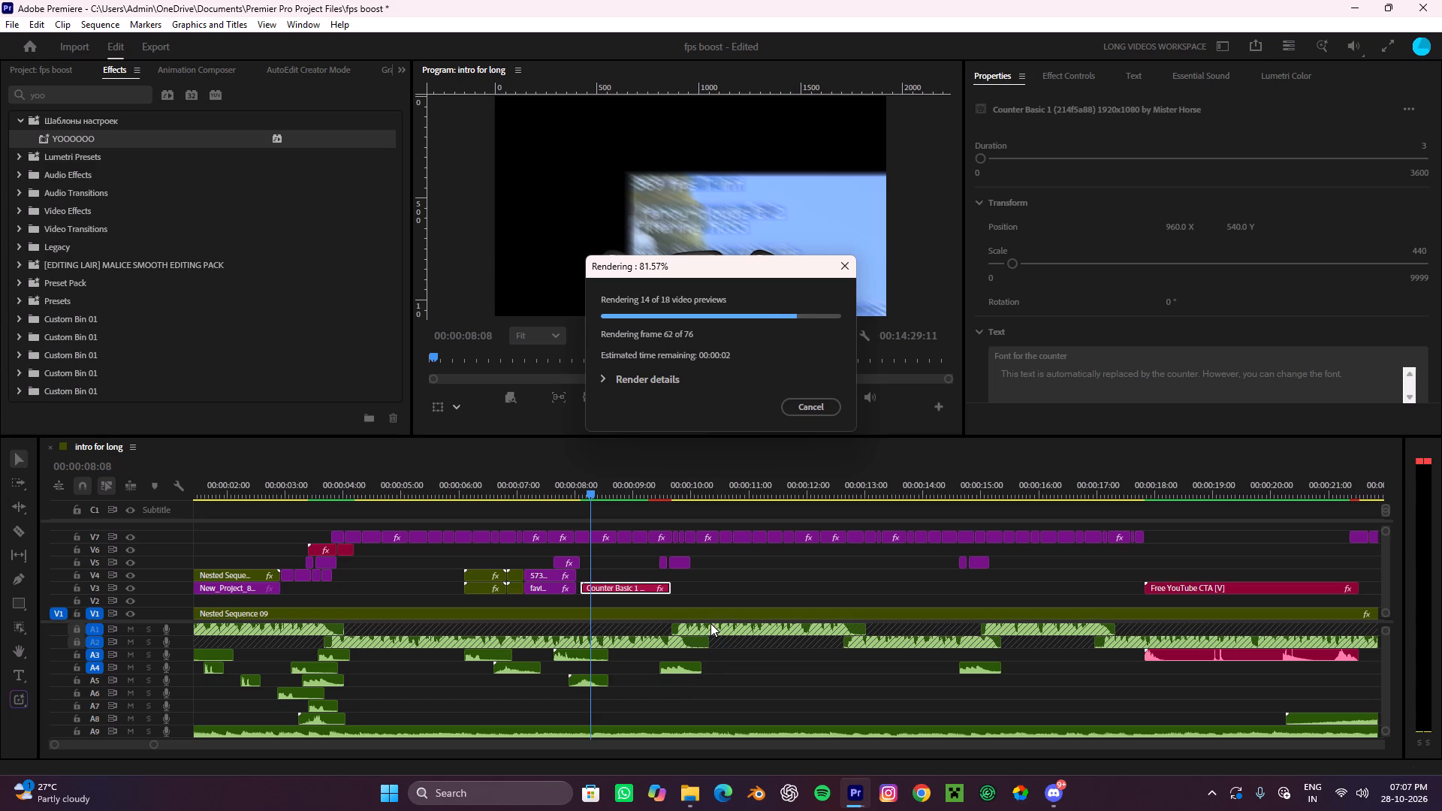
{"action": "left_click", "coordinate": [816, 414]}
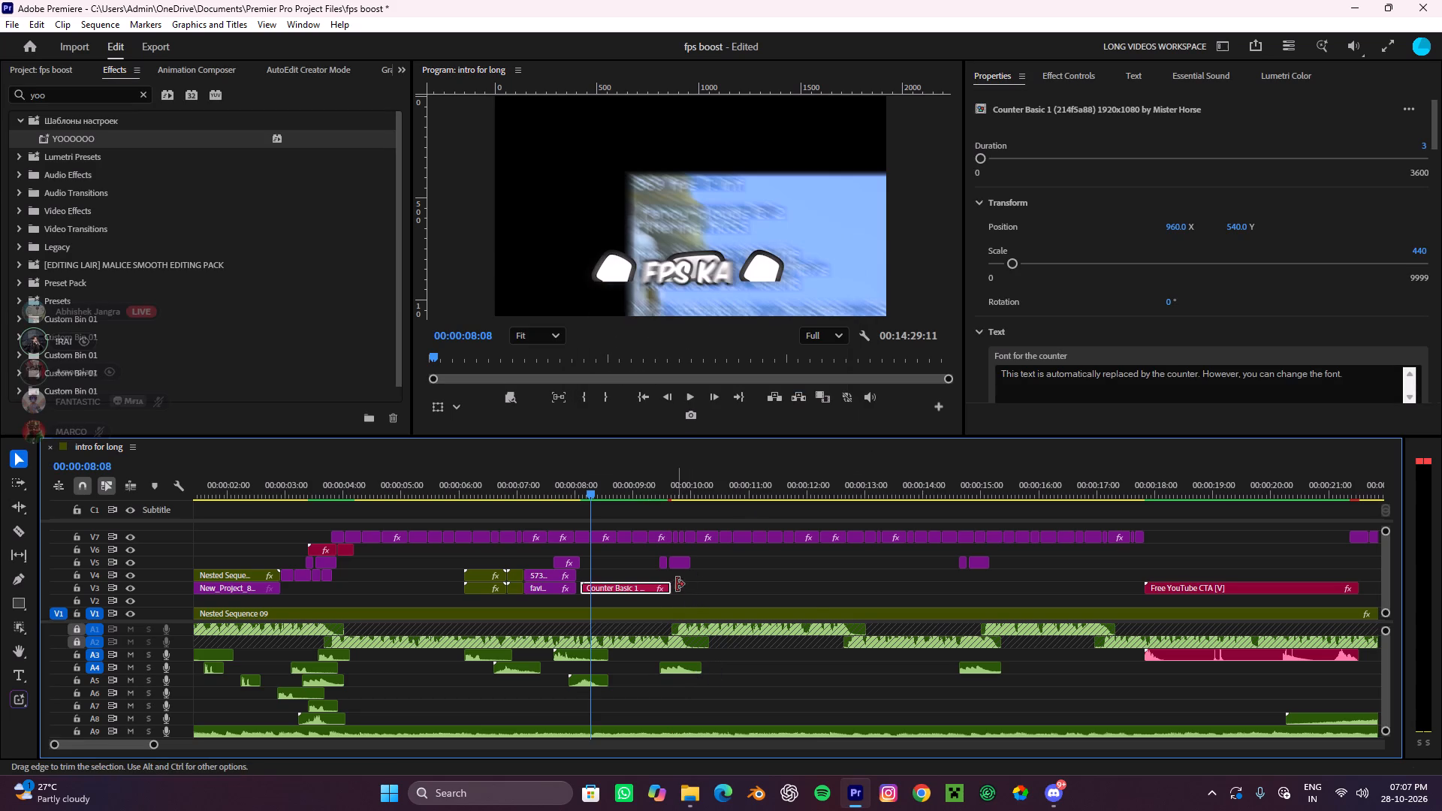
Extend the end of the Counter Basic 1 clip to about 00:00:09:27 and play the section briefly.
{"action": "left_click_drag", "start_coordinate": [674, 586], "coordinate": [689, 628]}
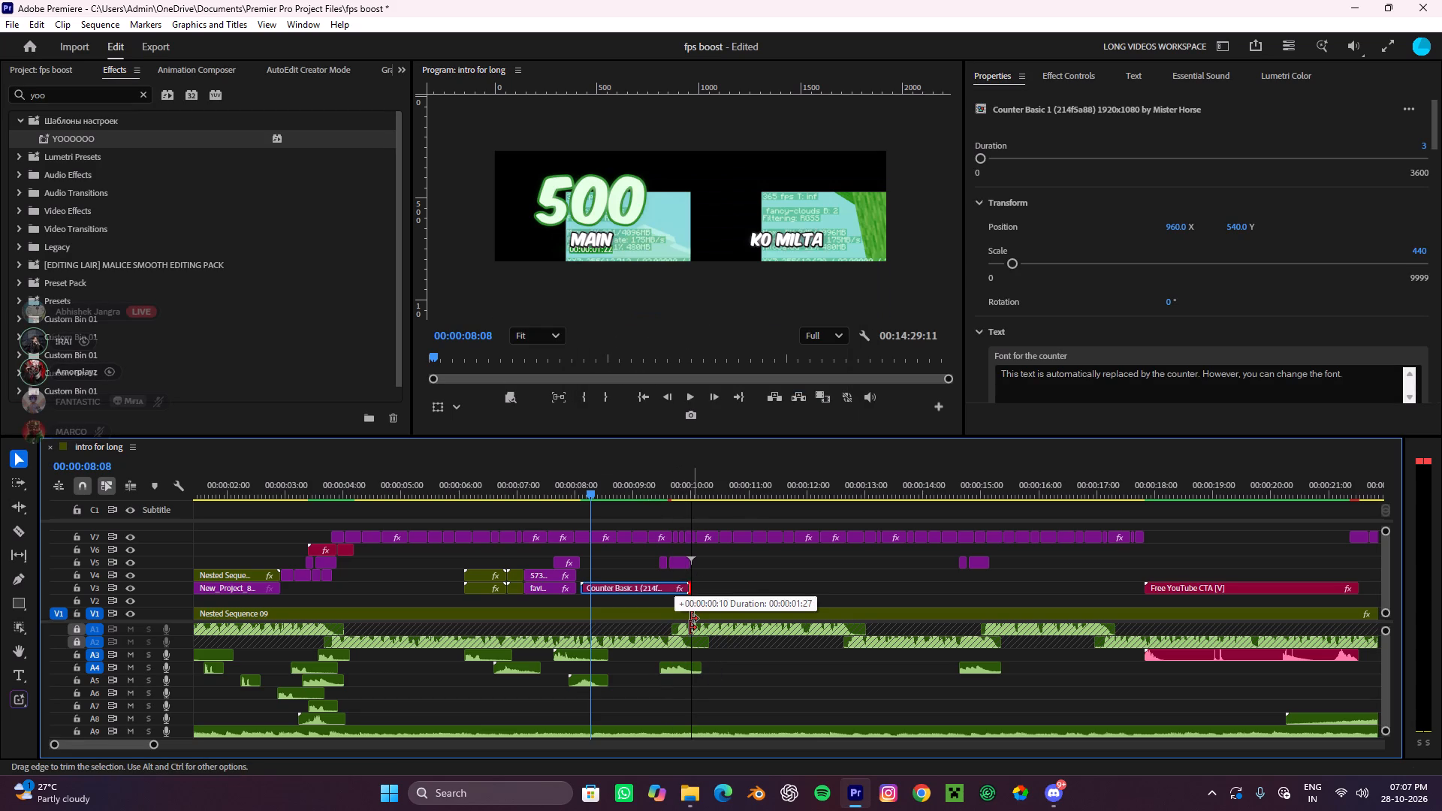
{"action": "left_click_drag", "start_coordinate": [689, 628], "coordinate": [689, 631]}
{"action": "scroll", "coordinate": [689, 629], "scroll_direction": "up", "scroll_amount": 10, "text": "alt"}
{"action": "scroll", "coordinate": [702, 582], "scroll_direction": "down", "scroll_amount": 11, "text": "alt"}
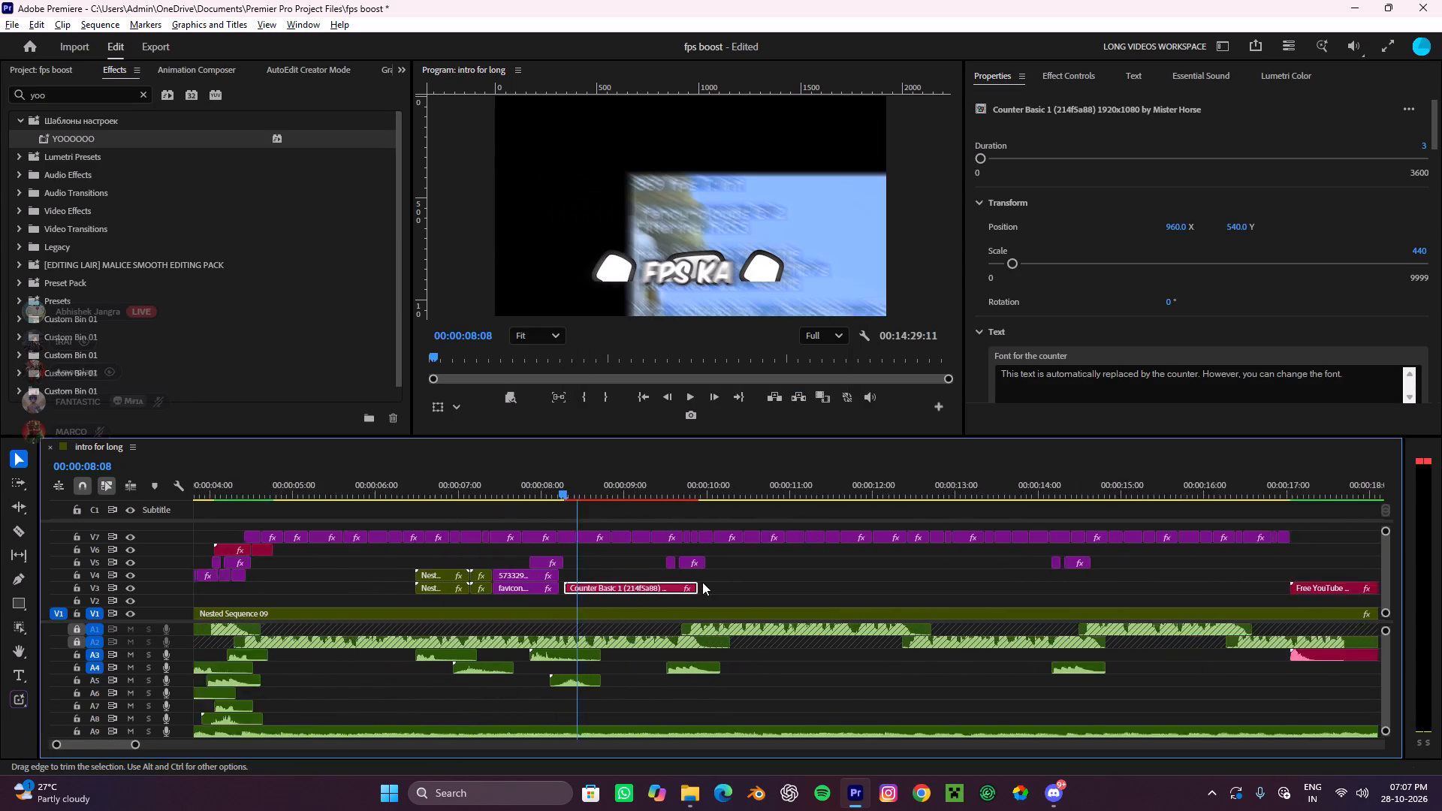
{"action": "left_click", "coordinate": [687, 586]}
{"action": "key", "text": "space"}
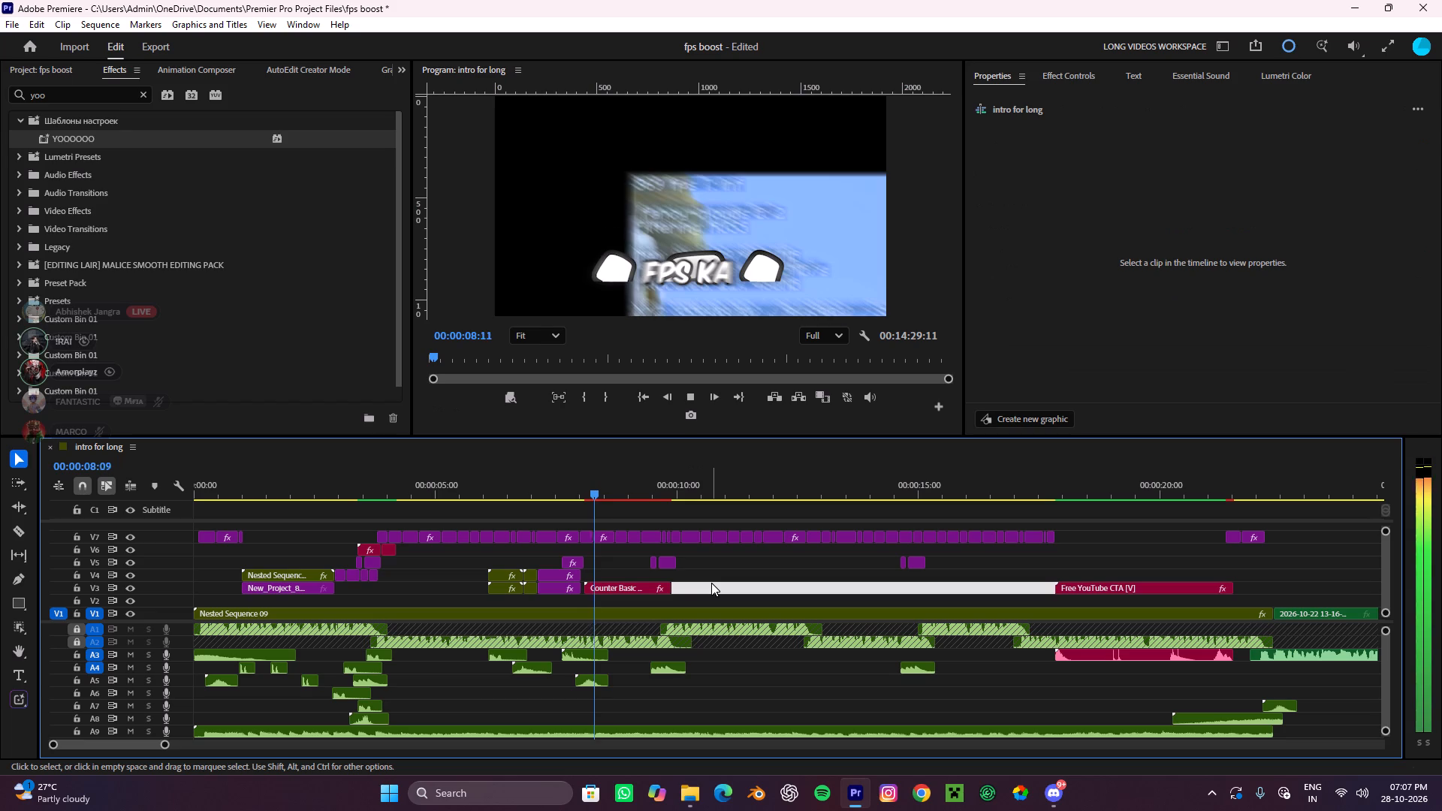
{"action": "key", "text": "space"}
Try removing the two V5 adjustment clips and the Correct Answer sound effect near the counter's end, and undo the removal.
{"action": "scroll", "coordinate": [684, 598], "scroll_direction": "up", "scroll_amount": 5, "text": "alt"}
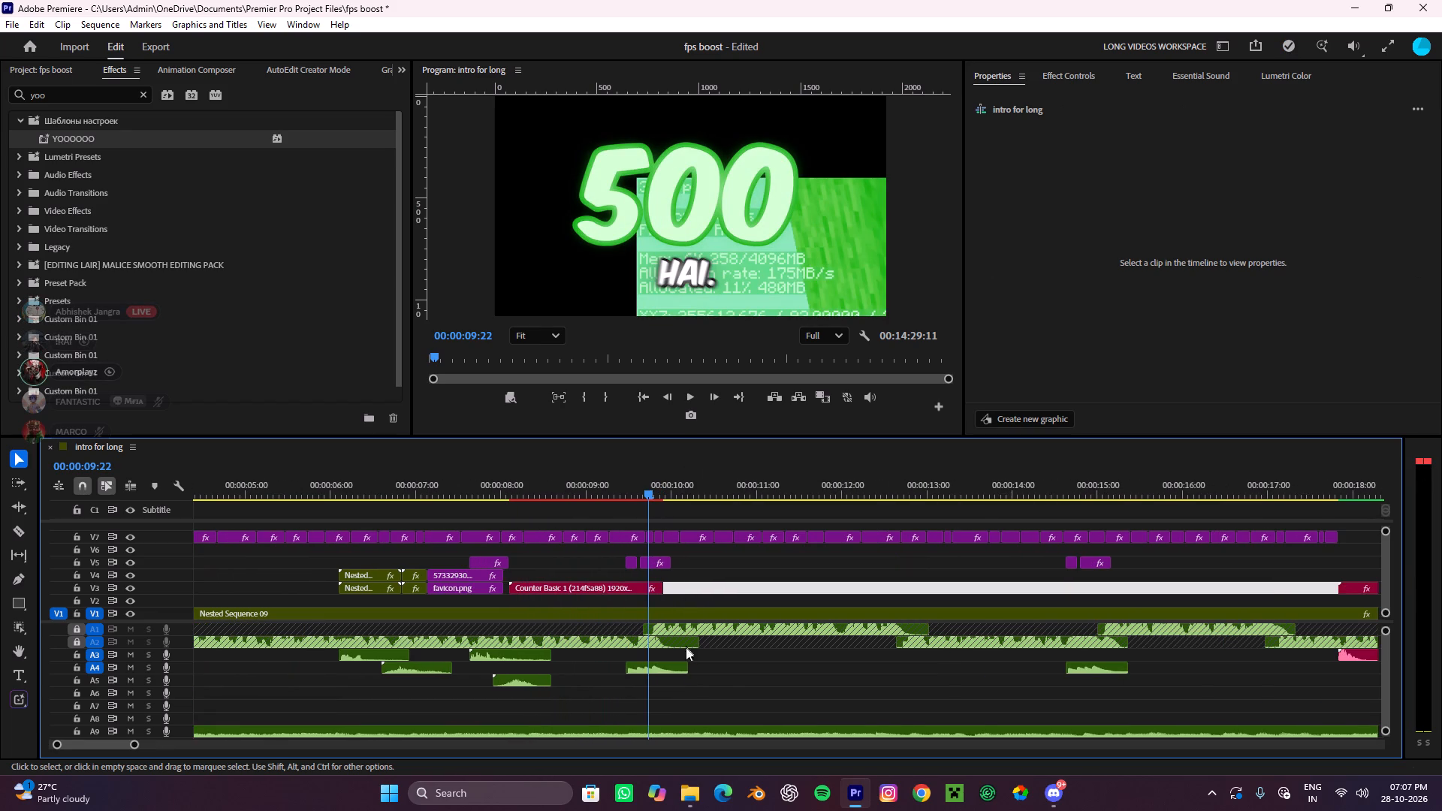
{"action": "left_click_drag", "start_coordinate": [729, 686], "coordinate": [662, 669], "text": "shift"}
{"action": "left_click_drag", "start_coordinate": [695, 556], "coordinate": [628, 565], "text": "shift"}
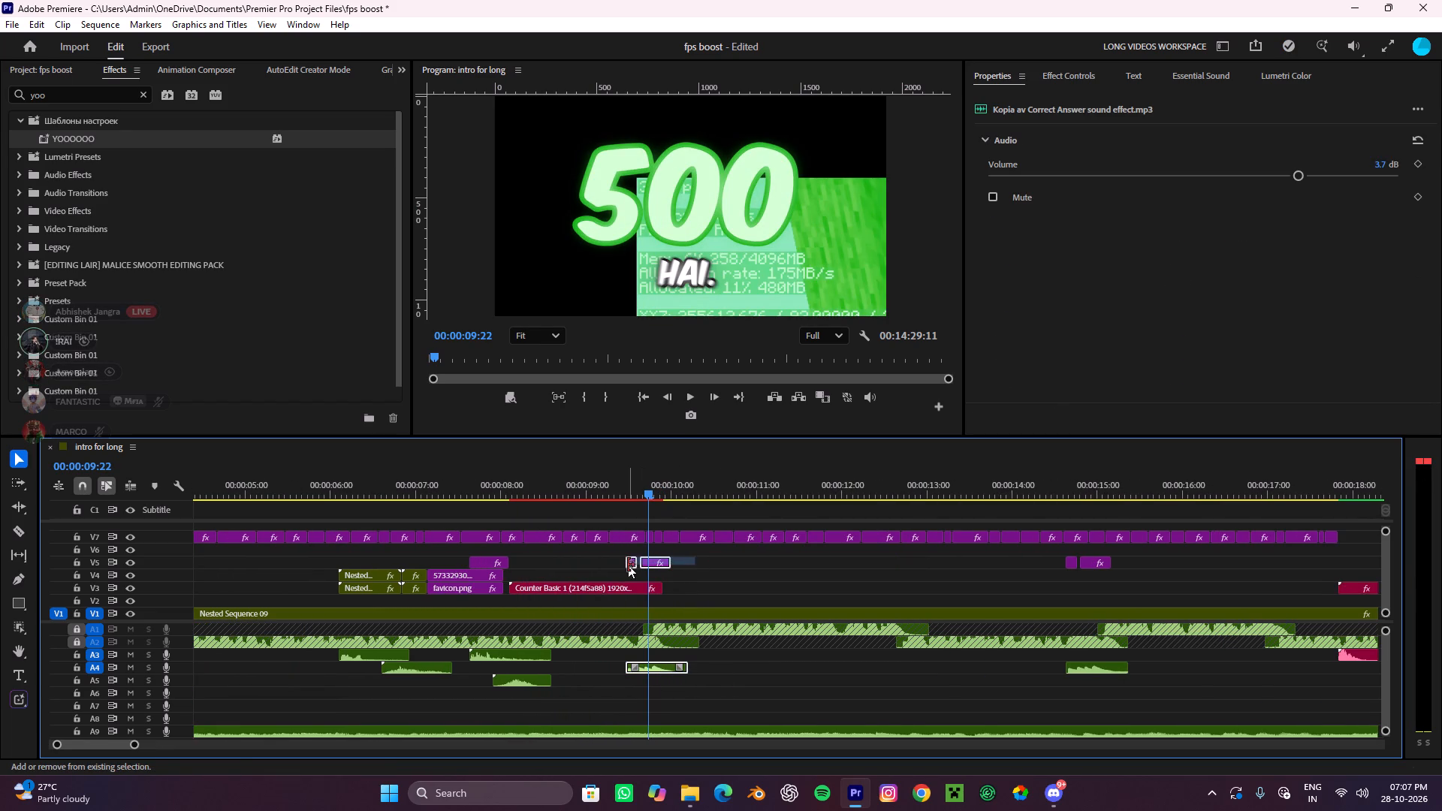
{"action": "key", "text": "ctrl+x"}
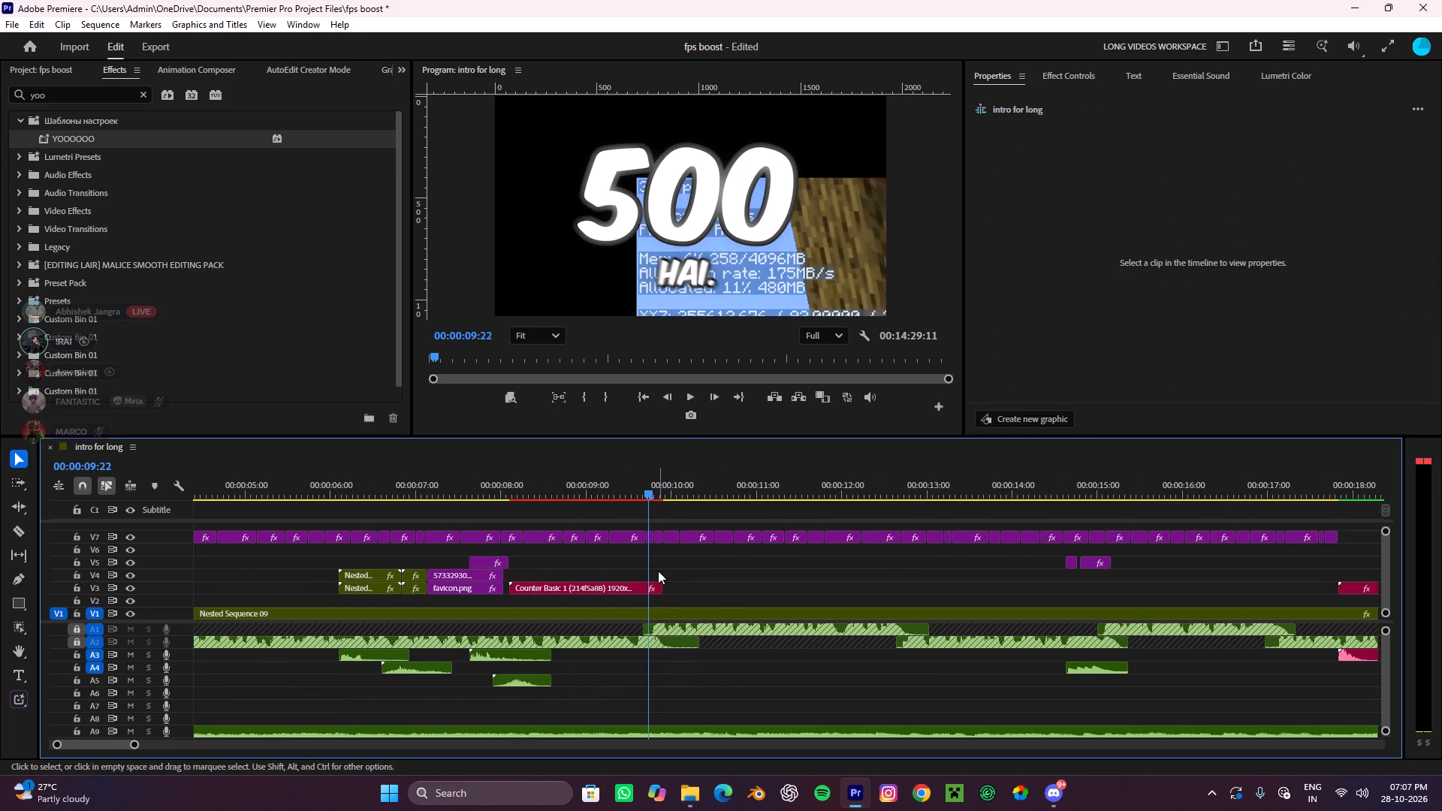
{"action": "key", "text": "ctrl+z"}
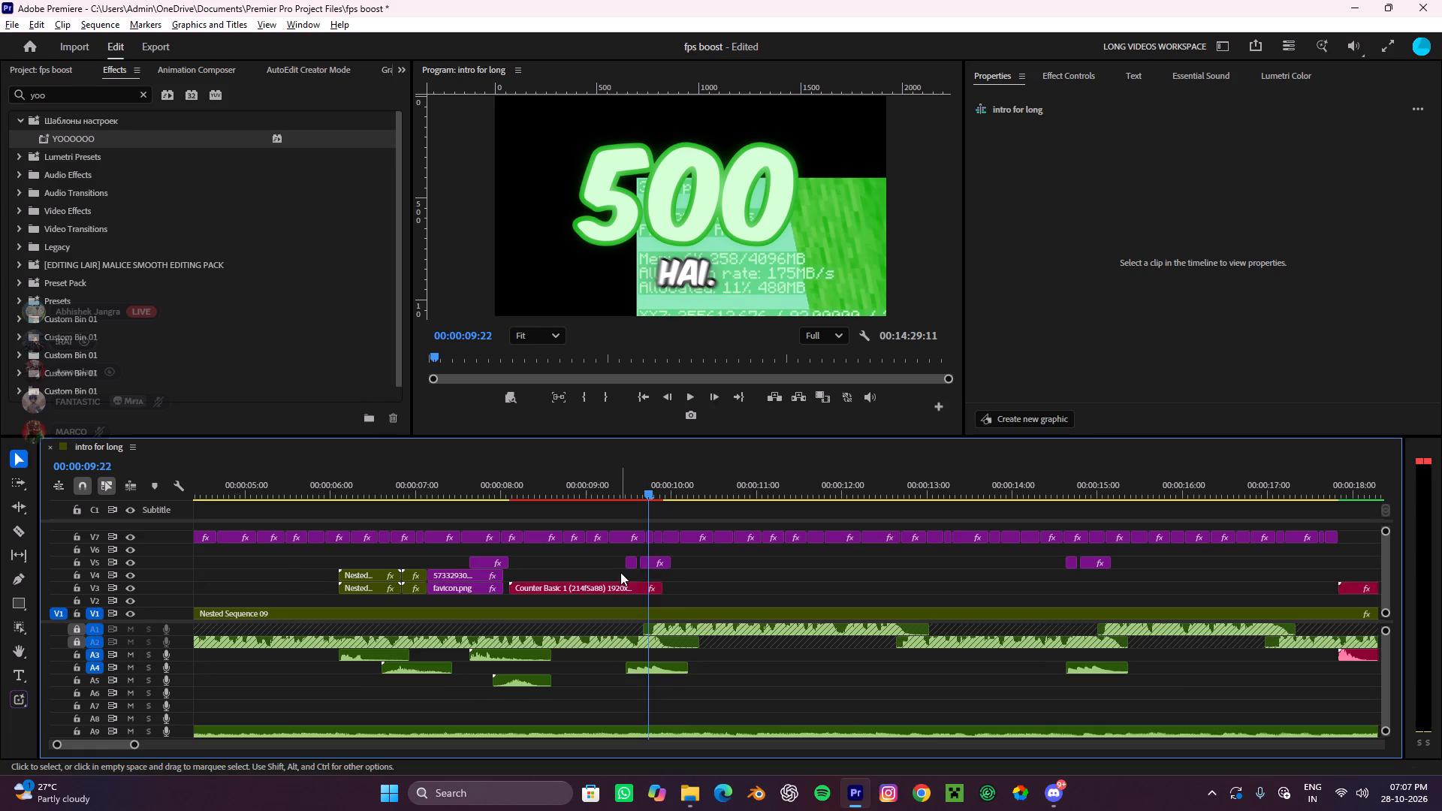
Delete the short V5 clip near the counter's end and shift the adjacent adjustment layer earlier to start at about 00:00:09:16.
{"action": "scroll", "coordinate": [620, 572], "scroll_direction": "up", "scroll_amount": 4, "text": "alt"}
{"action": "left_click", "coordinate": [638, 565]}
{"action": "key", "text": "ctrl+x"}
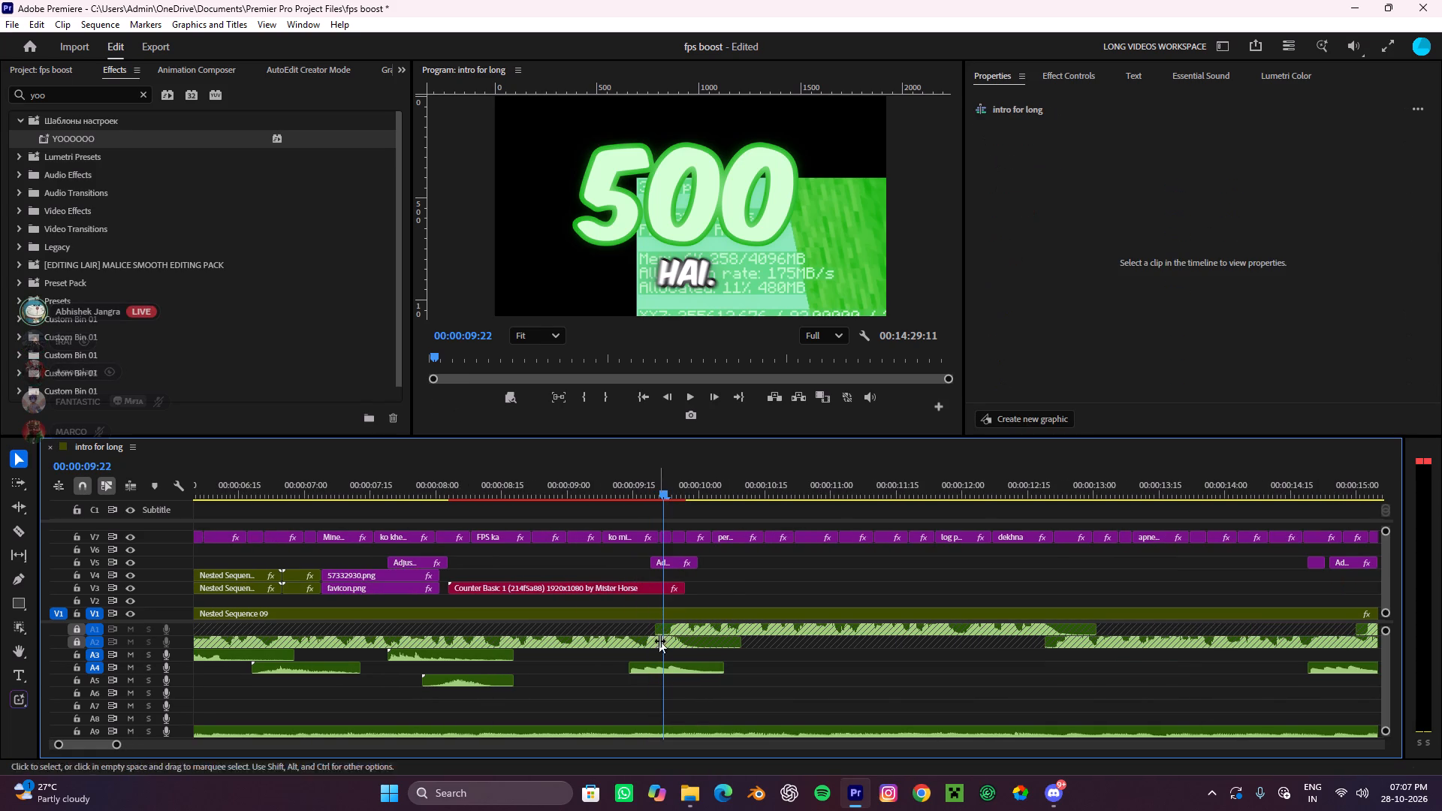
{"action": "left_click_drag", "start_coordinate": [674, 562], "coordinate": [658, 566]}
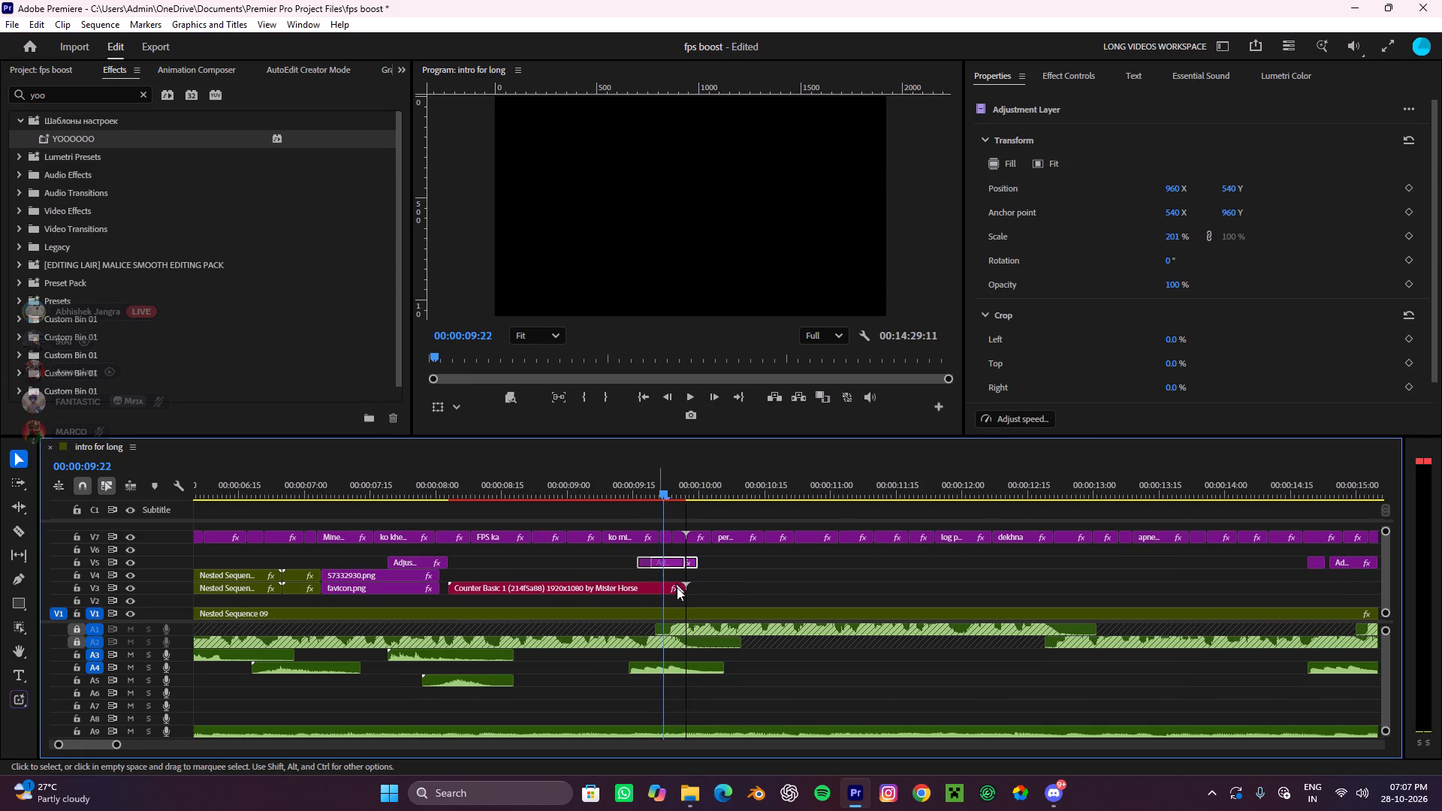
Delete the Correct Answer sound effect beneath the counter's end on A4.
{"action": "left_click", "coordinate": [701, 668]}
{"action": "key", "text": "ctrl+x"}
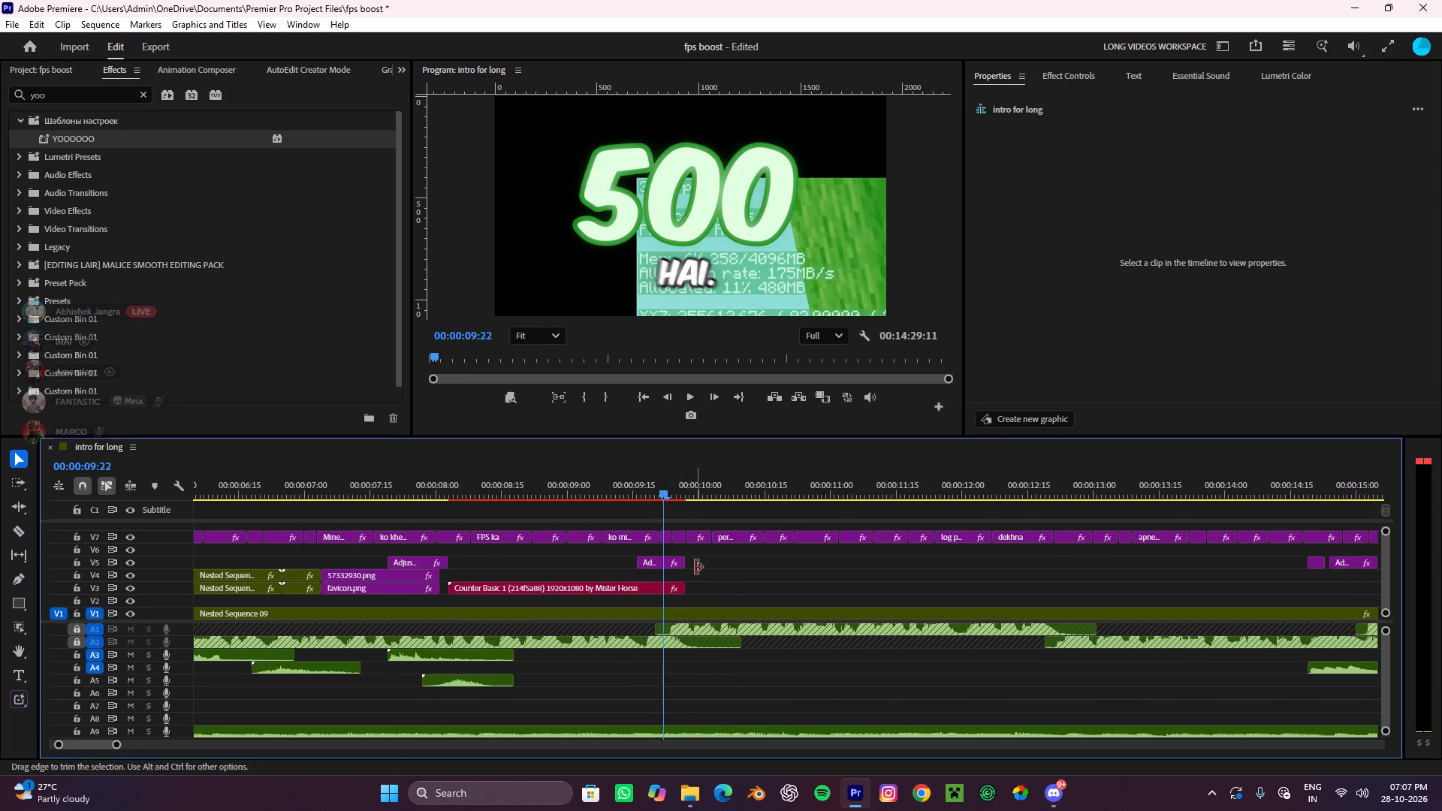
Extend the end of the V5 adjustment layer over the counter to about 00:00:10:00.
{"action": "left_click_drag", "start_coordinate": [695, 567], "coordinate": [710, 590]}
{"action": "left_click", "coordinate": [730, 586]}
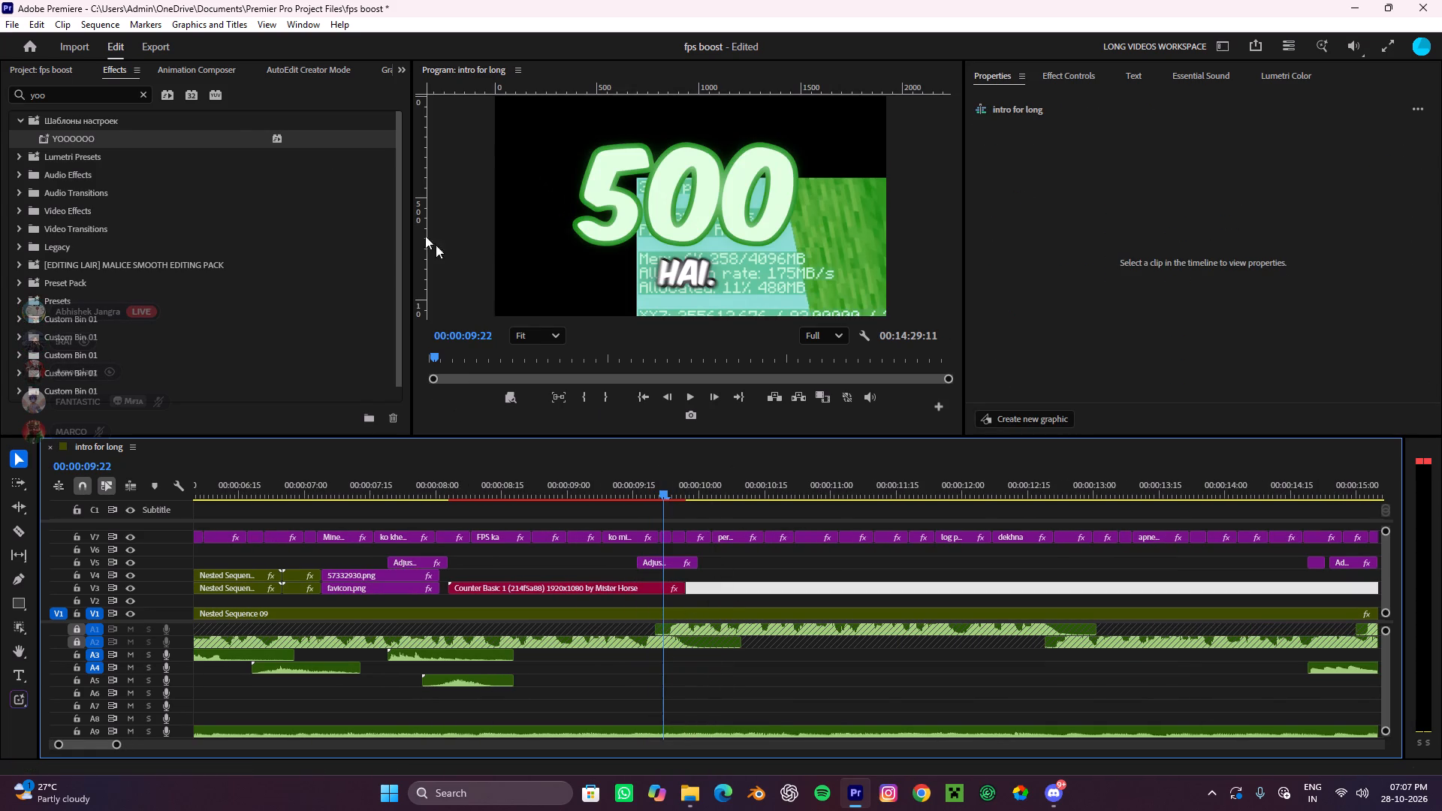
Search the Animation Composer library for "reward" and place Reward.wav on A7 at about 00:00:09:16.
{"action": "left_click", "coordinate": [223, 73]}
{"action": "left_click", "coordinate": [91, 126]}
{"action": "type", "text": "rewar"}
{"action": "key", "text": "d"}
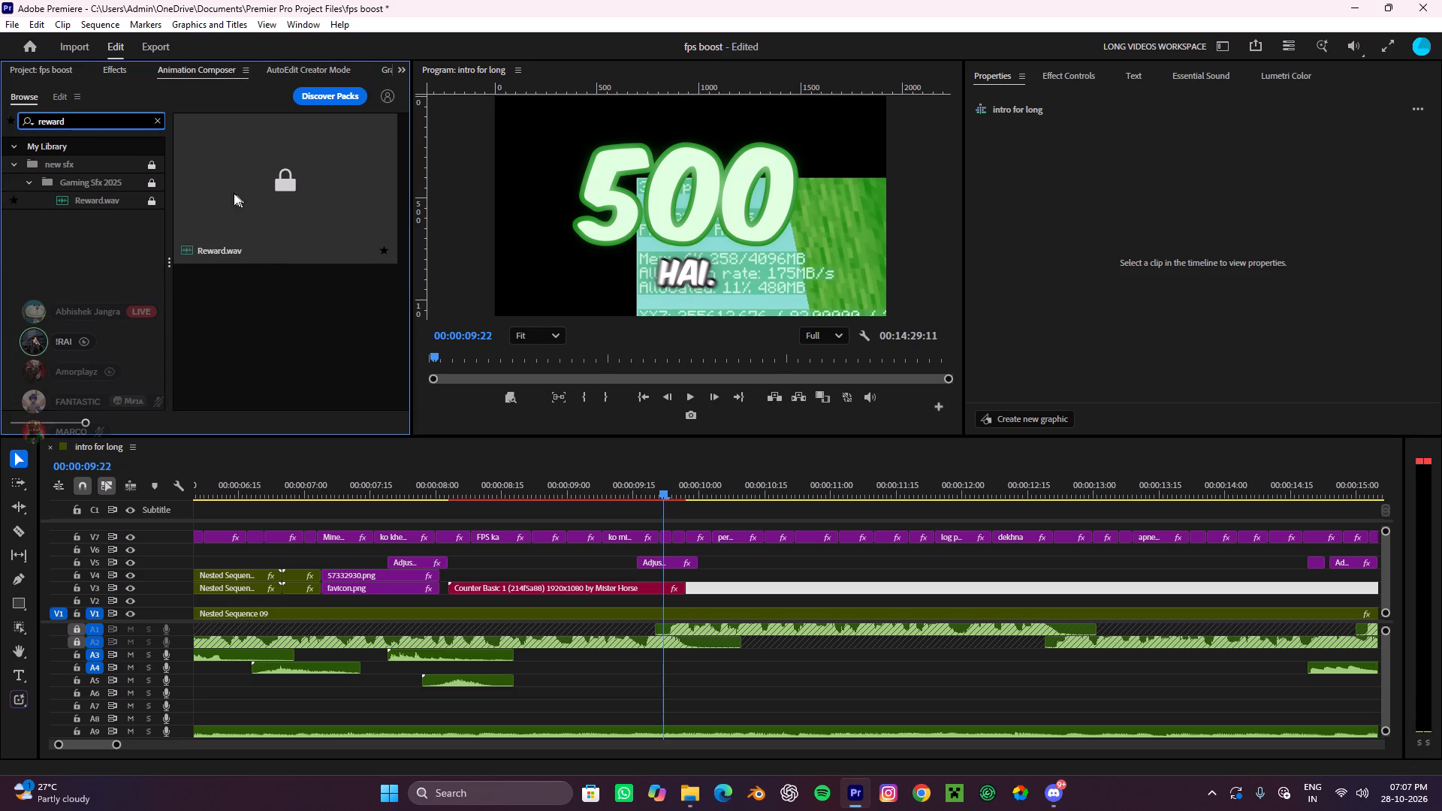
{"action": "left_click_drag", "start_coordinate": [218, 176], "coordinate": [641, 705]}
Split the Reward.wav clip on A7 at about 00:00:10:05 and delete the part after the cut.
{"action": "scroll", "coordinate": [641, 700], "scroll_direction": "down", "scroll_amount": 11, "text": "alt"}
{"action": "scroll", "coordinate": [584, 698], "scroll_direction": "up", "scroll_amount": 5, "text": "alt"}
{"action": "scroll", "coordinate": [508, 689], "scroll_direction": "up", "scroll_amount": 6, "text": "alt"}
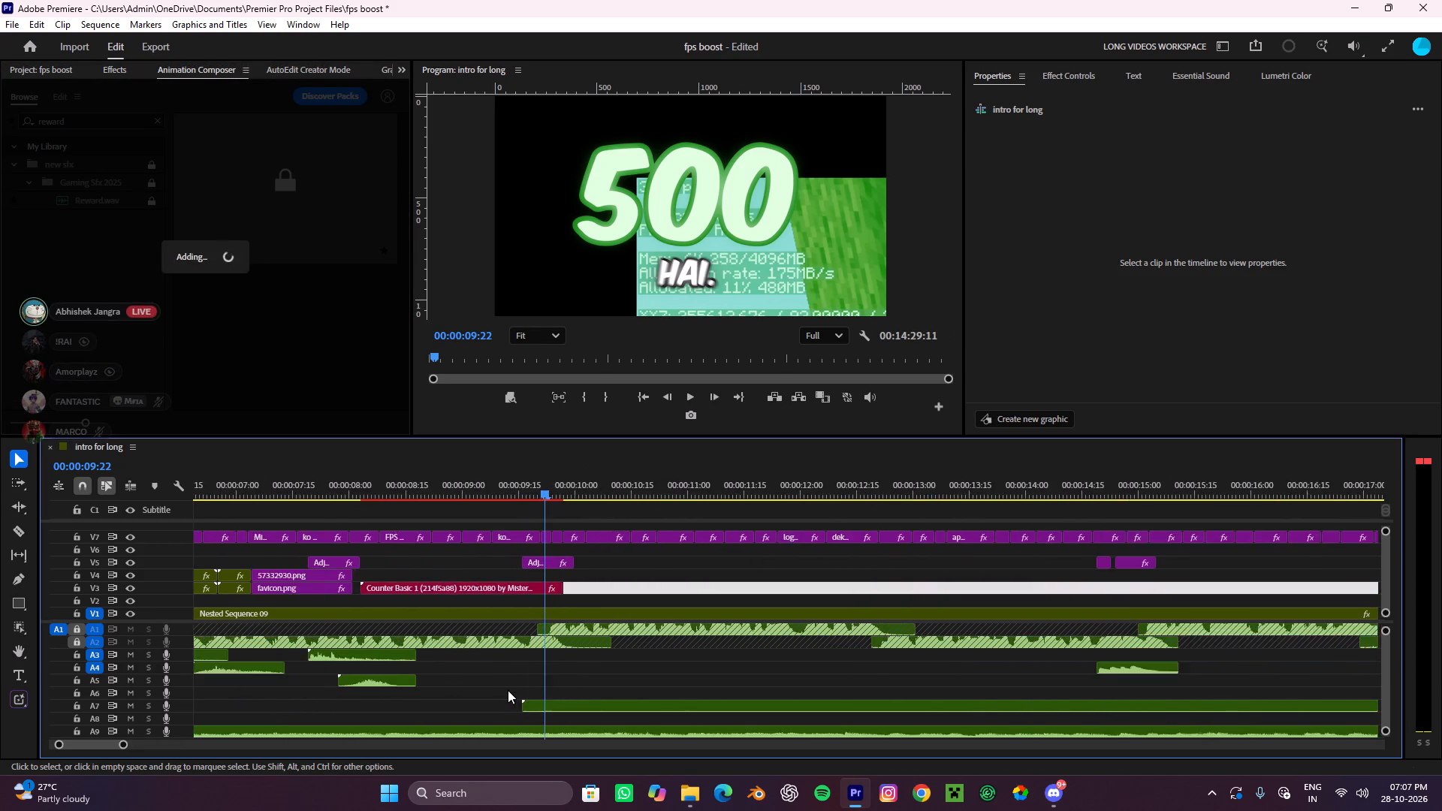
{"action": "scroll", "coordinate": [508, 690], "scroll_direction": "up", "scroll_amount": 12, "text": "alt"}
{"action": "key", "text": "c"}
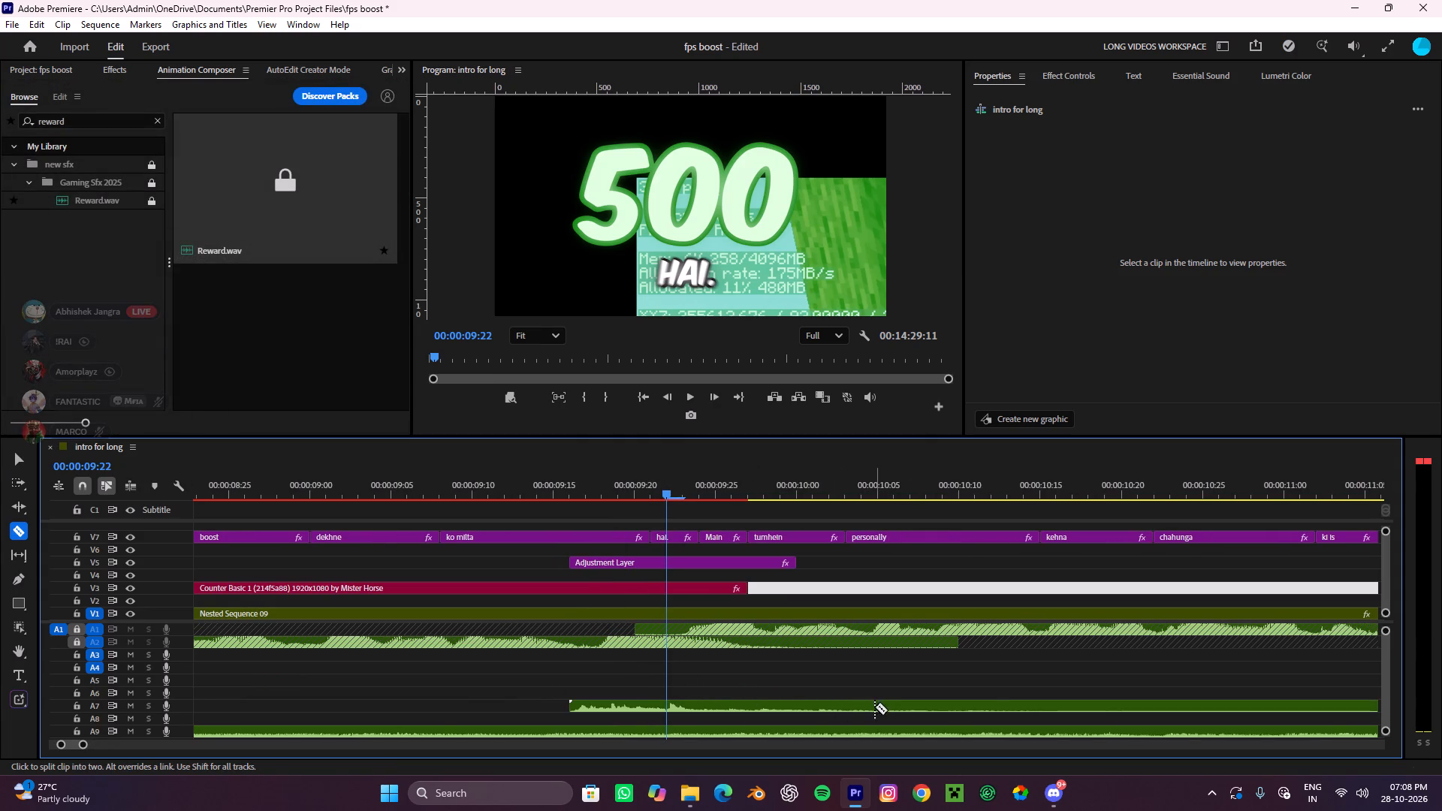
{"action": "left_click", "coordinate": [876, 706]}
{"action": "key", "text": "v"}
{"action": "left_click", "coordinate": [993, 706]}
{"action": "key", "text": "ctrl+x"}
Move the Reward.wav clip to A4, starting at about 00:00:09:15, and play the end of the counter section to check it.
{"action": "scroll", "coordinate": [577, 674], "scroll_direction": "up", "scroll_amount": 4, "text": "alt"}
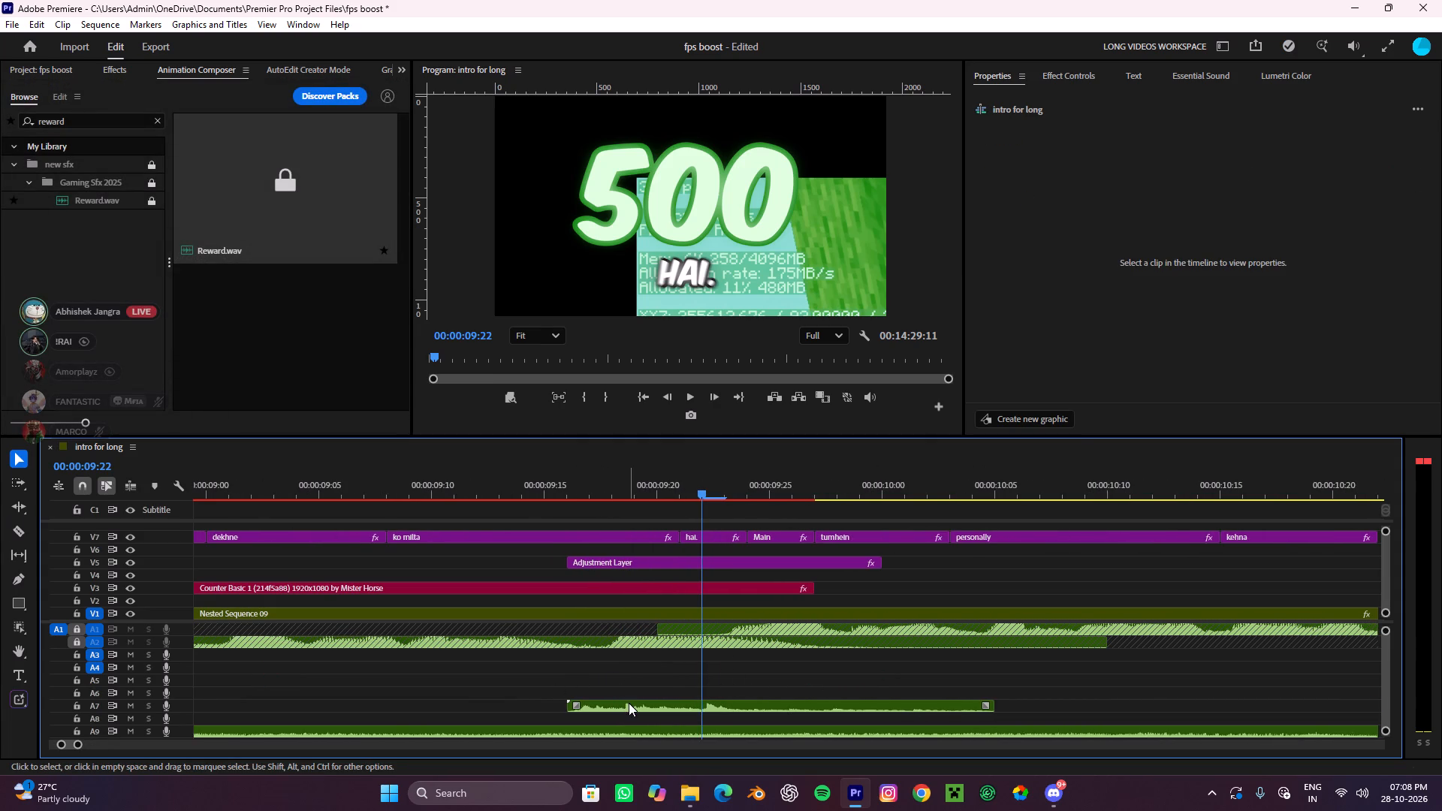
{"action": "left_click_drag", "start_coordinate": [629, 703], "coordinate": [615, 703]}
{"action": "scroll", "coordinate": [620, 683], "scroll_direction": "down", "scroll_amount": 7, "text": "alt"}
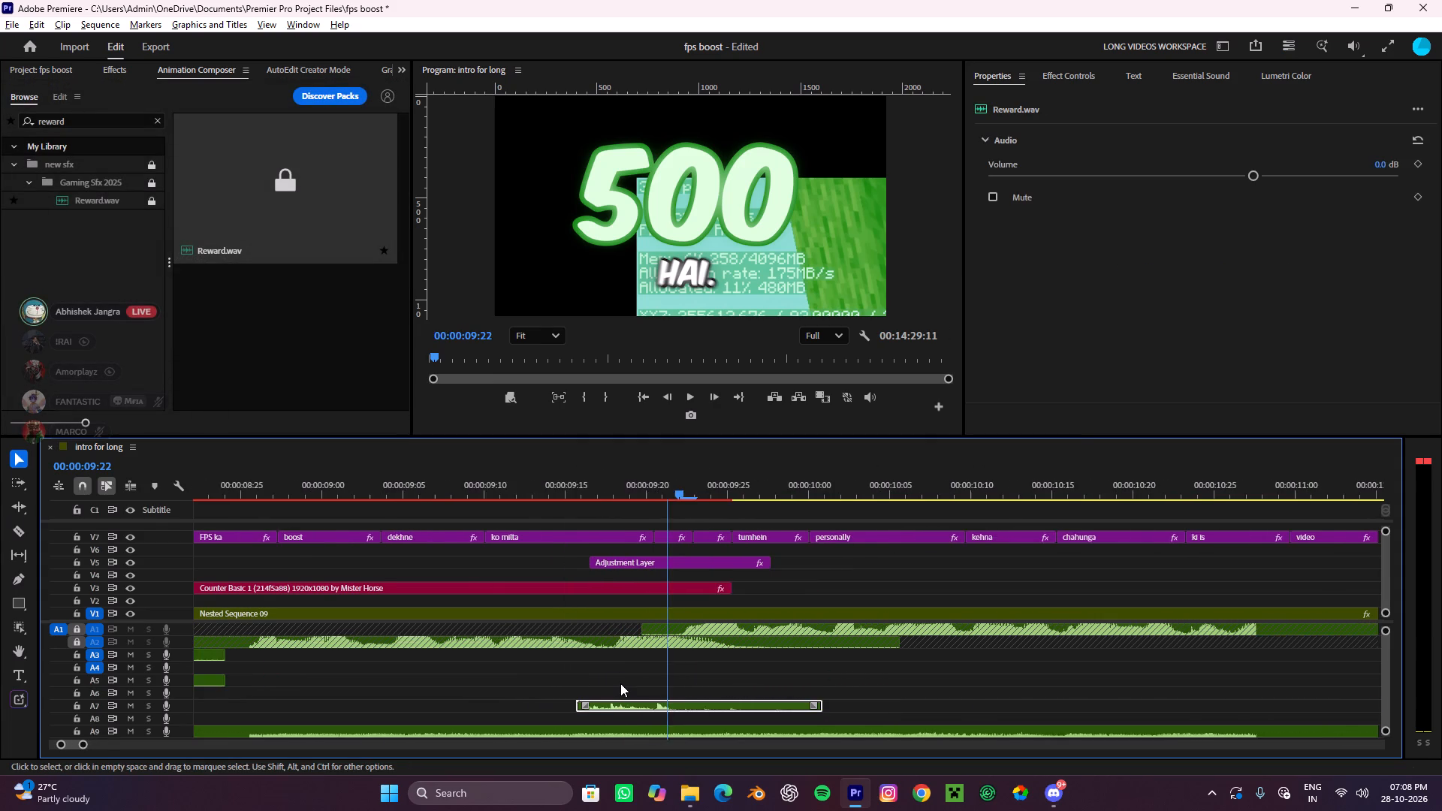
{"action": "scroll", "coordinate": [620, 683], "scroll_direction": "down", "scroll_amount": 4, "text": "alt"}
{"action": "left_click_drag", "start_coordinate": [638, 705], "coordinate": [644, 666]}
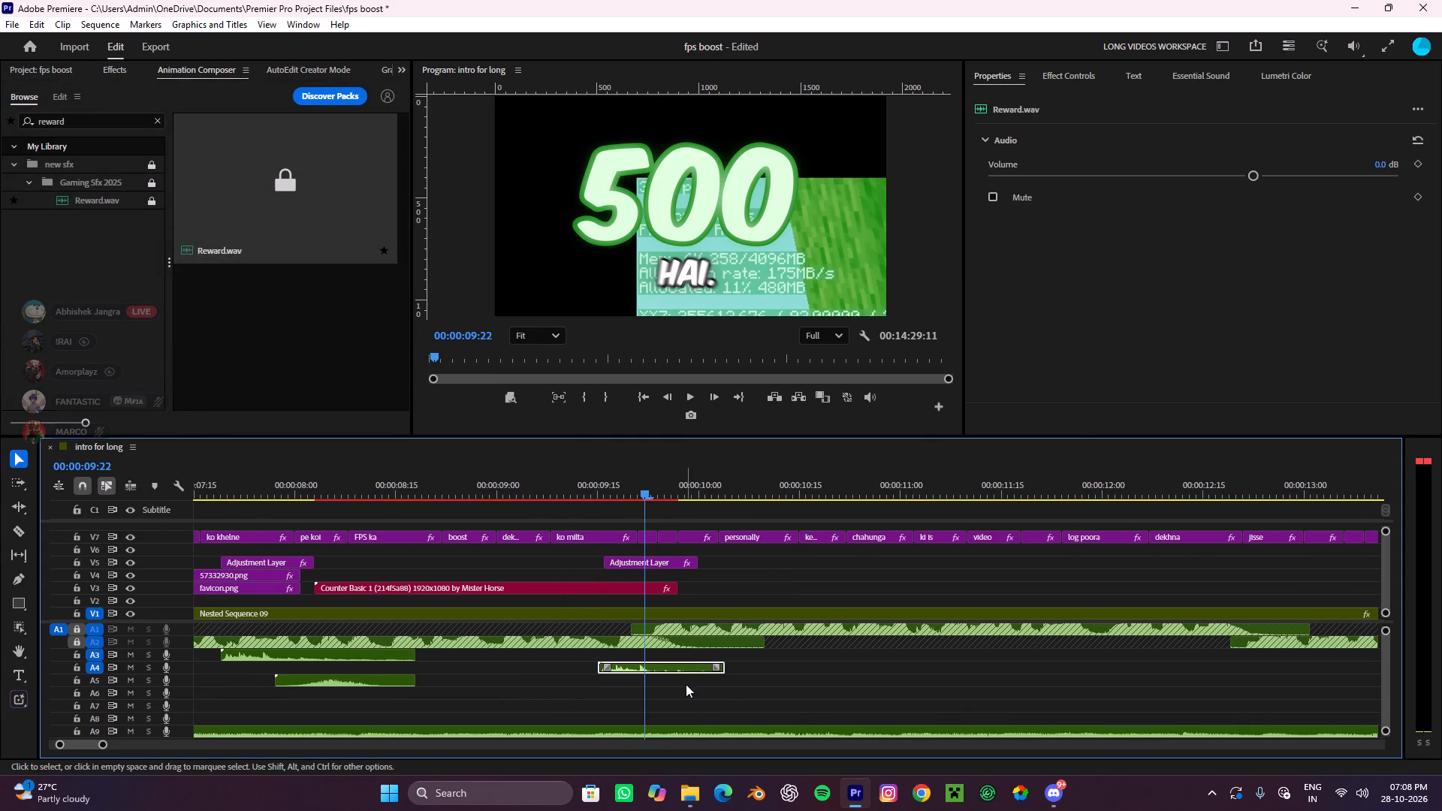
{"action": "left_click", "coordinate": [702, 692]}
{"action": "scroll", "coordinate": [687, 689], "scroll_direction": "down", "scroll_amount": 9, "text": "alt"}
{"action": "left_click_drag", "start_coordinate": [651, 483], "coordinate": [641, 496]}
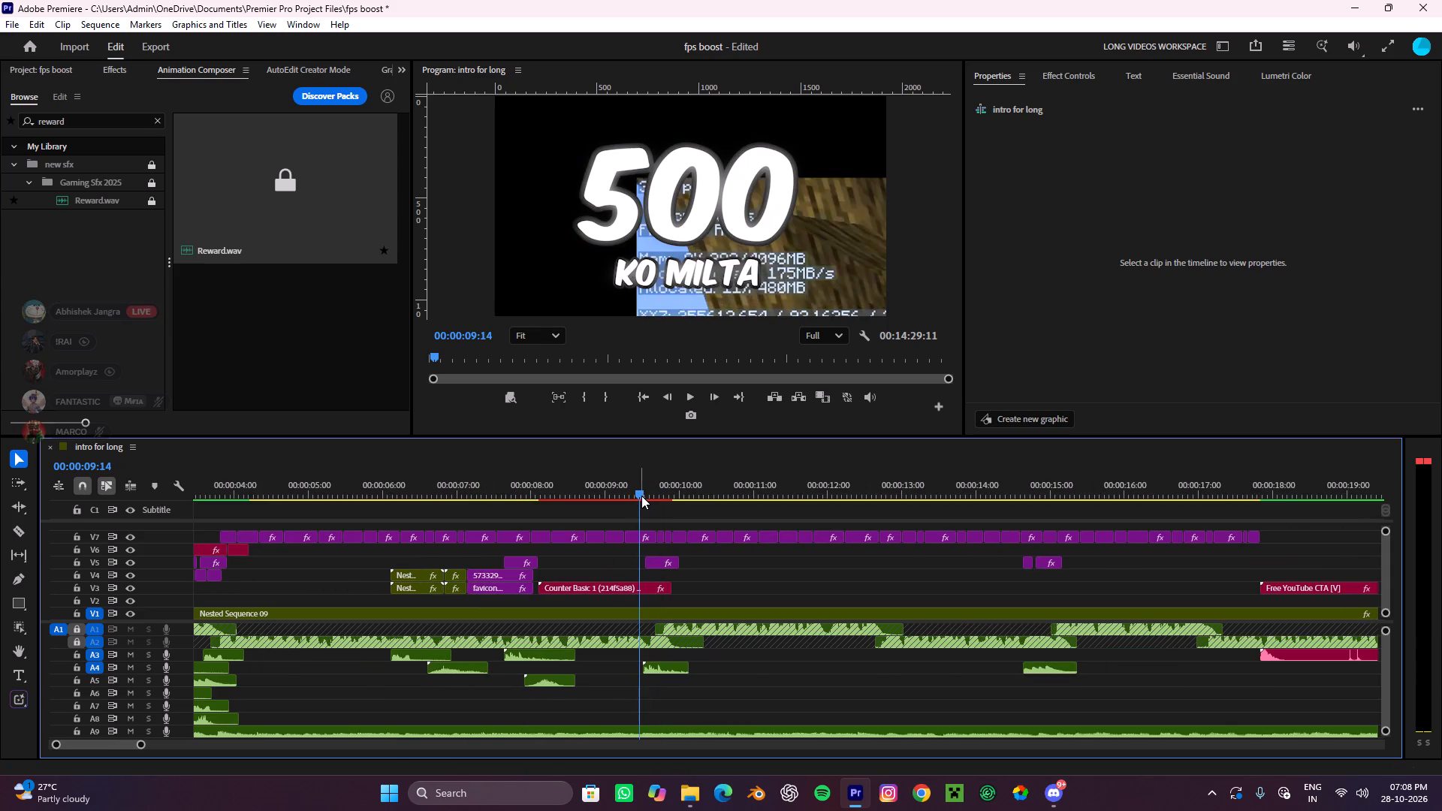
{"action": "key", "text": "space"}
{"action": "key", "text": "space"}
{"action": "left_click_drag", "start_coordinate": [711, 481], "coordinate": [614, 541]}
{"action": "key", "text": "space"}
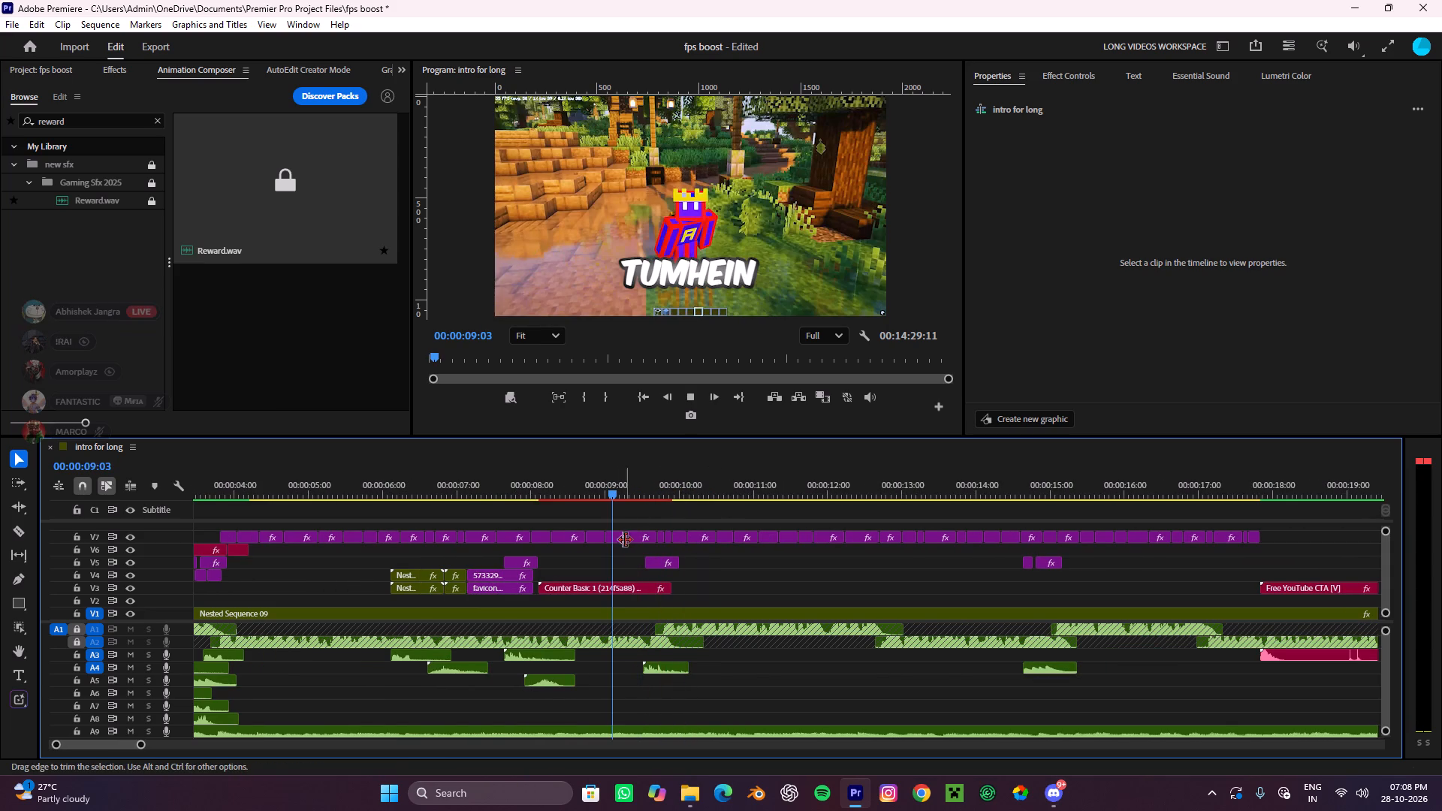
{"action": "key", "text": "space"}
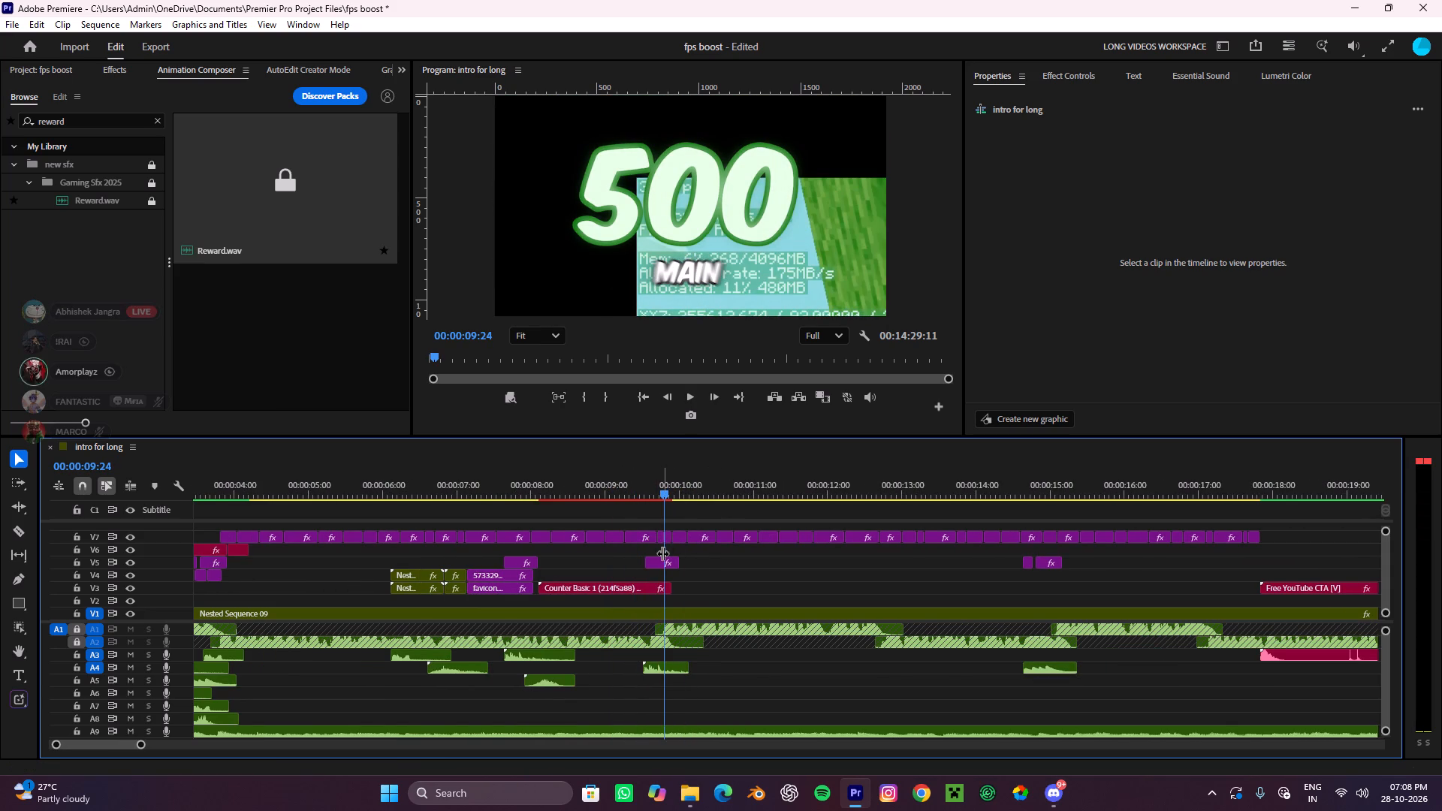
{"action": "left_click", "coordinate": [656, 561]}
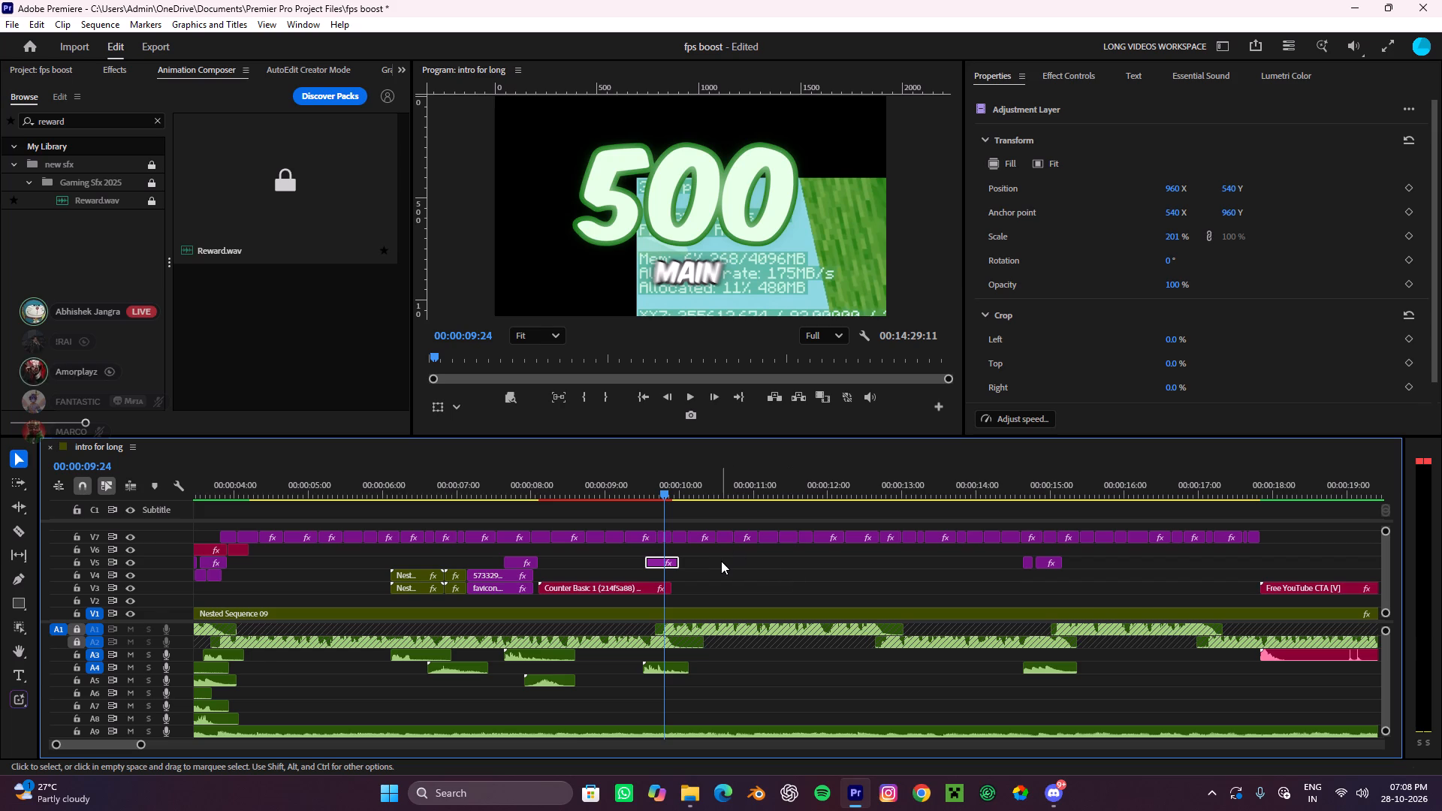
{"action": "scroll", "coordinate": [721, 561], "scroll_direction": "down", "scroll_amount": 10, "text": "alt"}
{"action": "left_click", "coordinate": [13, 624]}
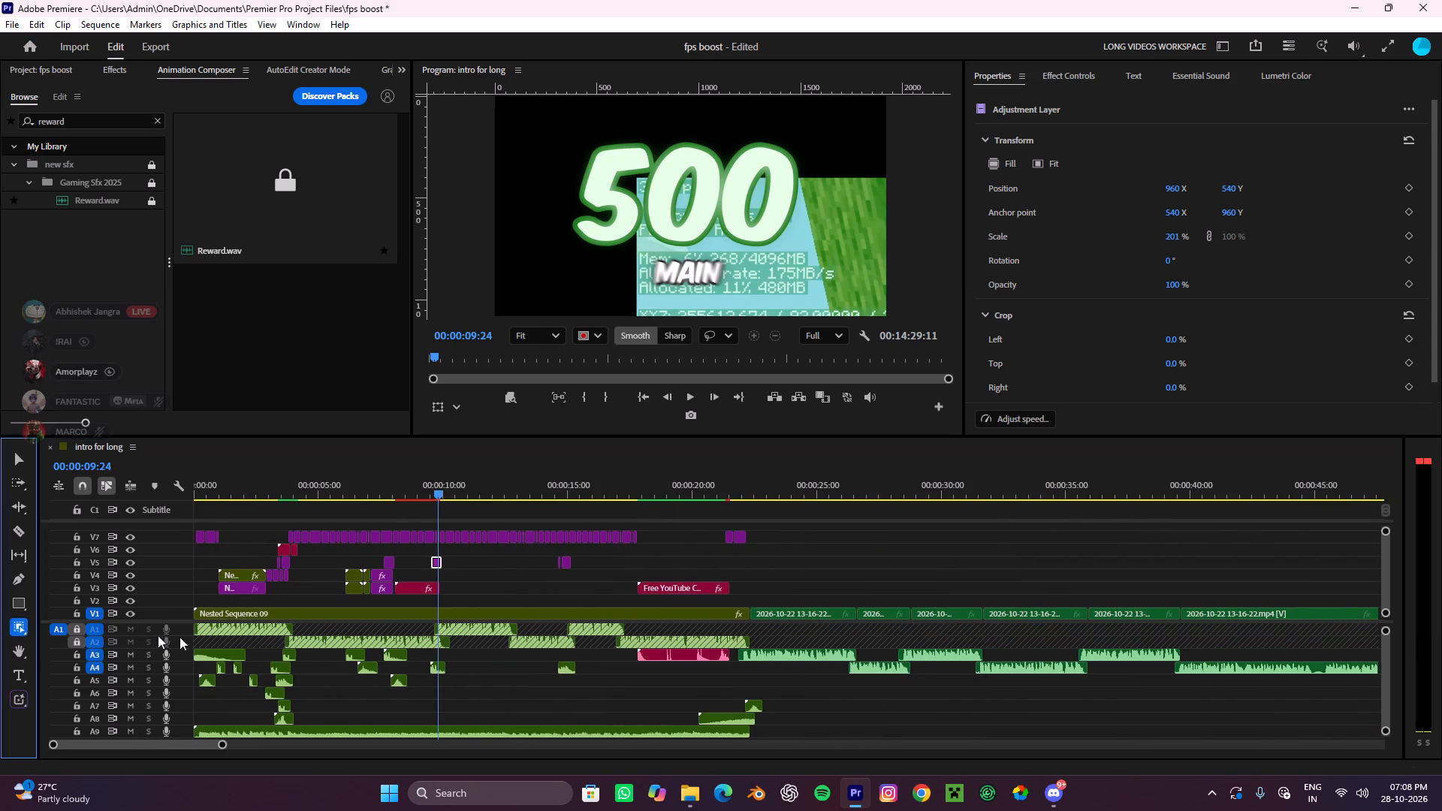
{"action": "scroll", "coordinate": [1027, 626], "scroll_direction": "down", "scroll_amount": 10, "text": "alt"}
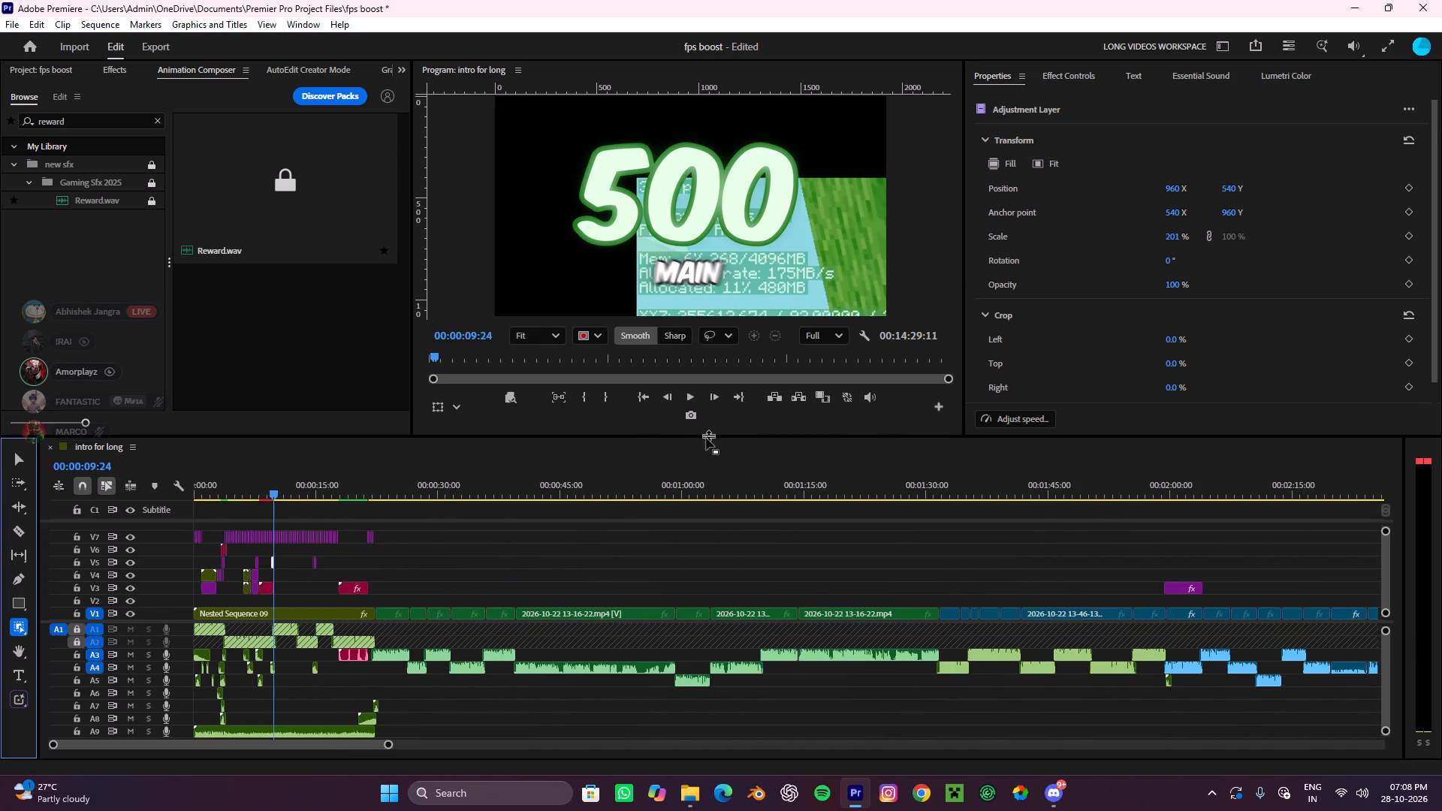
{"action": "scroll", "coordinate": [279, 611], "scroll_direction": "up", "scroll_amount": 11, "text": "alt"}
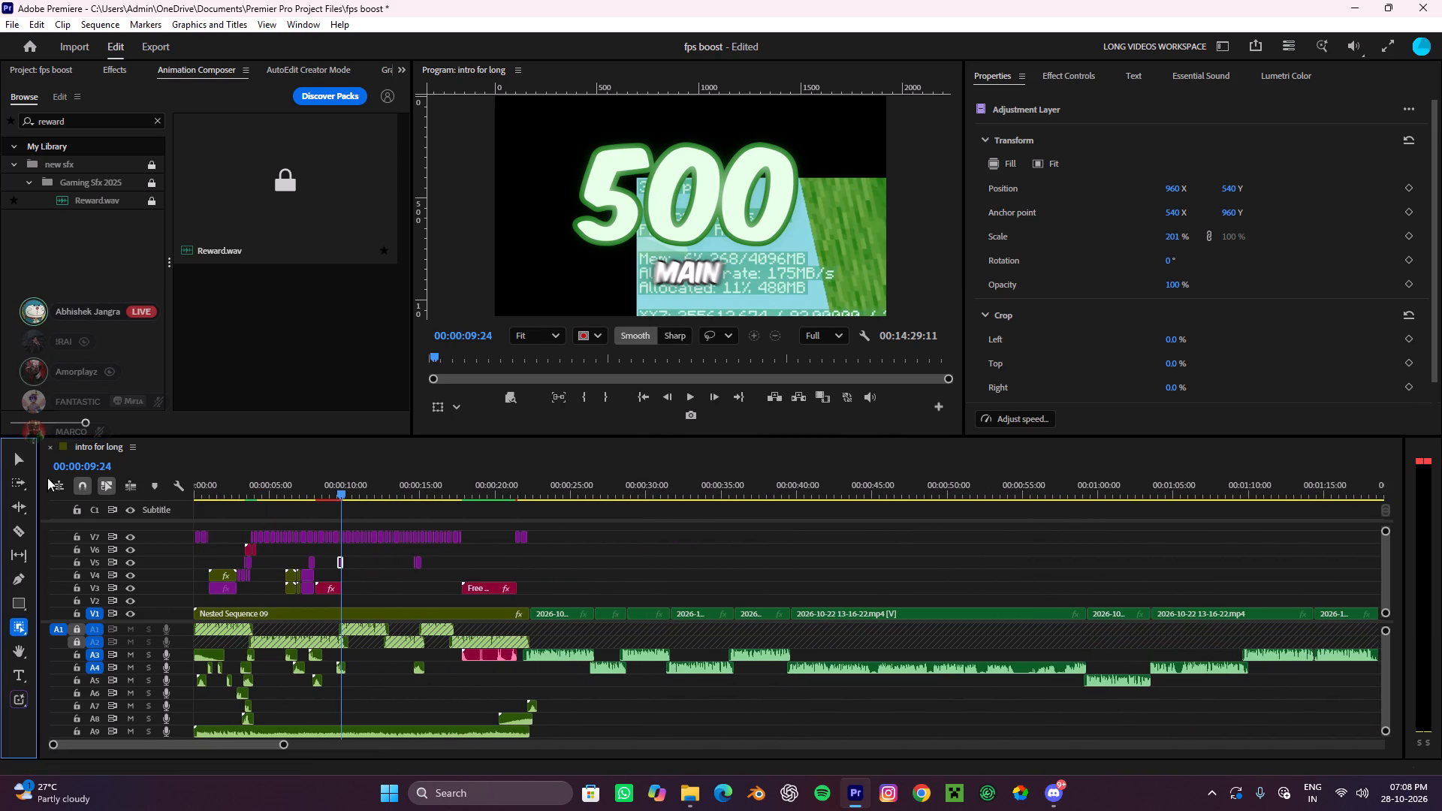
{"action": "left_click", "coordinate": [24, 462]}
Move the adjustment layer at the counter's end from V5 down to V4, keeping its timing, and deselect it.
{"action": "scroll", "coordinate": [421, 626], "scroll_direction": "up", "scroll_amount": 15, "text": "alt"}
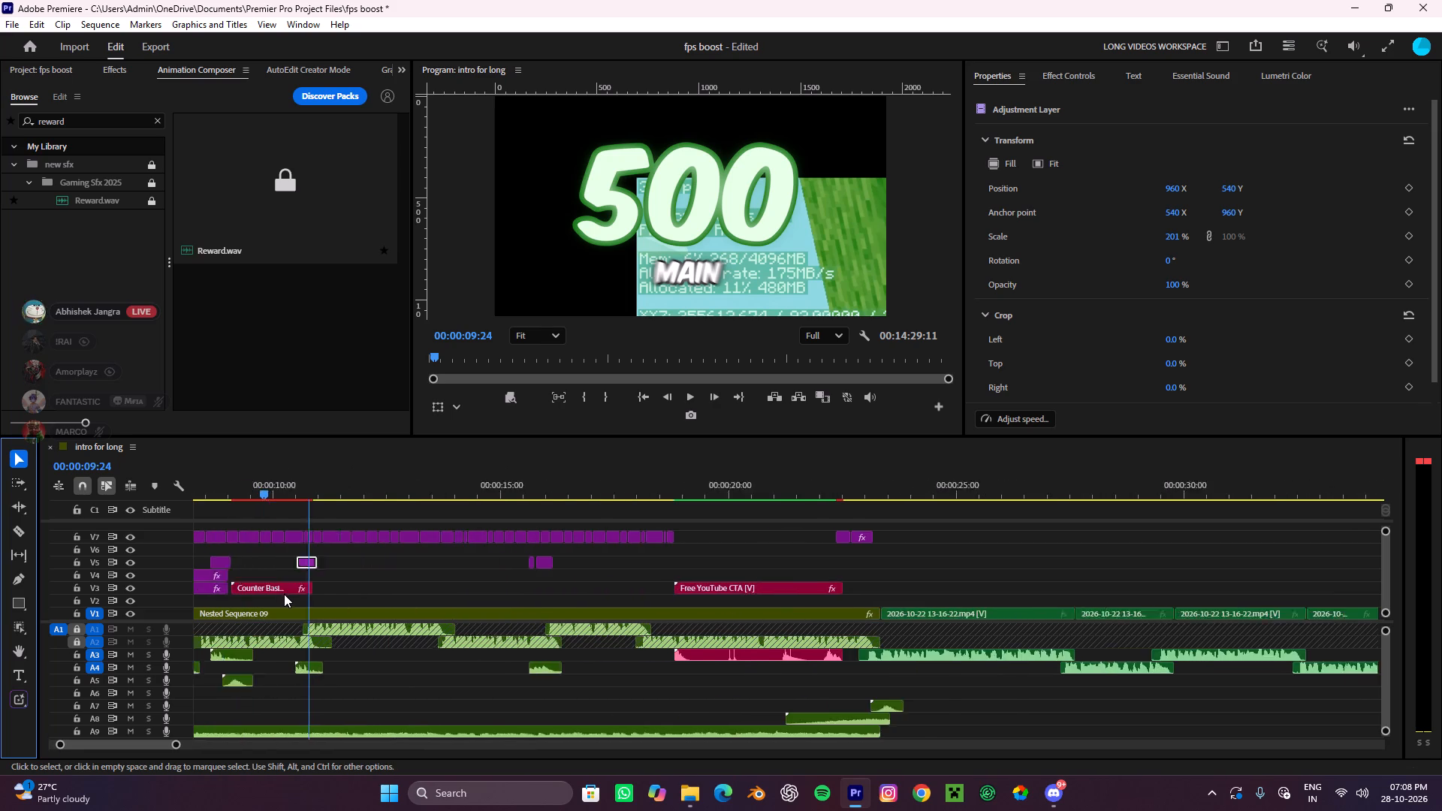
{"action": "scroll", "coordinate": [284, 593], "scroll_direction": "up", "scroll_amount": 2, "text": "alt"}
{"action": "scroll", "coordinate": [284, 593], "scroll_direction": "down", "scroll_amount": 1, "text": "alt"}
{"action": "scroll", "coordinate": [284, 593], "scroll_direction": "up", "scroll_amount": 6, "text": "alt"}
{"action": "scroll", "coordinate": [284, 593], "scroll_direction": "up", "scroll_amount": 9}
{"action": "scroll", "coordinate": [583, 546], "scroll_direction": "up", "scroll_amount": 5, "text": "alt"}
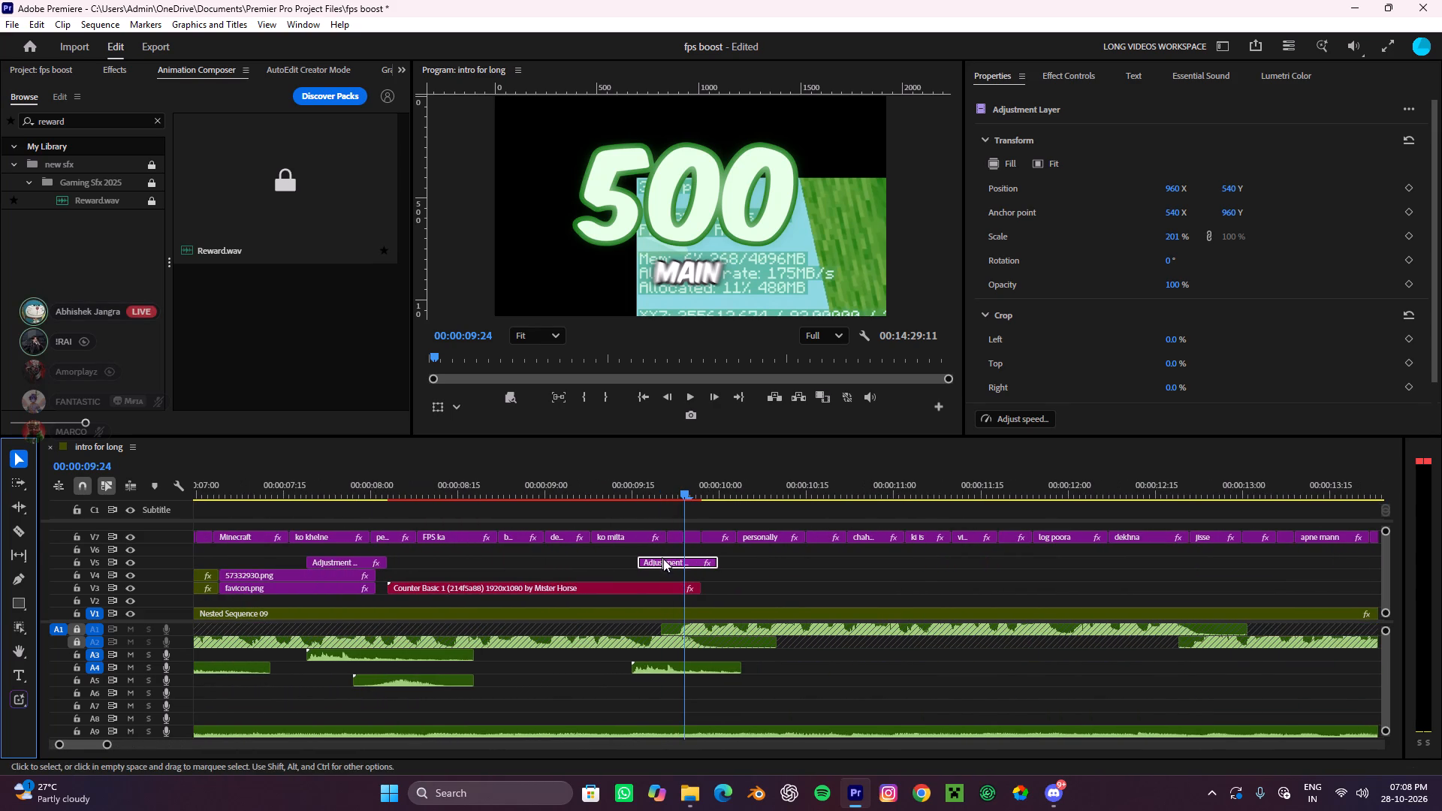
{"action": "left_click_drag", "start_coordinate": [663, 562], "coordinate": [663, 571]}
{"action": "left_click", "coordinate": [756, 566]}
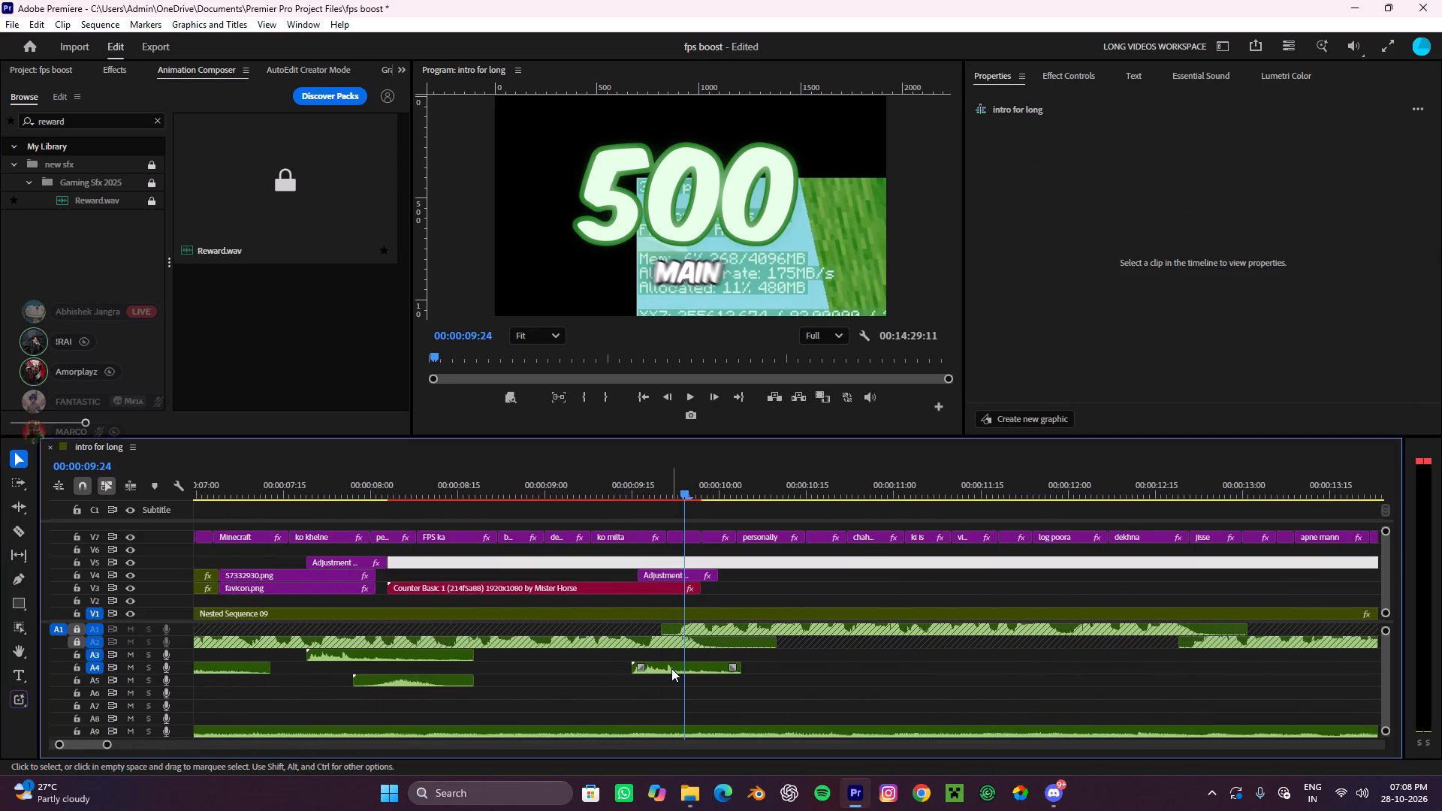
Move the Reward.wav clip from A4 up to A3 at the same time, and play the section from about 00:00:09:15.
{"action": "left_click_drag", "start_coordinate": [671, 668], "coordinate": [673, 657]}
{"action": "left_click", "coordinate": [794, 550]}
{"action": "scroll", "coordinate": [732, 577], "scroll_direction": "down", "scroll_amount": 9, "text": "alt"}
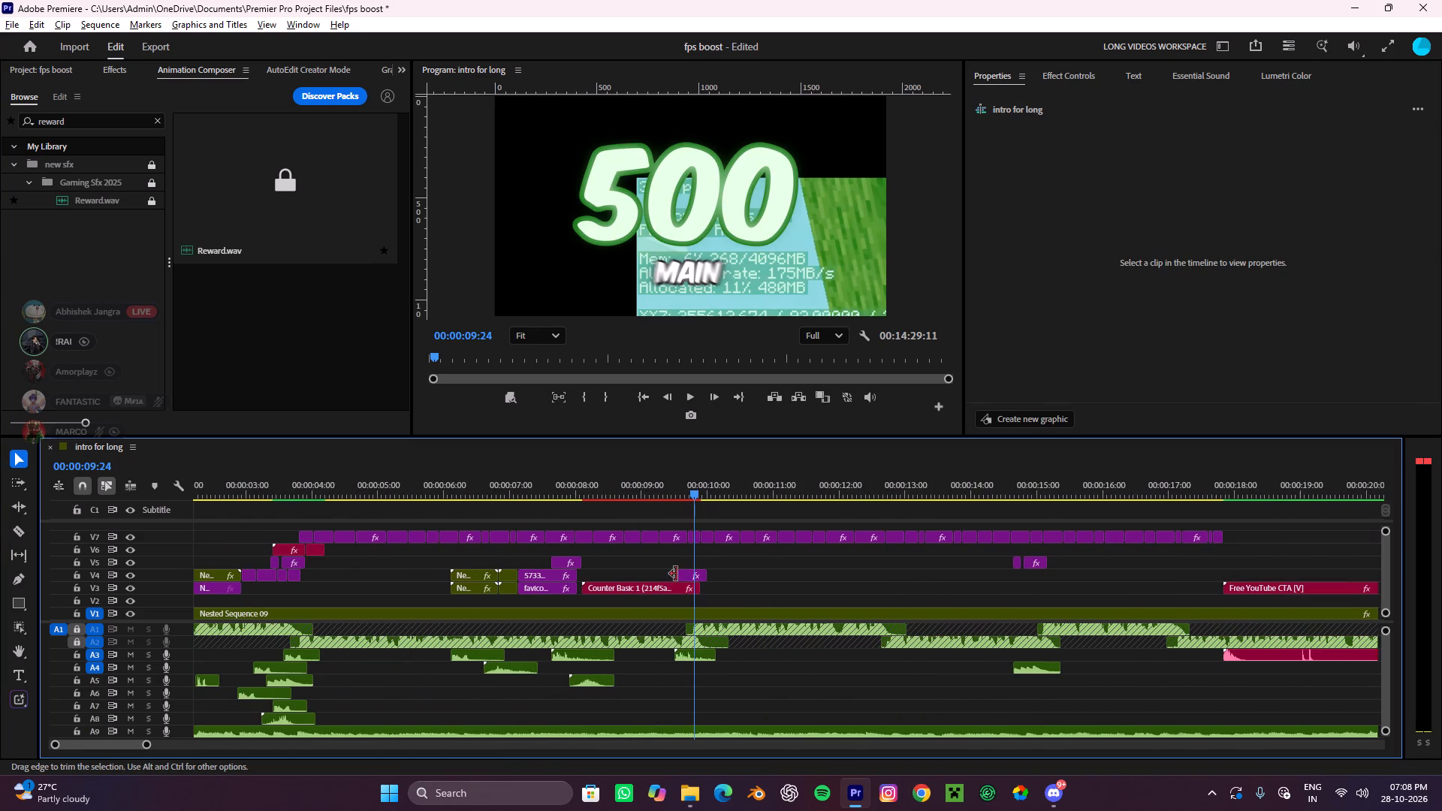
{"action": "left_click_drag", "start_coordinate": [701, 491], "coordinate": [674, 496]}
{"action": "key", "text": "space"}
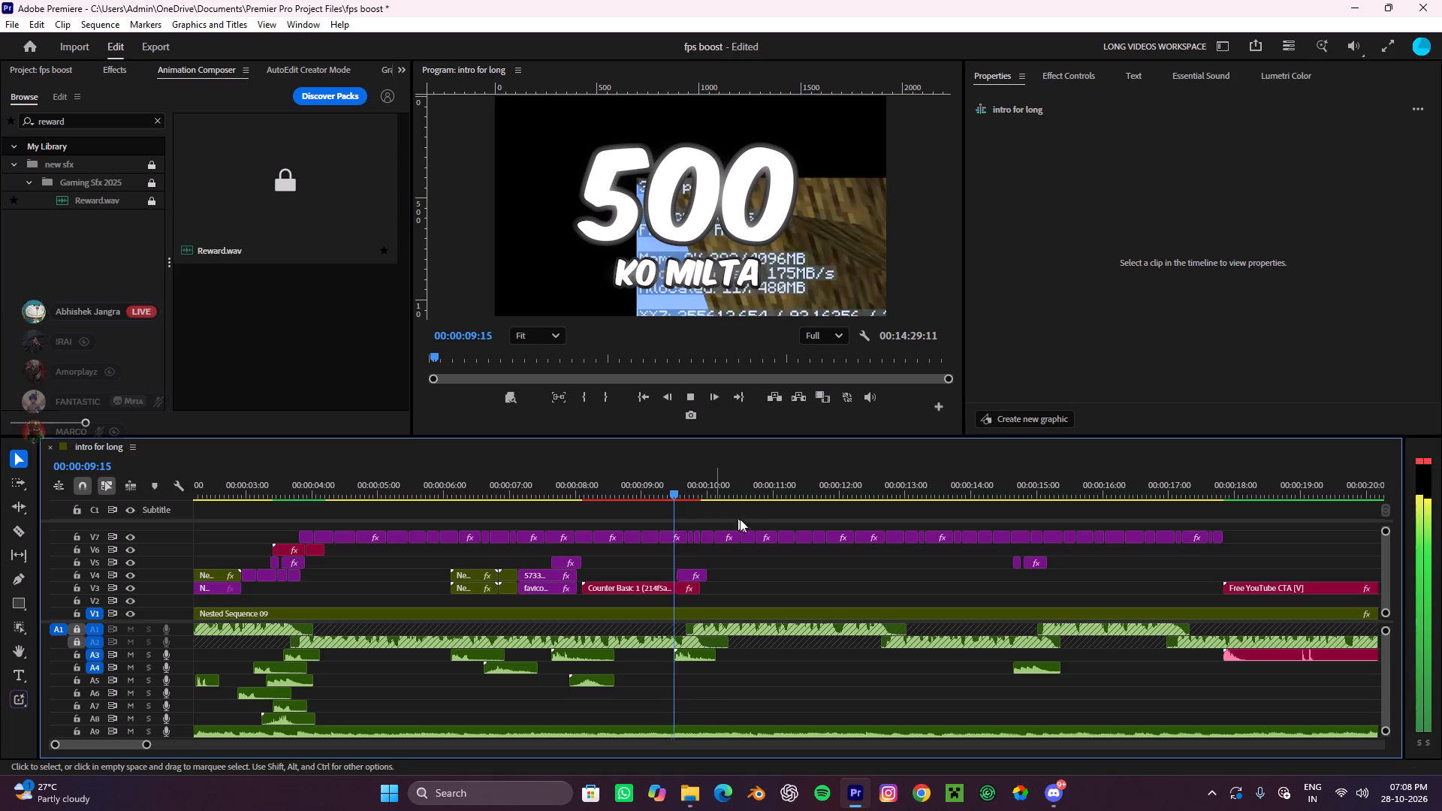
{"action": "key", "text": "space"}
{"action": "scroll", "coordinate": [795, 586], "scroll_direction": "down", "scroll_amount": 6, "text": "alt"}
{"action": "scroll", "coordinate": [564, 575], "scroll_direction": "up", "scroll_amount": 5, "text": "alt"}
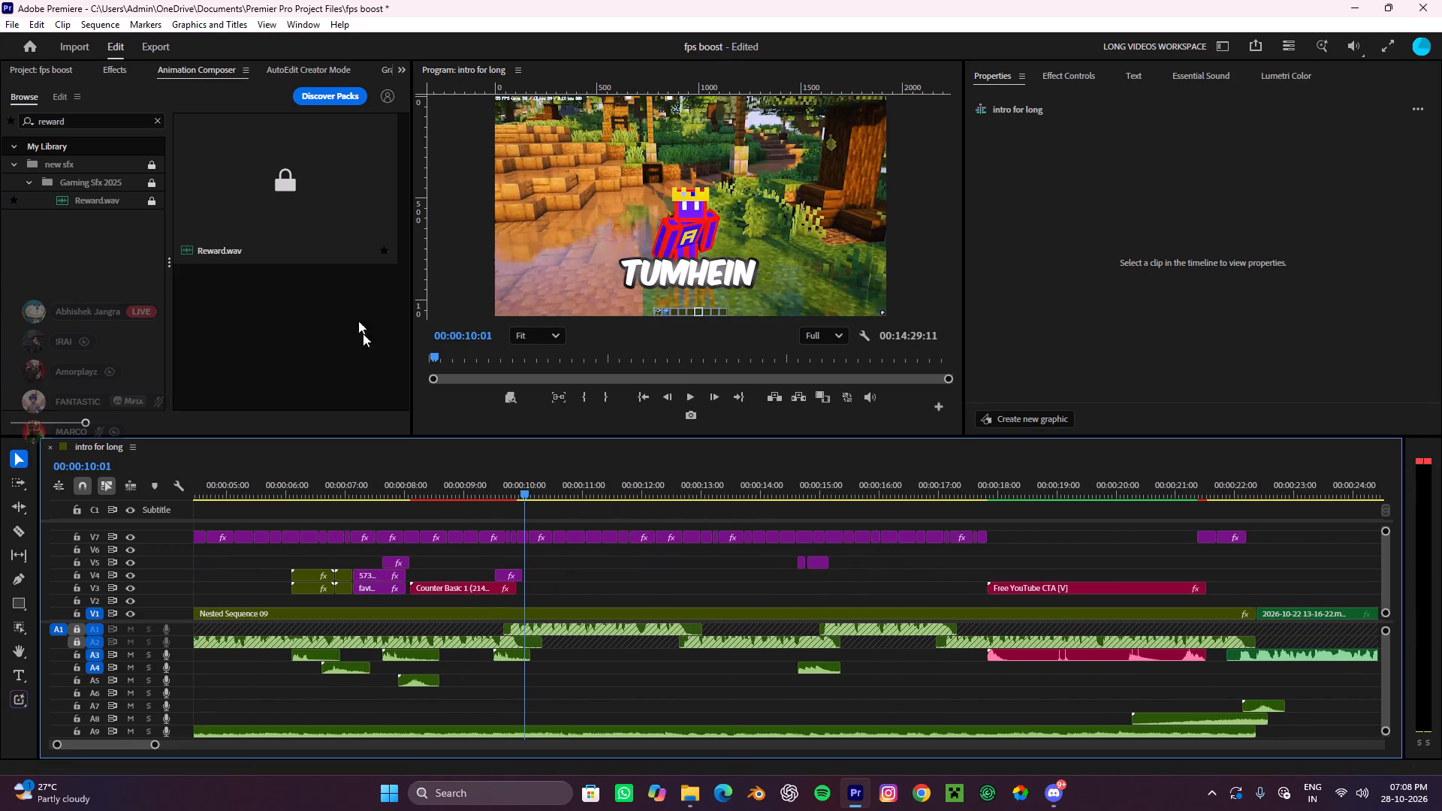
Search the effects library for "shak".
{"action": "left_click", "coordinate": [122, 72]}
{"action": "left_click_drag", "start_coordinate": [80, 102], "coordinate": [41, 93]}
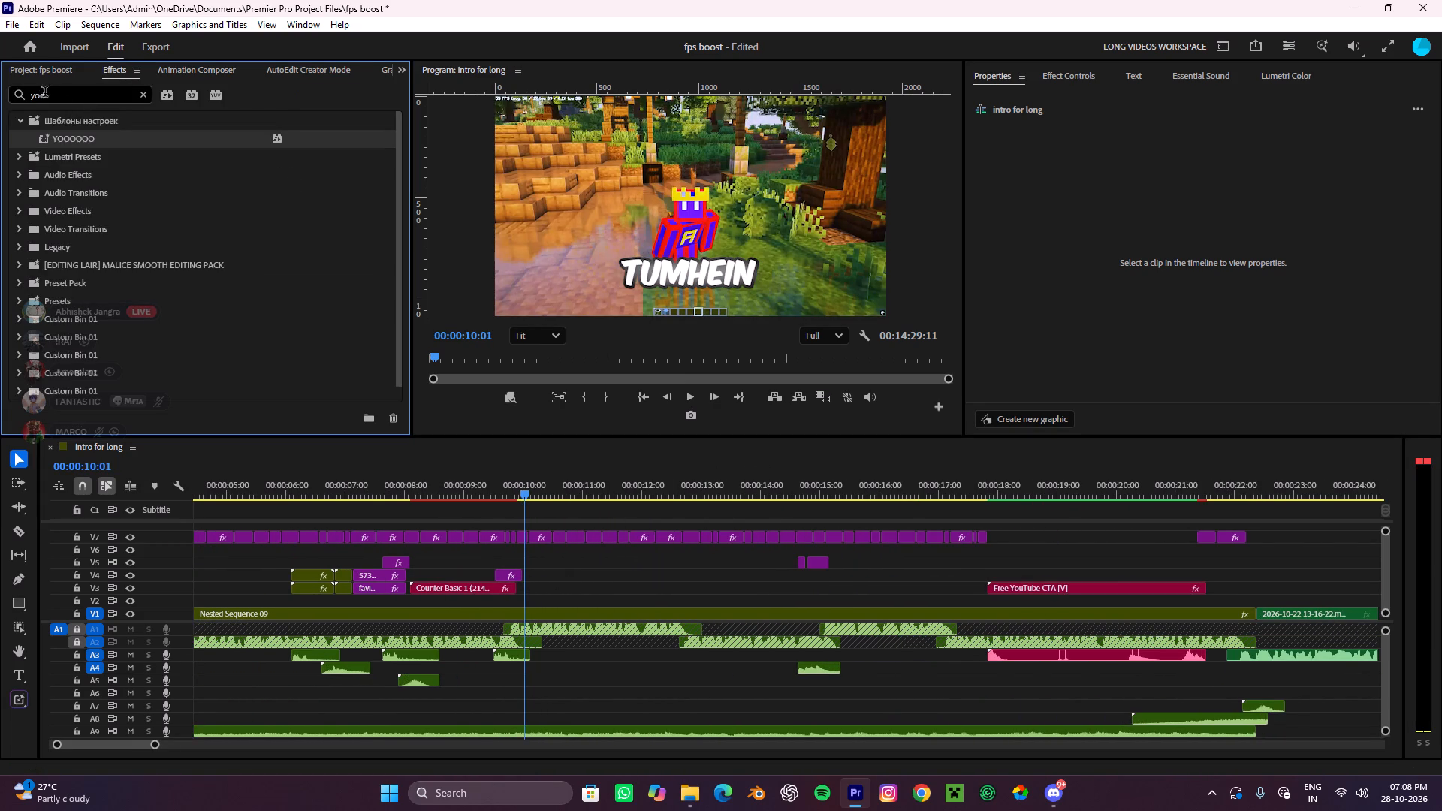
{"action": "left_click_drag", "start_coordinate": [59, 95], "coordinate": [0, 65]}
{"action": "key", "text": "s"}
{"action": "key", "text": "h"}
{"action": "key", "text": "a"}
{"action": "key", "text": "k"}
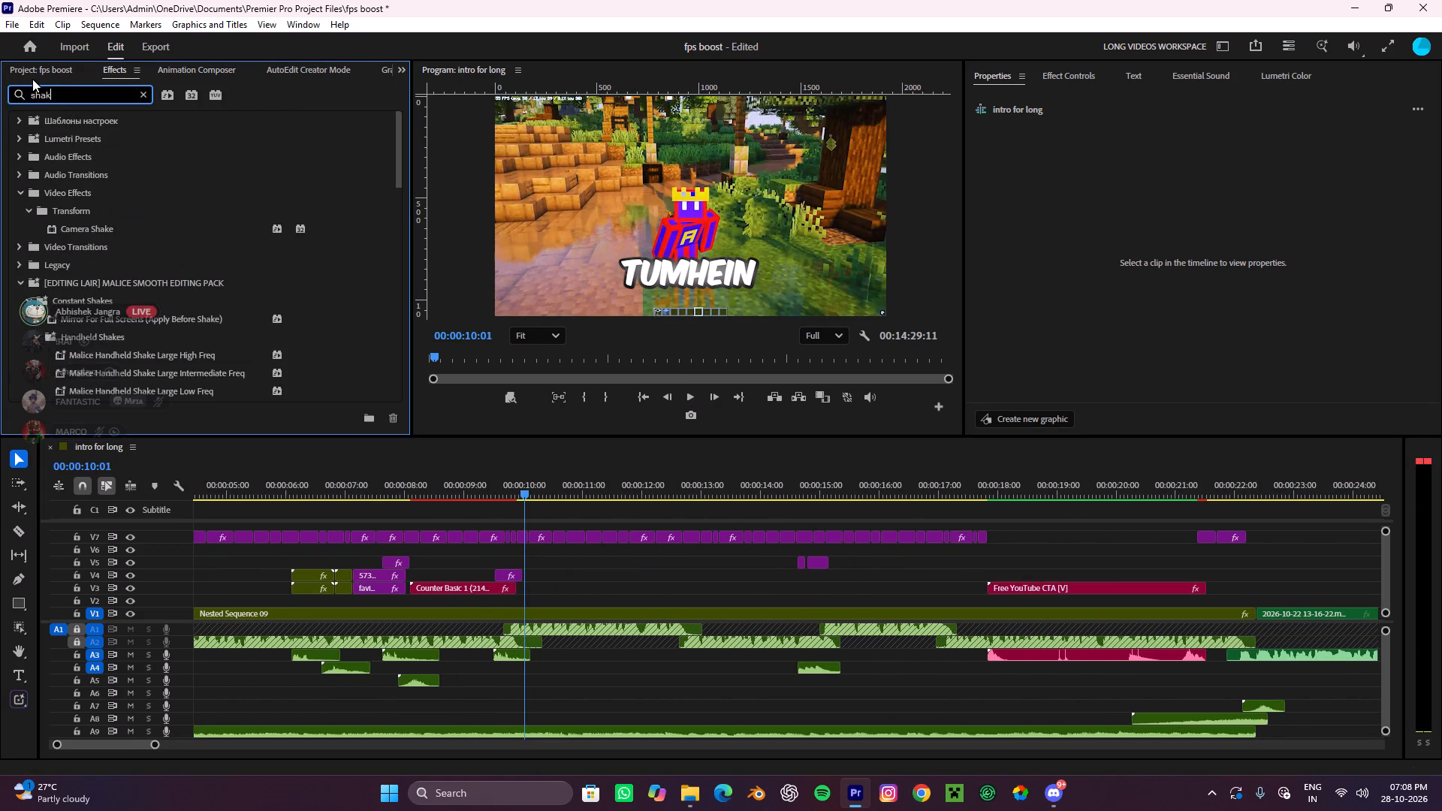
Search the effects for "impact", apply Malice Impact Shake Mid to the V4 adjustment layer at the counter's end, and play it.
{"action": "key", "text": "BackSpace"}
{"action": "key", "text": "BackSpace"}
{"action": "key", "text": "BackSpace"}
{"action": "key", "text": "BackSpace"}
{"action": "key", "text": "BackSpace"}
{"action": "key", "text": "BackSpace"}
{"action": "key", "text": "BackSpace"}
{"action": "key", "text": "BackSpace"}
{"action": "key", "text": "BackSpace"}
{"action": "key", "text": "BackSpace"}
{"action": "key", "text": "i"}
{"action": "type", "text": "mp"}
{"action": "key", "text": "a"}
{"action": "key", "text": "c"}
{"action": "key", "text": "t"}
{"action": "scroll", "coordinate": [135, 284], "scroll_direction": "down", "scroll_amount": 4}
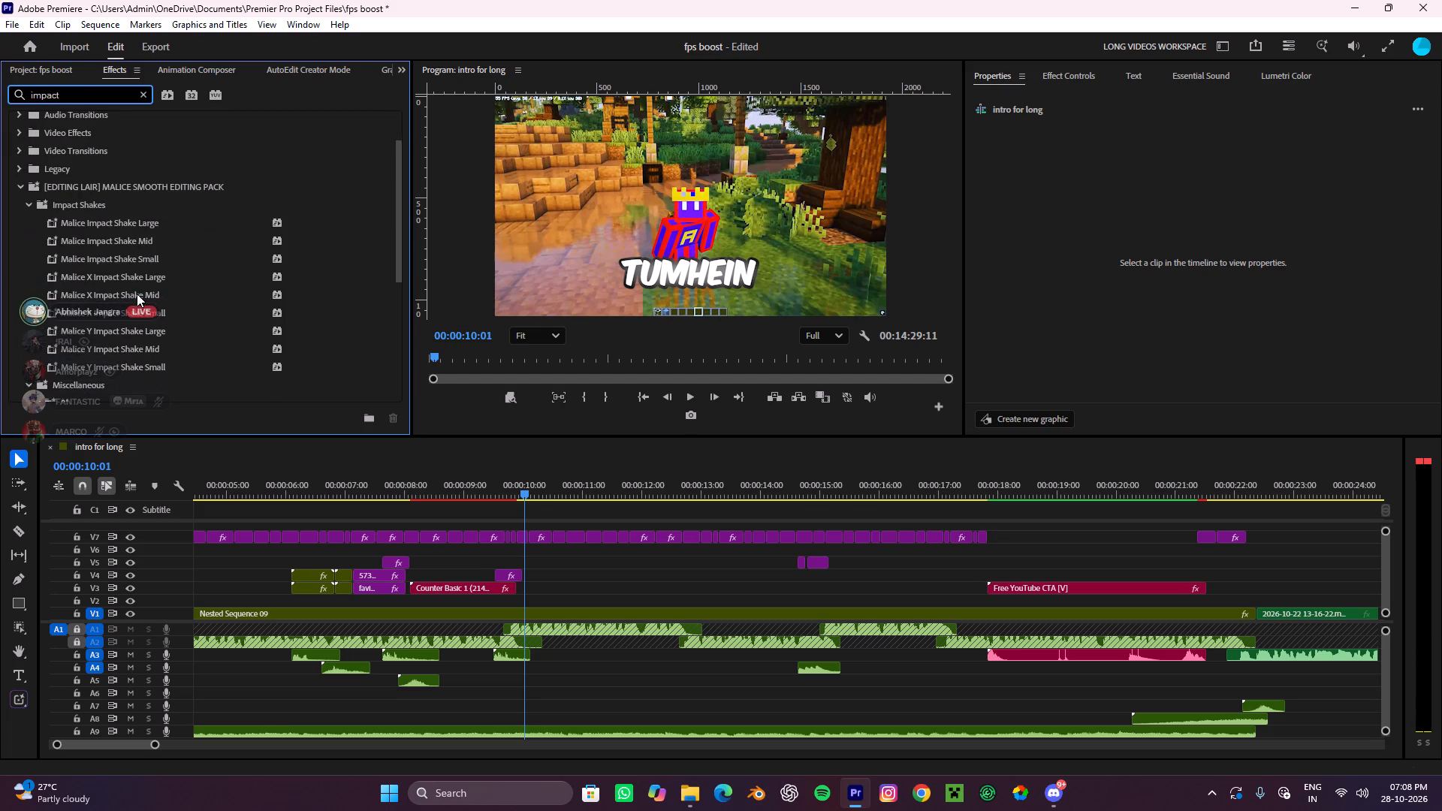
{"action": "left_click_drag", "start_coordinate": [112, 239], "coordinate": [517, 577]}
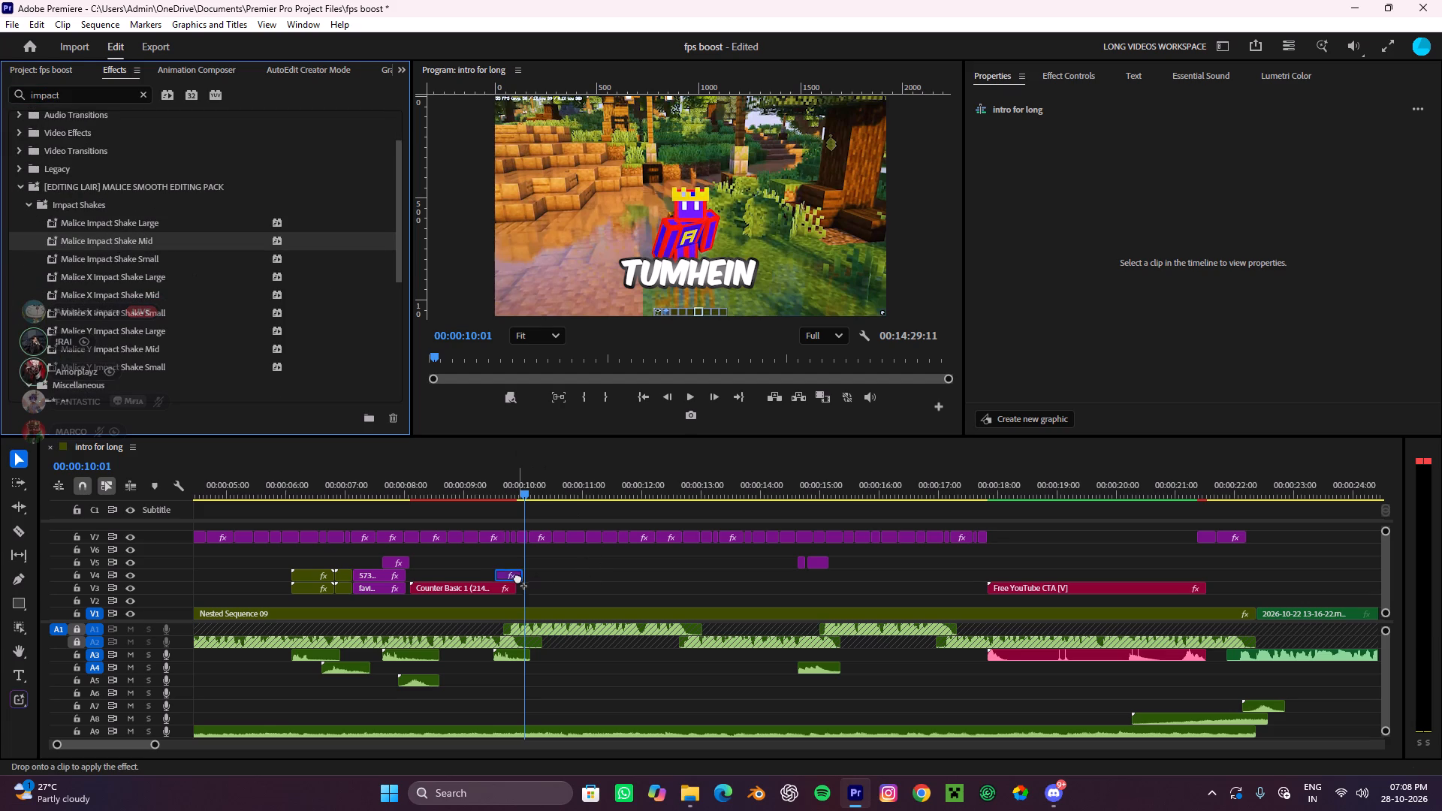
{"action": "left_click_drag", "start_coordinate": [517, 577], "coordinate": [499, 573]}
{"action": "left_click_drag", "start_coordinate": [527, 483], "coordinate": [490, 514]}
{"action": "key", "text": "space"}
{"action": "key", "text": "space"}
Shift the Reward.wav clip on A3 slightly later to align with the V4 adjustment layer's start, and play from 00:00:08:09.
{"action": "scroll", "coordinate": [511, 596], "scroll_direction": "up", "scroll_amount": 10, "text": "alt"}
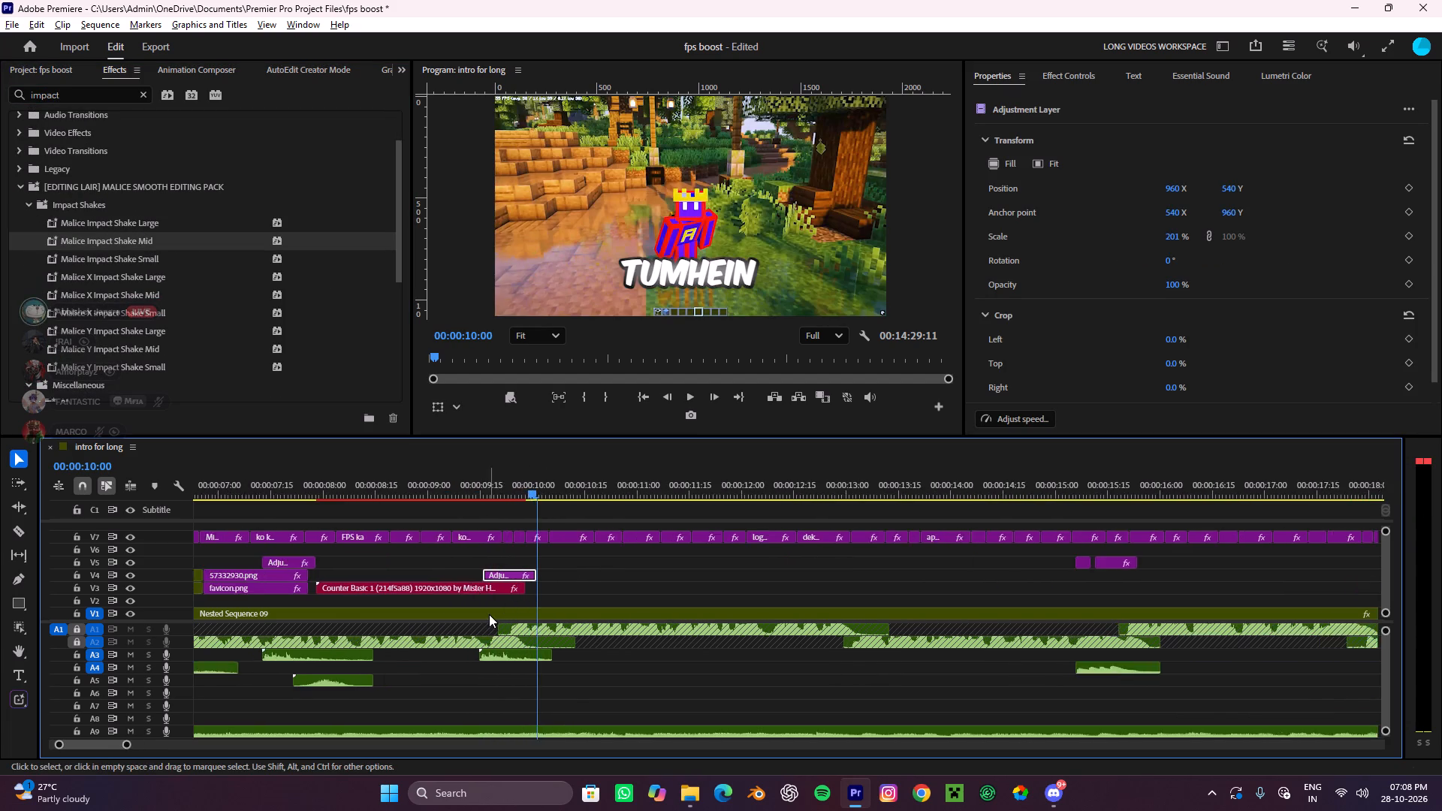
{"action": "left_click_drag", "start_coordinate": [493, 650], "coordinate": [506, 651]}
{"action": "left_click_drag", "start_coordinate": [553, 482], "coordinate": [253, 573]}
{"action": "scroll", "coordinate": [324, 577], "scroll_direction": "down", "scroll_amount": 10, "text": "alt"}
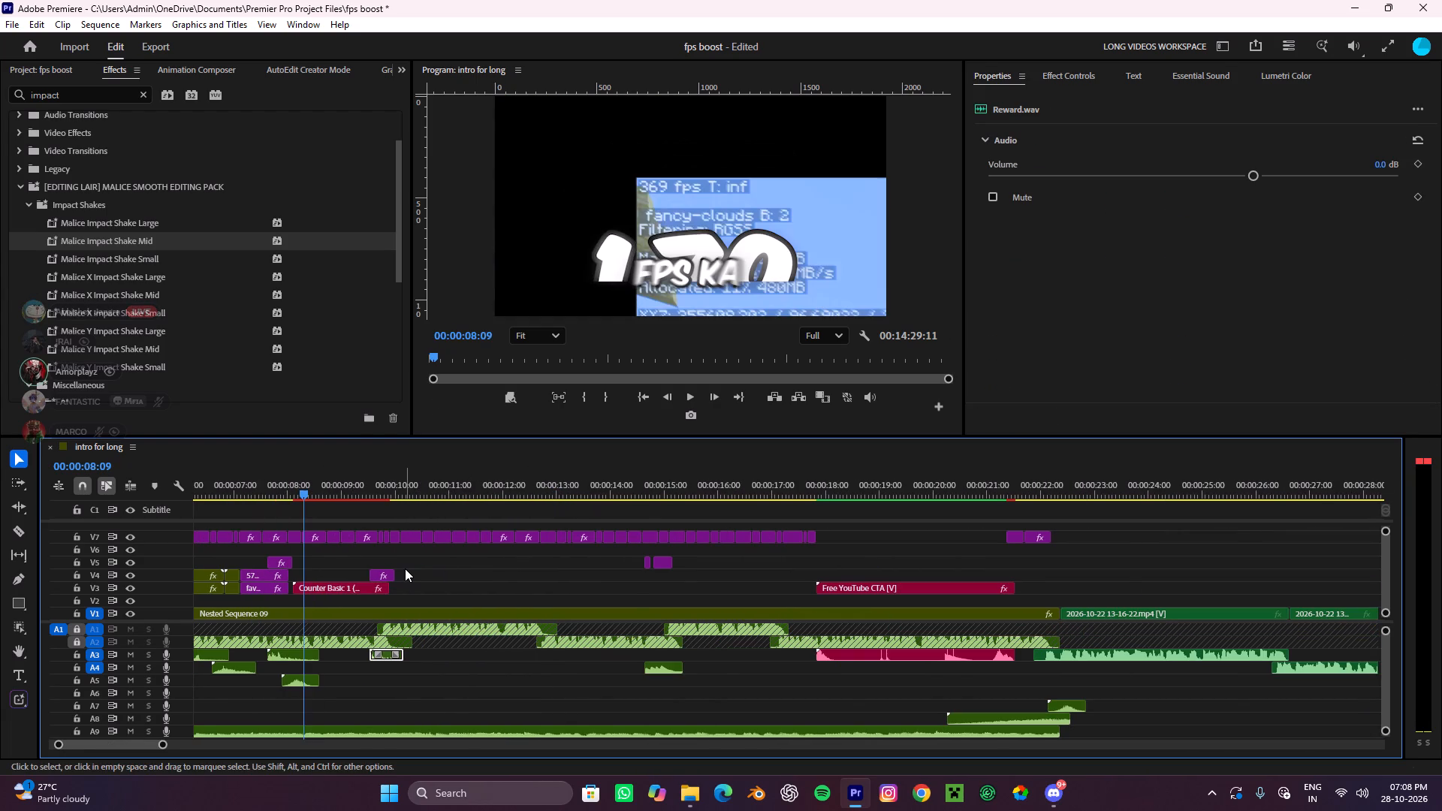
{"action": "key", "text": "space"}
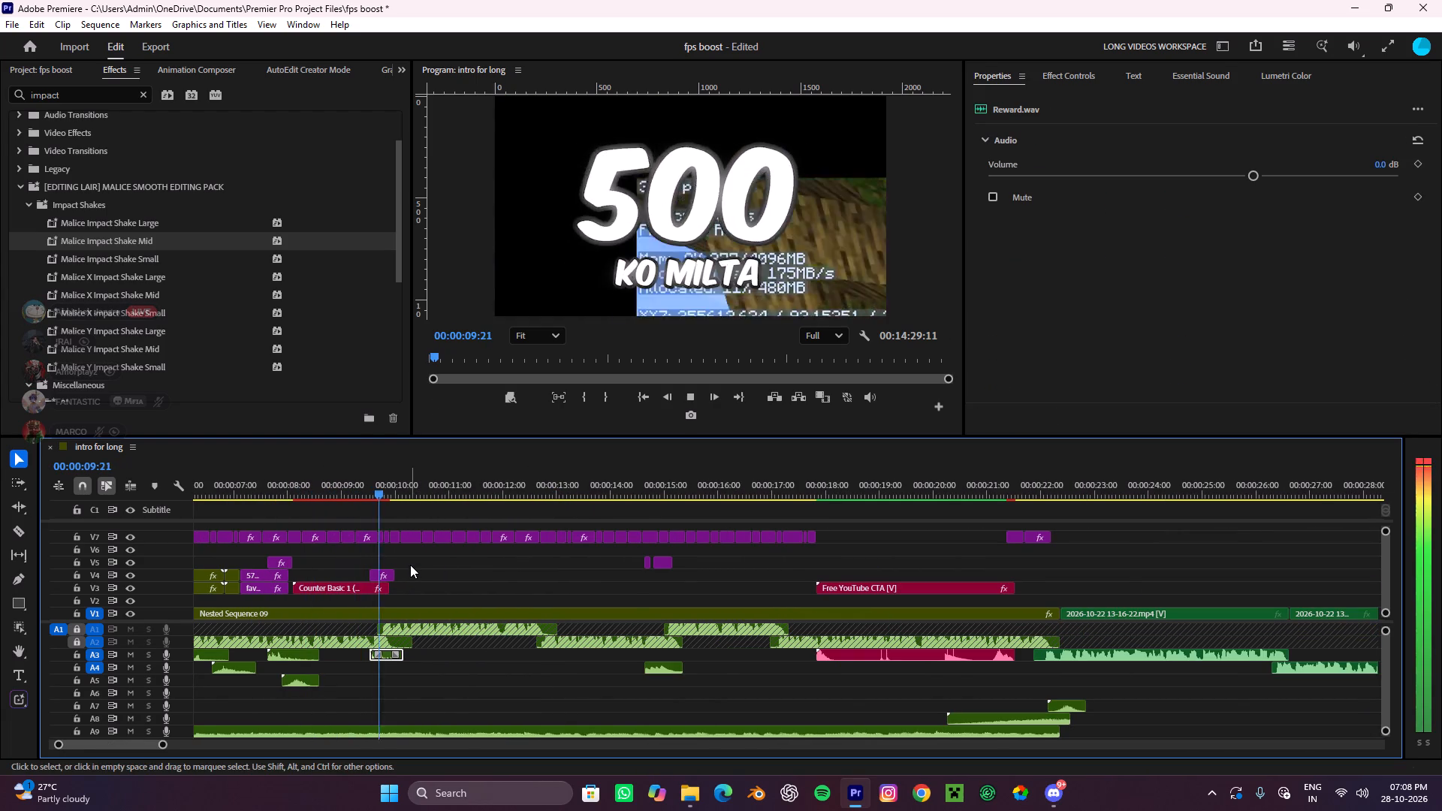
{"action": "key", "text": "space"}
Nudge the Reward.wav clip on A3 about one frame later, so it starts just after the V4 adjustment layer.
{"action": "scroll", "coordinate": [410, 565], "scroll_direction": "up", "scroll_amount": 5, "text": "alt"}
{"action": "scroll", "coordinate": [402, 571], "scroll_direction": "down", "scroll_amount": 9, "text": "alt"}
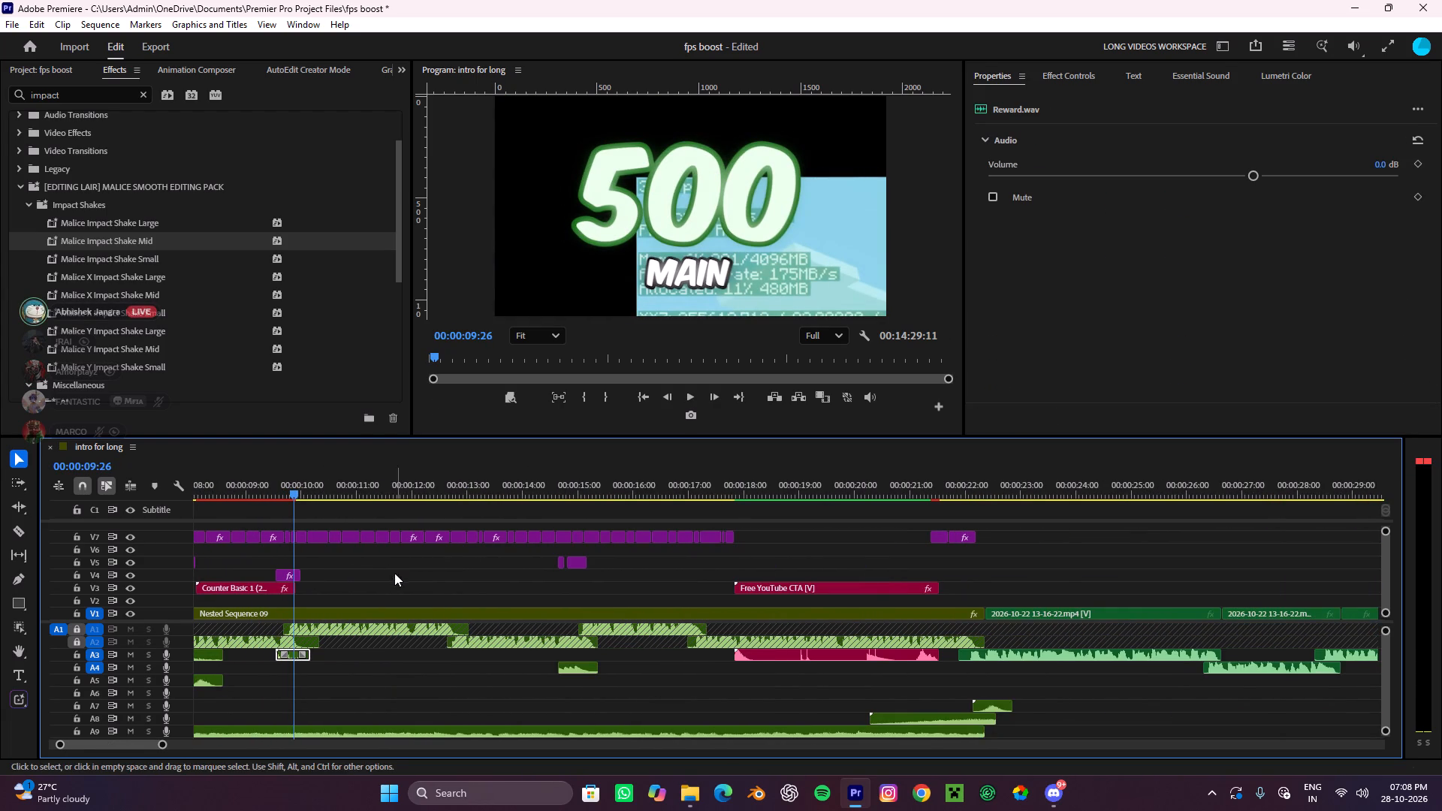
{"action": "scroll", "coordinate": [318, 635], "scroll_direction": "up", "scroll_amount": 3, "text": "alt"}
{"action": "scroll", "coordinate": [318, 635], "scroll_direction": "down", "scroll_amount": 1, "text": "alt"}
{"action": "scroll", "coordinate": [318, 635], "scroll_direction": "up", "scroll_amount": 9, "text": "alt"}
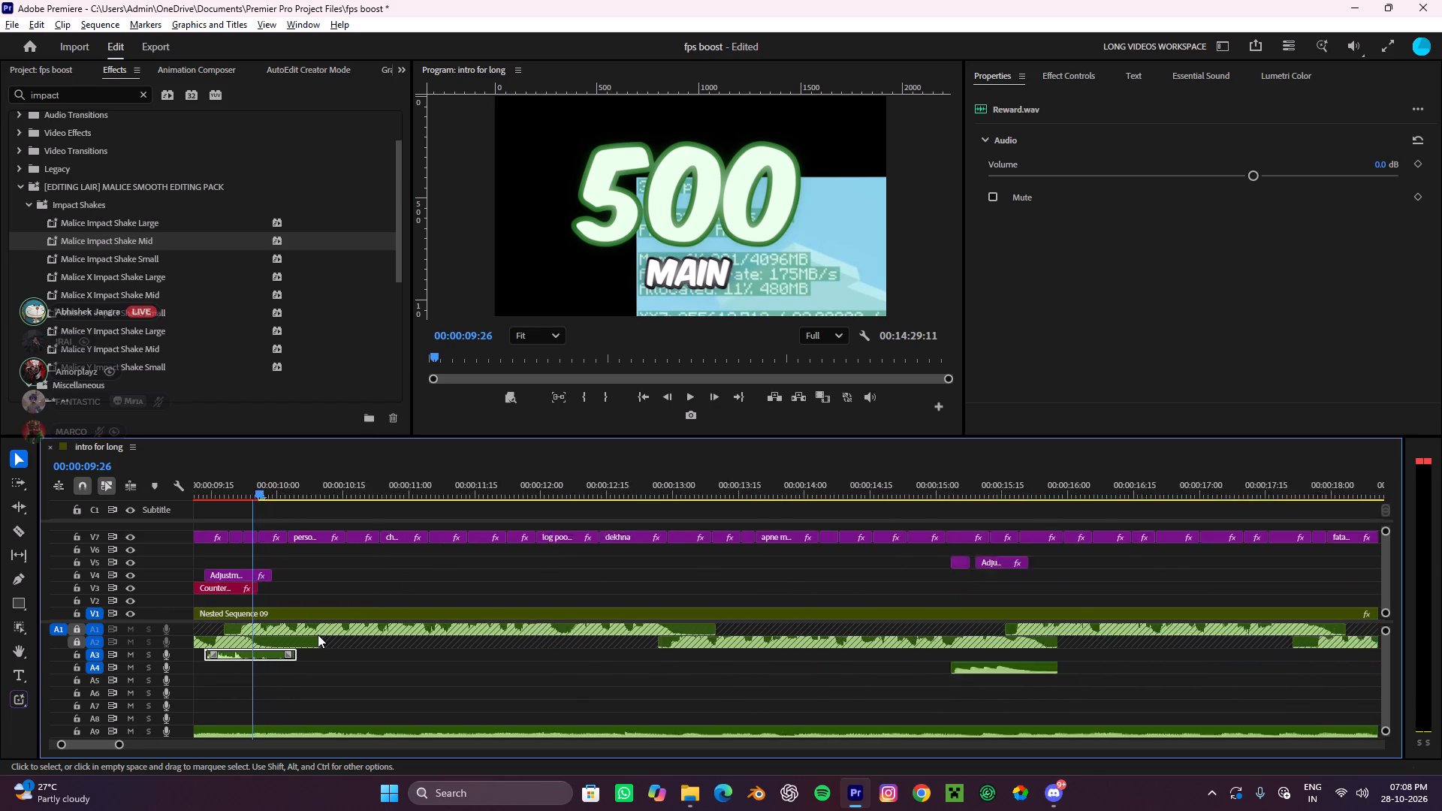
{"action": "scroll", "coordinate": [318, 635], "scroll_direction": "up", "scroll_amount": 15, "text": "alt"}
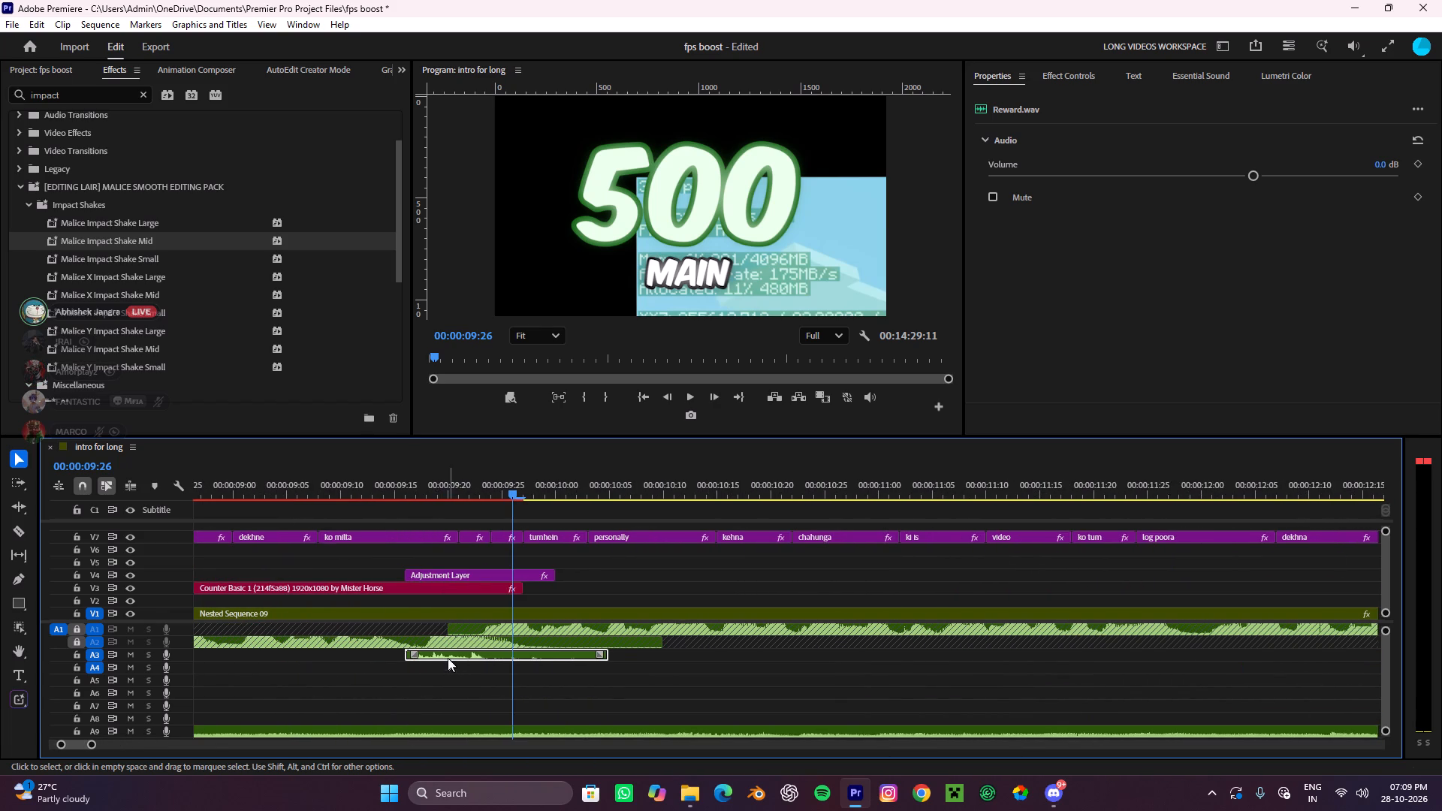
{"action": "left_click_drag", "start_coordinate": [448, 655], "coordinate": [459, 657]}
{"action": "scroll", "coordinate": [455, 649], "scroll_direction": "down", "scroll_amount": 10, "text": "alt"}
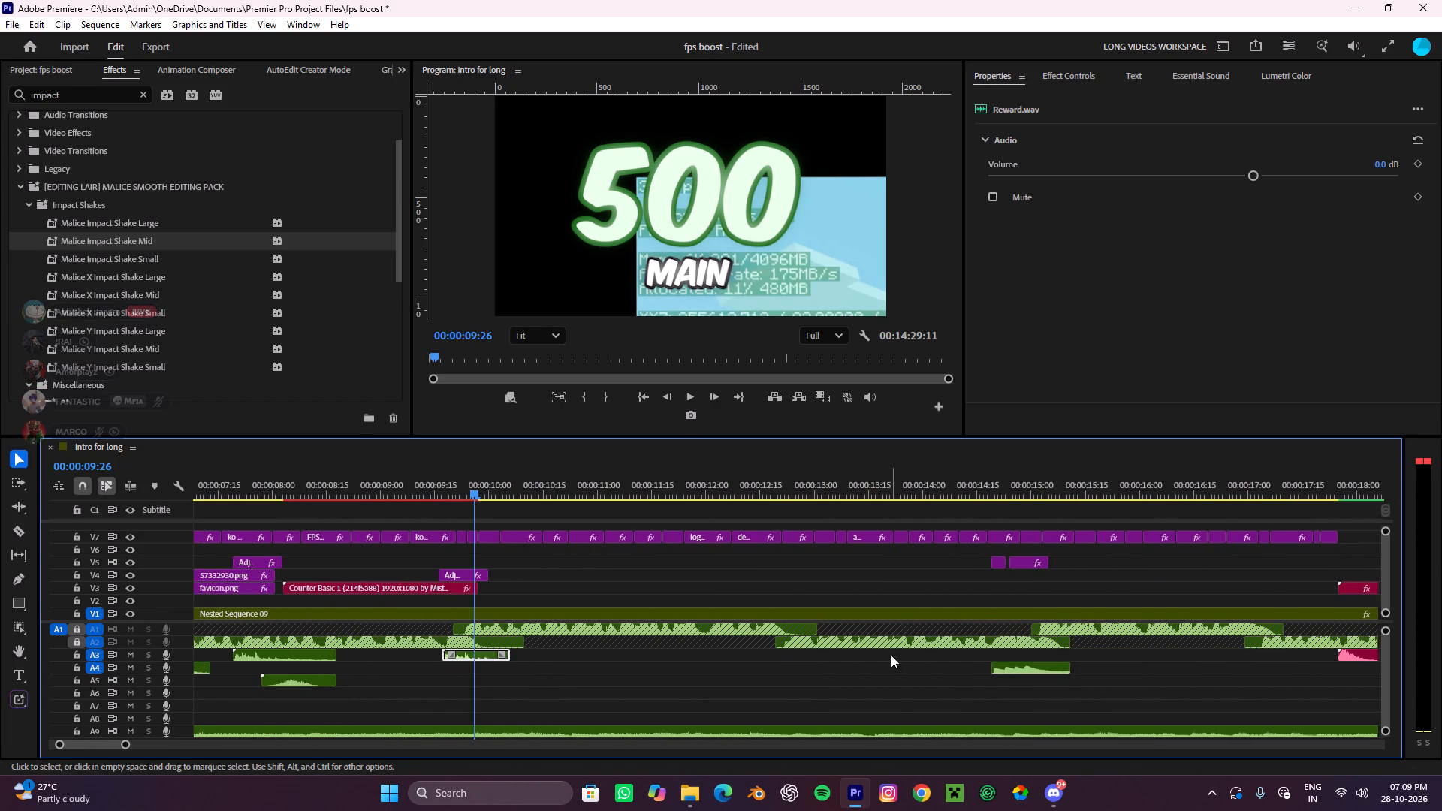
Switch to Google Chrome and search Google for "gear crank sfx myinstant".
{"action": "left_click", "coordinate": [915, 782]}
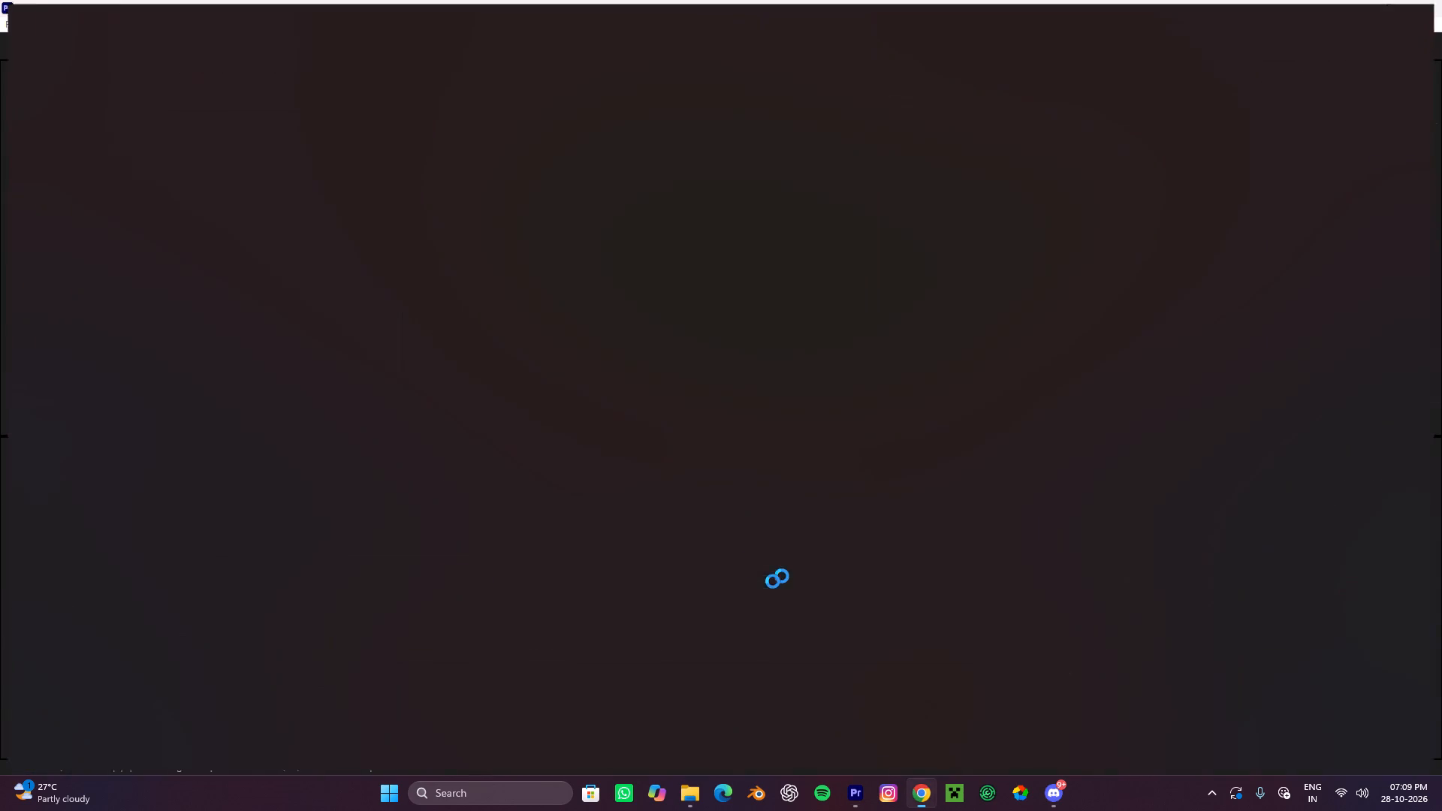
{"action": "left_click", "coordinate": [563, 322]}
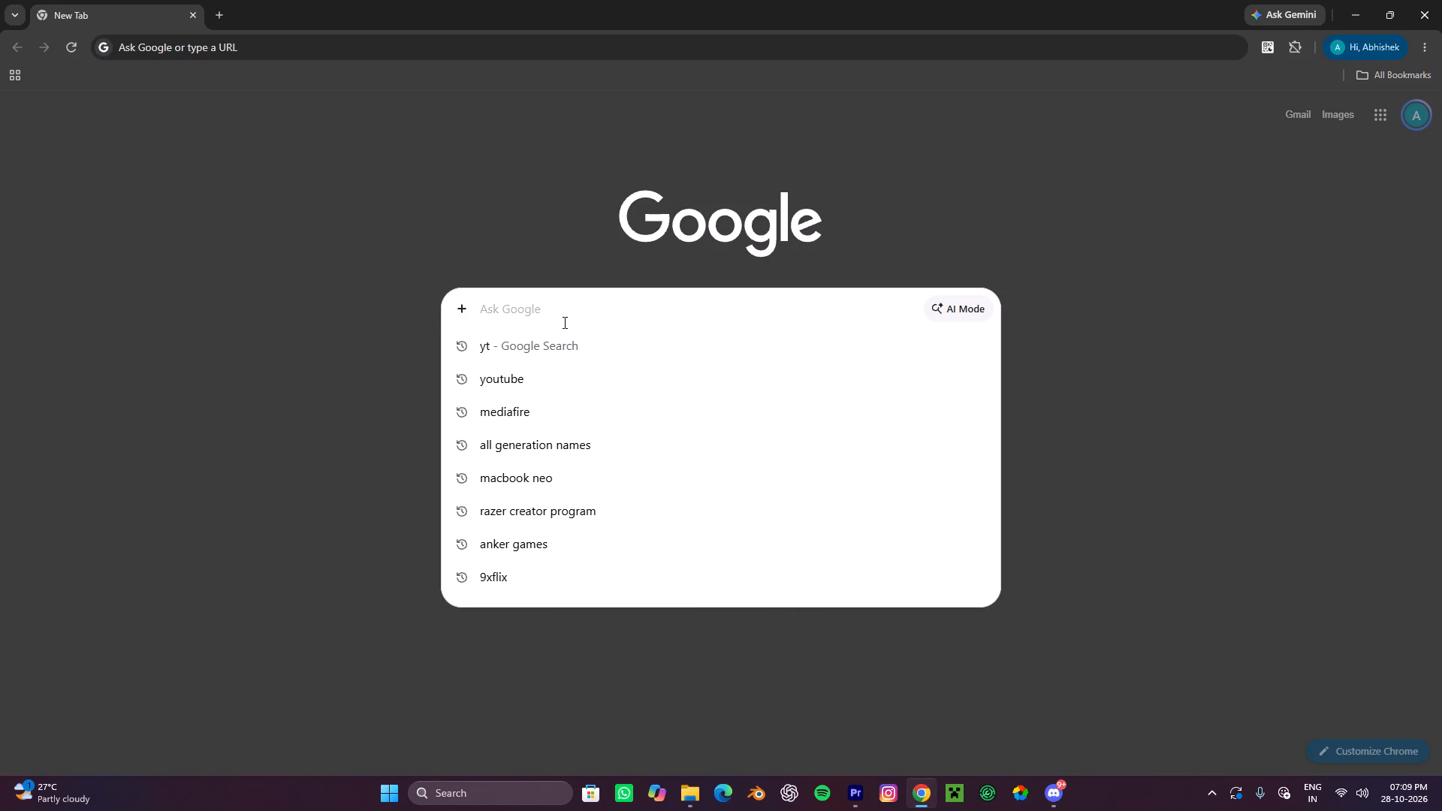
{"action": "type", "text": "gear crank sf"}
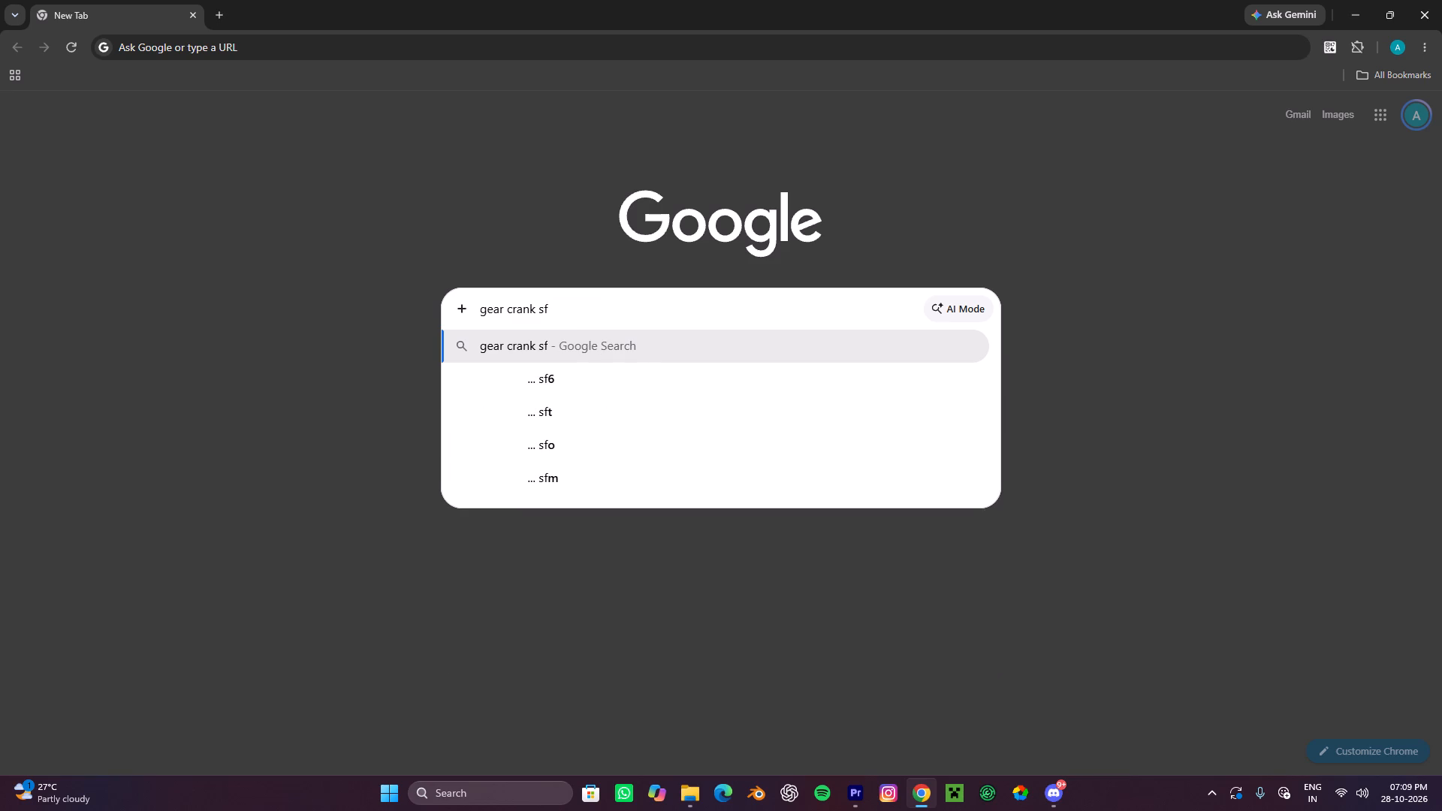
{"action": "type", "text": "x my"}
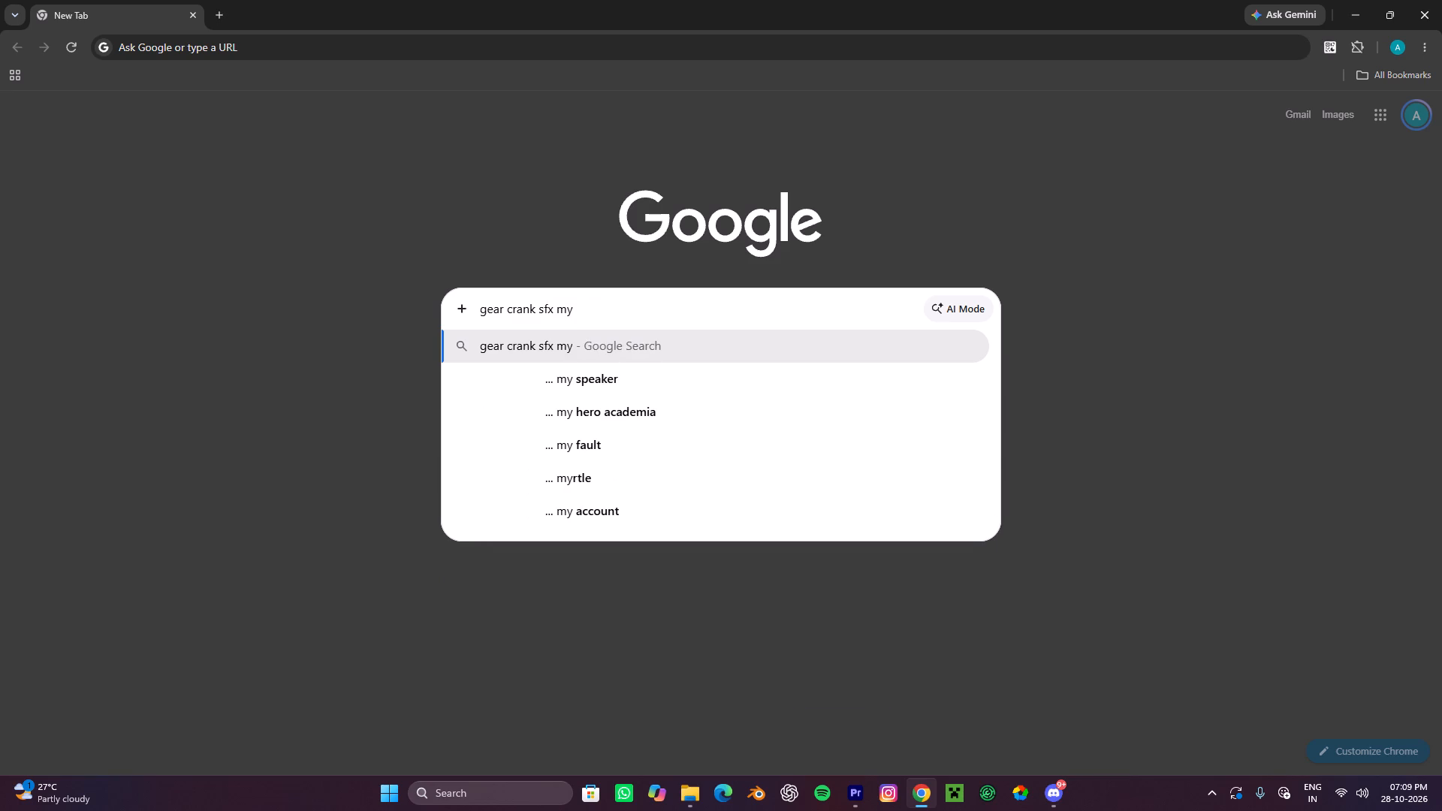
{"action": "key", "text": "BackSpace"}
{"action": "key", "text": "BackSpace"}
{"action": "key", "text": "BackSpace"}
{"action": "key", "text": "BackSpace"}
{"action": "key", "text": "BackSpace"}
{"action": "key", "text": "BackSpace"}
{"action": "key", "text": "BackSpace"}
{"action": "key", "text": "BackSpace"}
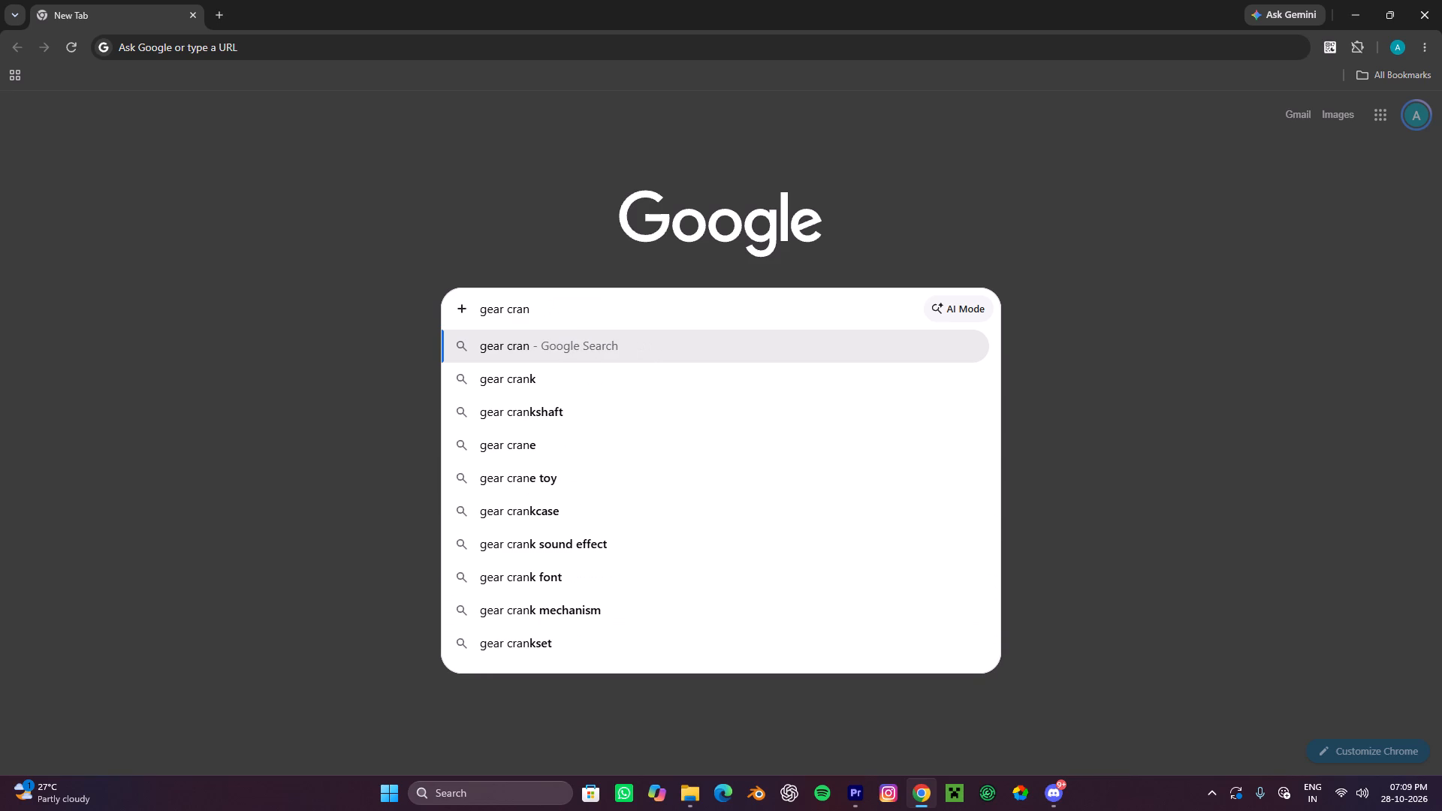
{"action": "key", "text": "ctrl+z"}
{"action": "key", "text": "ctrl+z"}
{"action": "key", "text": "ctrl+z"}
{"action": "key", "text": "ctrl+z"}
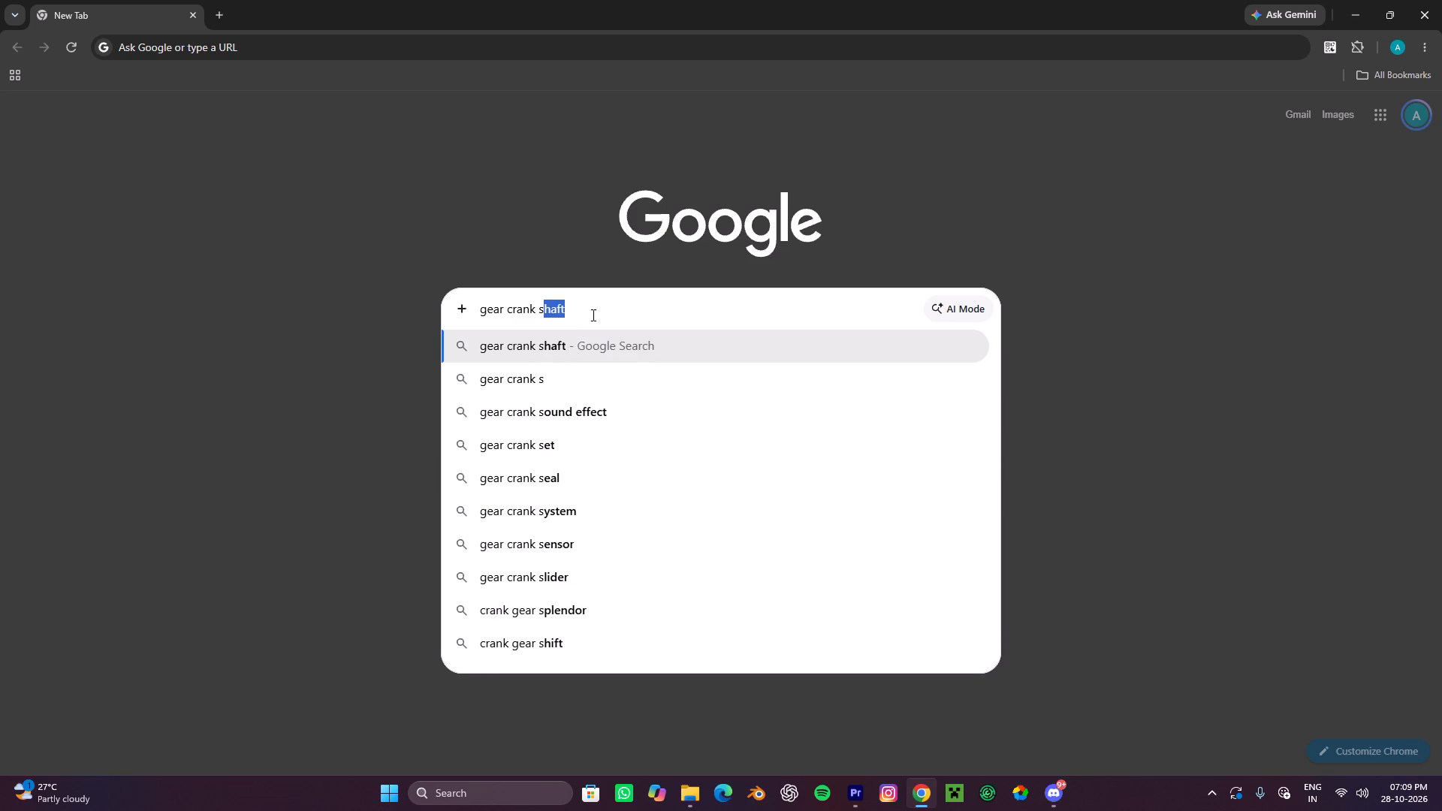
{"action": "left_click", "coordinate": [592, 315]}
{"action": "key", "text": "BackSpace"}
{"action": "key", "text": "BackSpace"}
{"action": "key", "text": "BackSpace"}
{"action": "key", "text": "BackSpace"}
{"action": "key", "text": "BackSpace"}
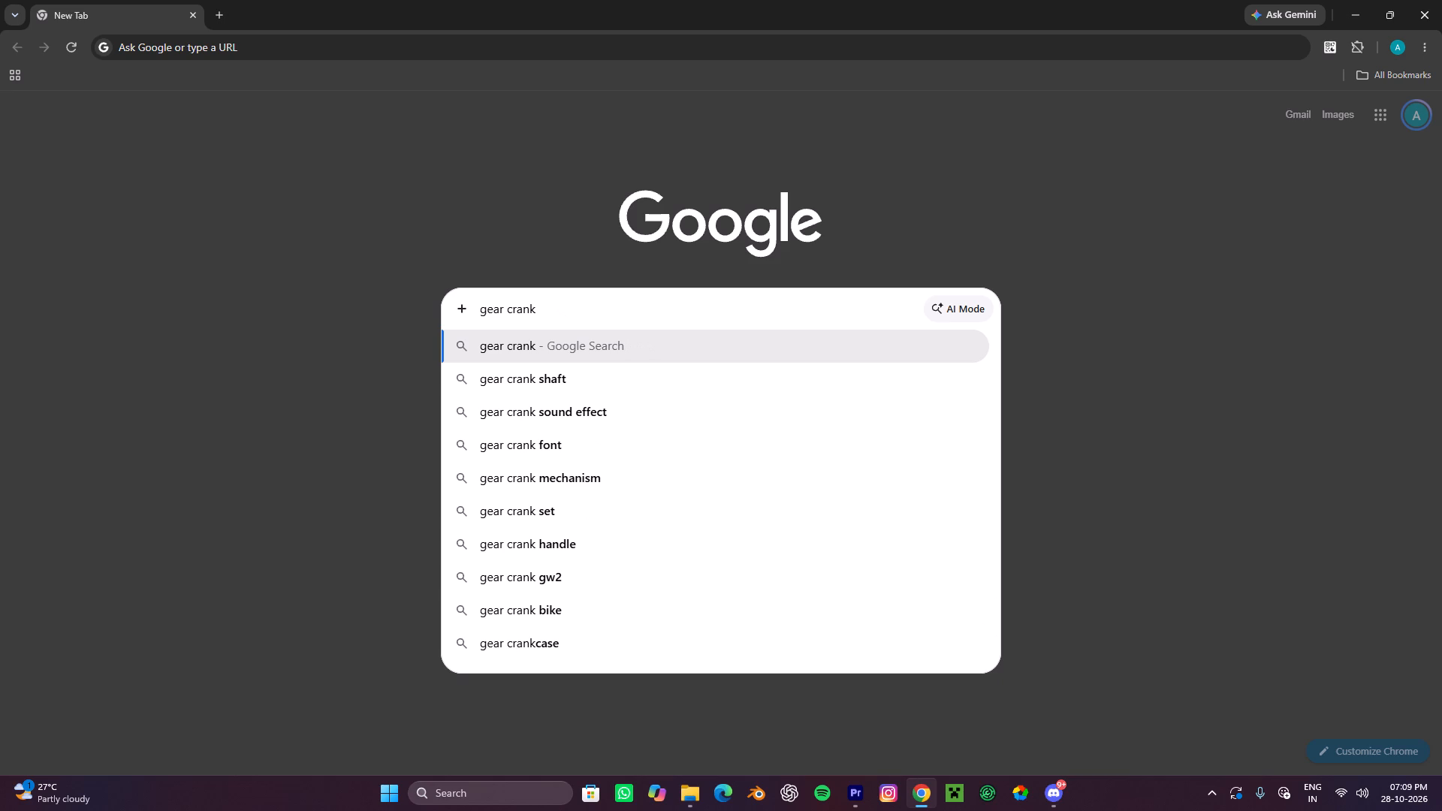
{"action": "type", "text": "sfx myinstant"}
{"action": "key", "text": "Return"}
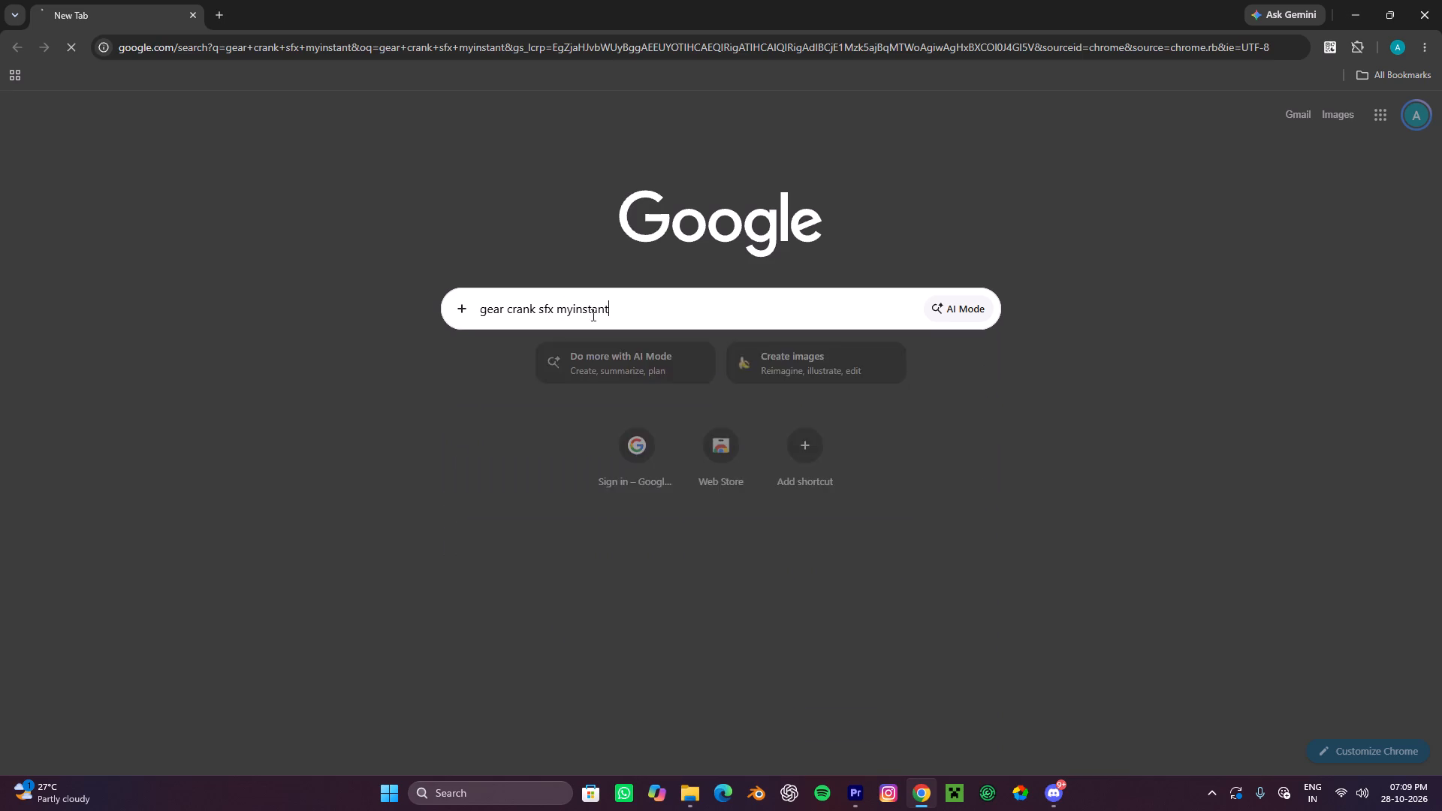
Open the Myinstants Gear Soundboard result, preview the first four sounds, and return to the search results.
{"action": "left_click", "coordinate": [353, 300]}
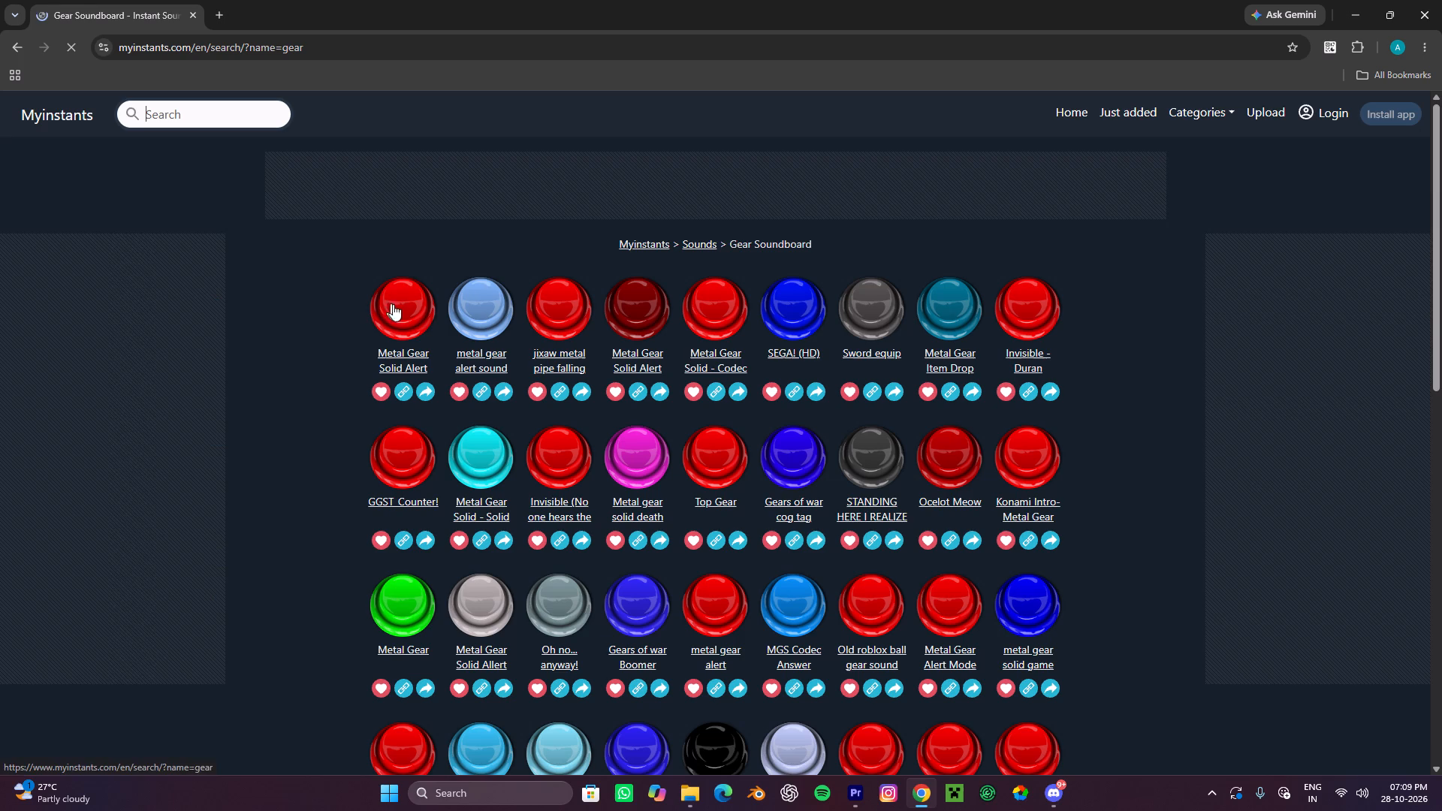
{"action": "left_click", "coordinate": [376, 294]}
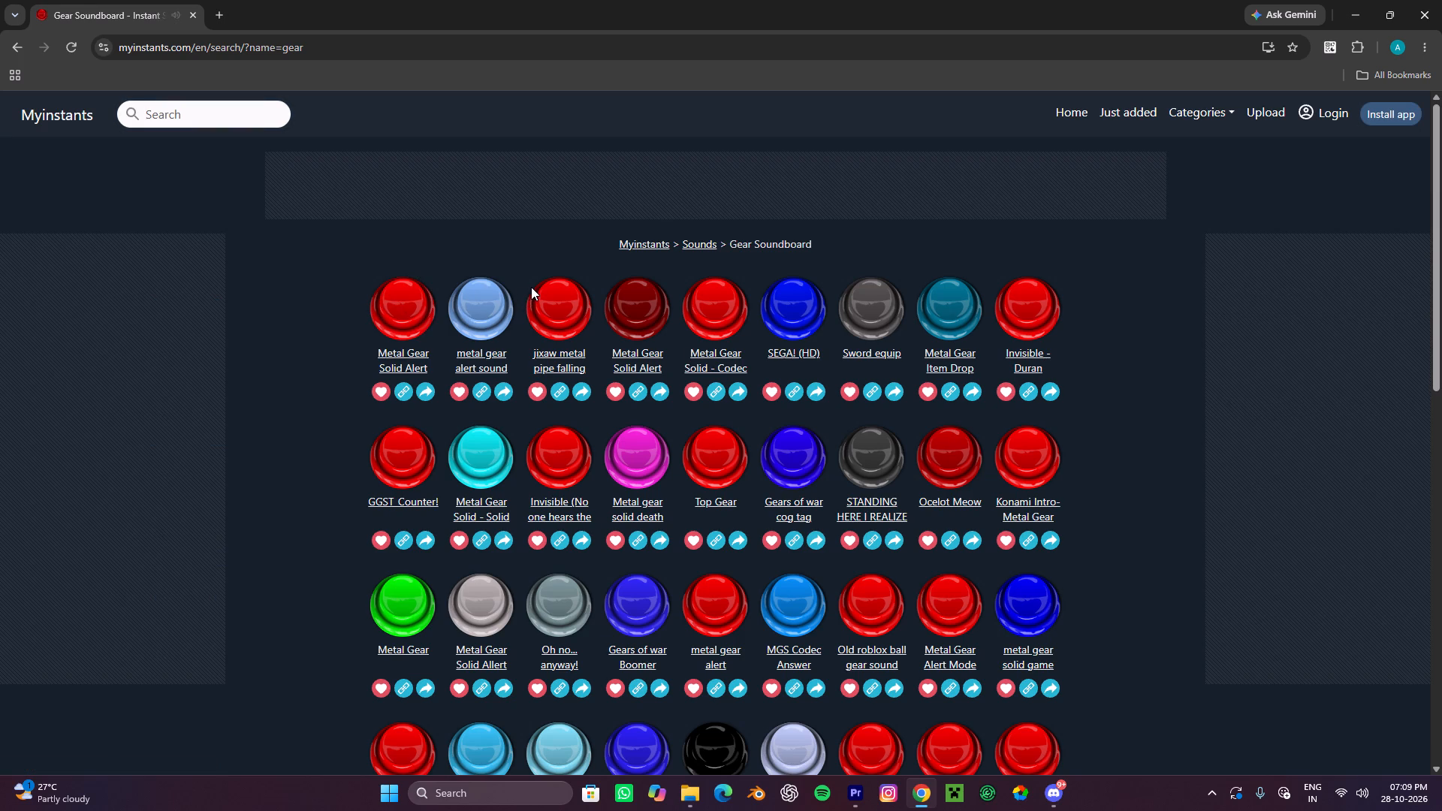
{"action": "left_click", "coordinate": [494, 298]}
{"action": "left_click", "coordinate": [538, 305]}
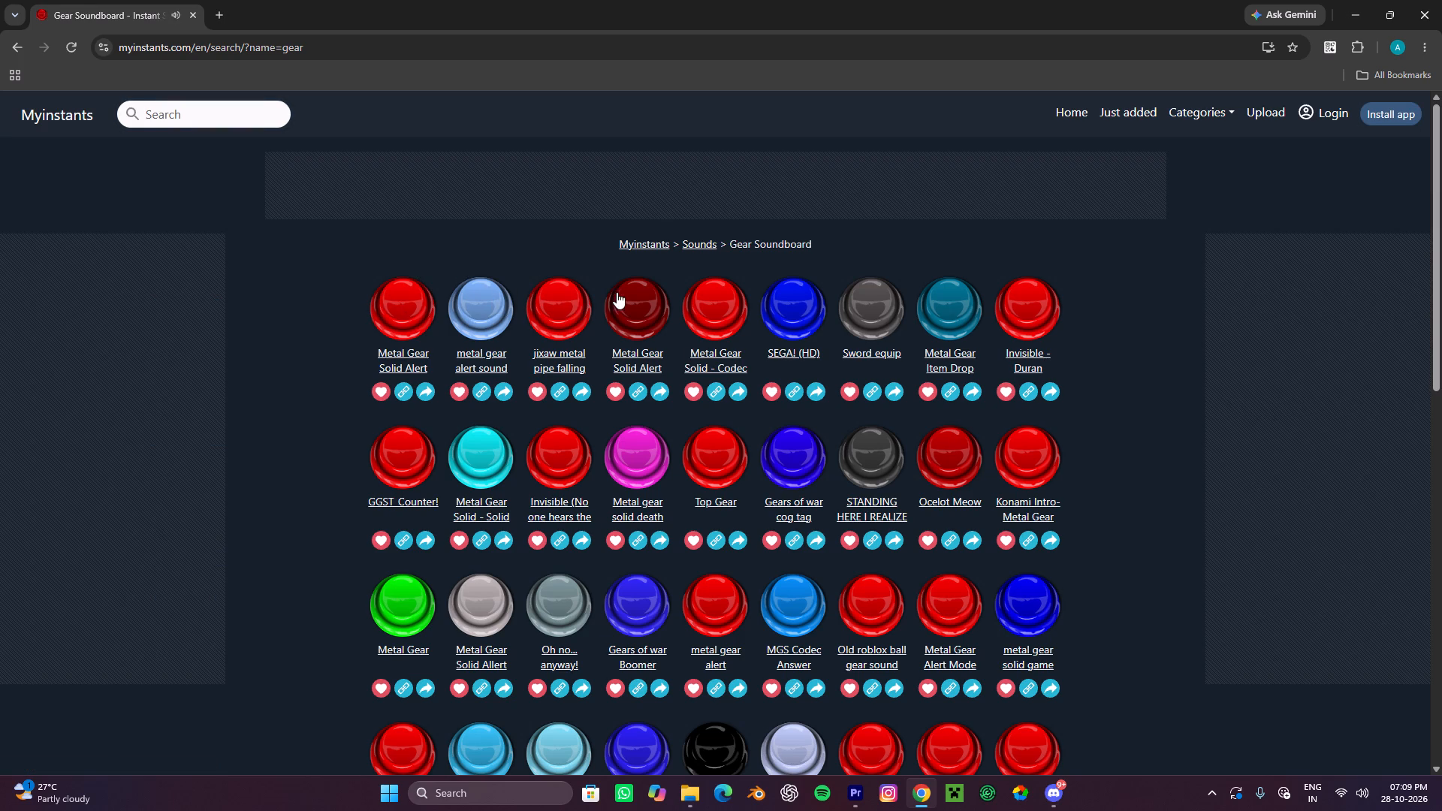
{"action": "left_click", "coordinate": [617, 292]}
{"action": "left_click", "coordinate": [22, 50]}
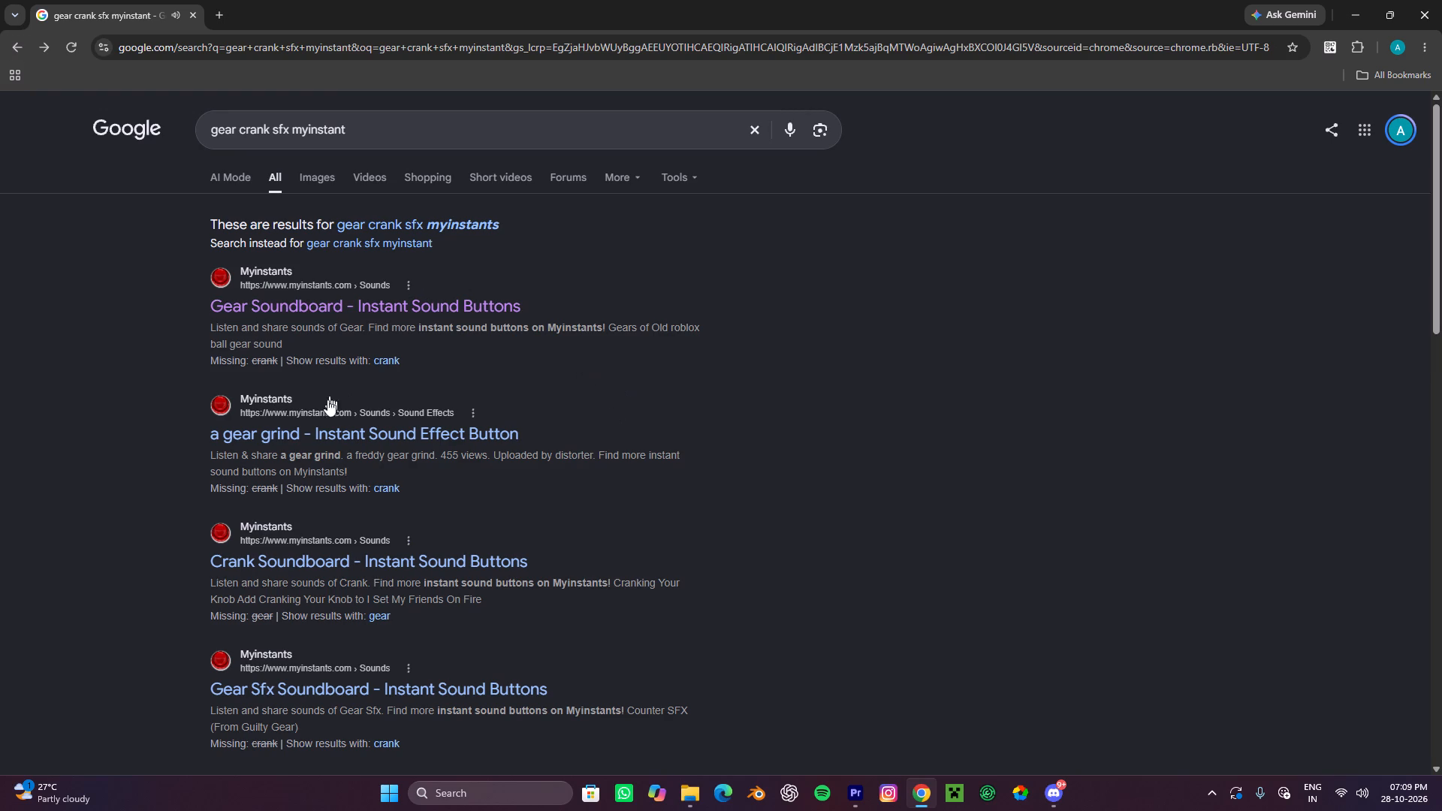
Check the Gear Sfx Soundboard result on Myinstants and return to the search results.
{"action": "scroll", "coordinate": [396, 454], "scroll_direction": "down", "scroll_amount": 2}
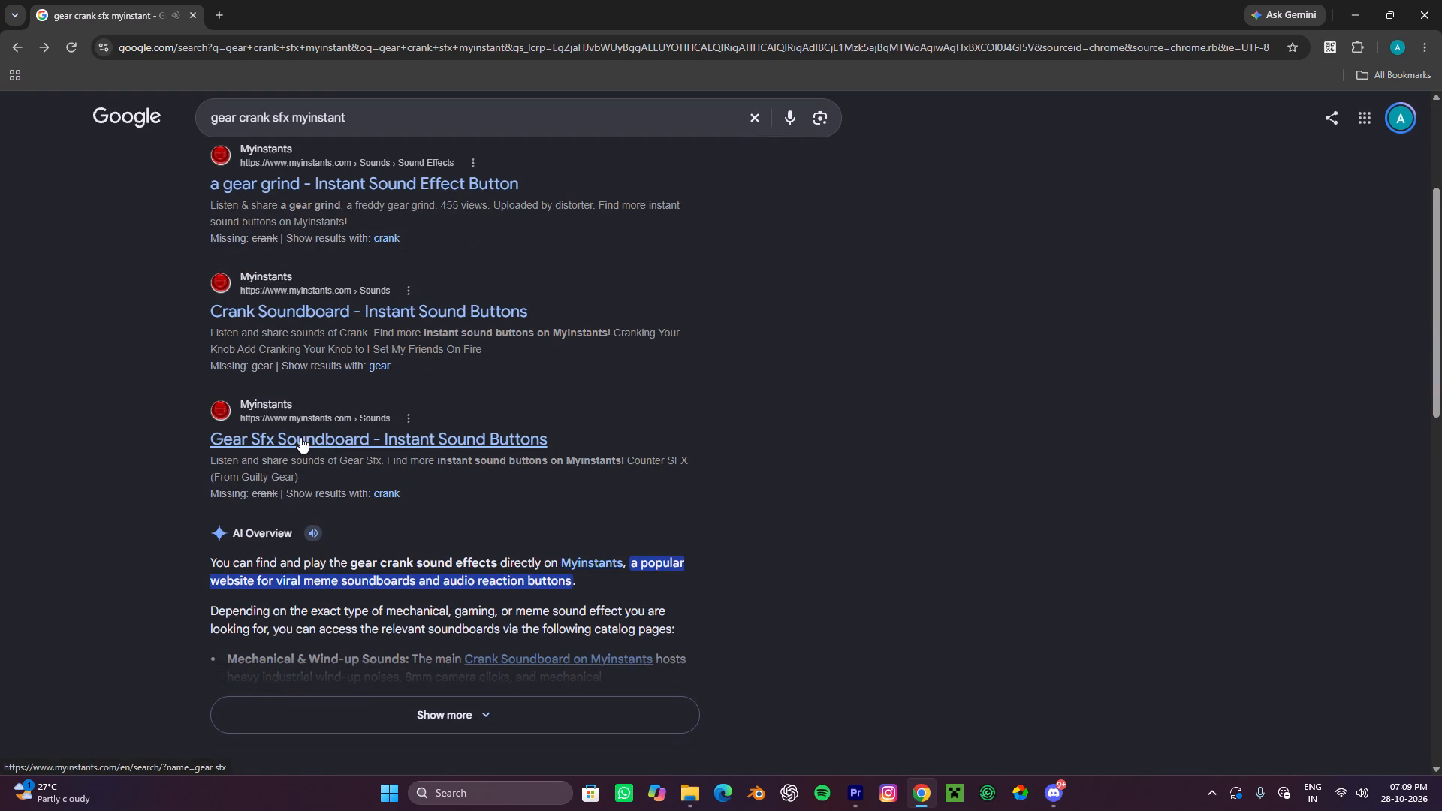
{"action": "left_click", "coordinate": [300, 437]}
{"action": "left_click", "coordinate": [23, 51]}
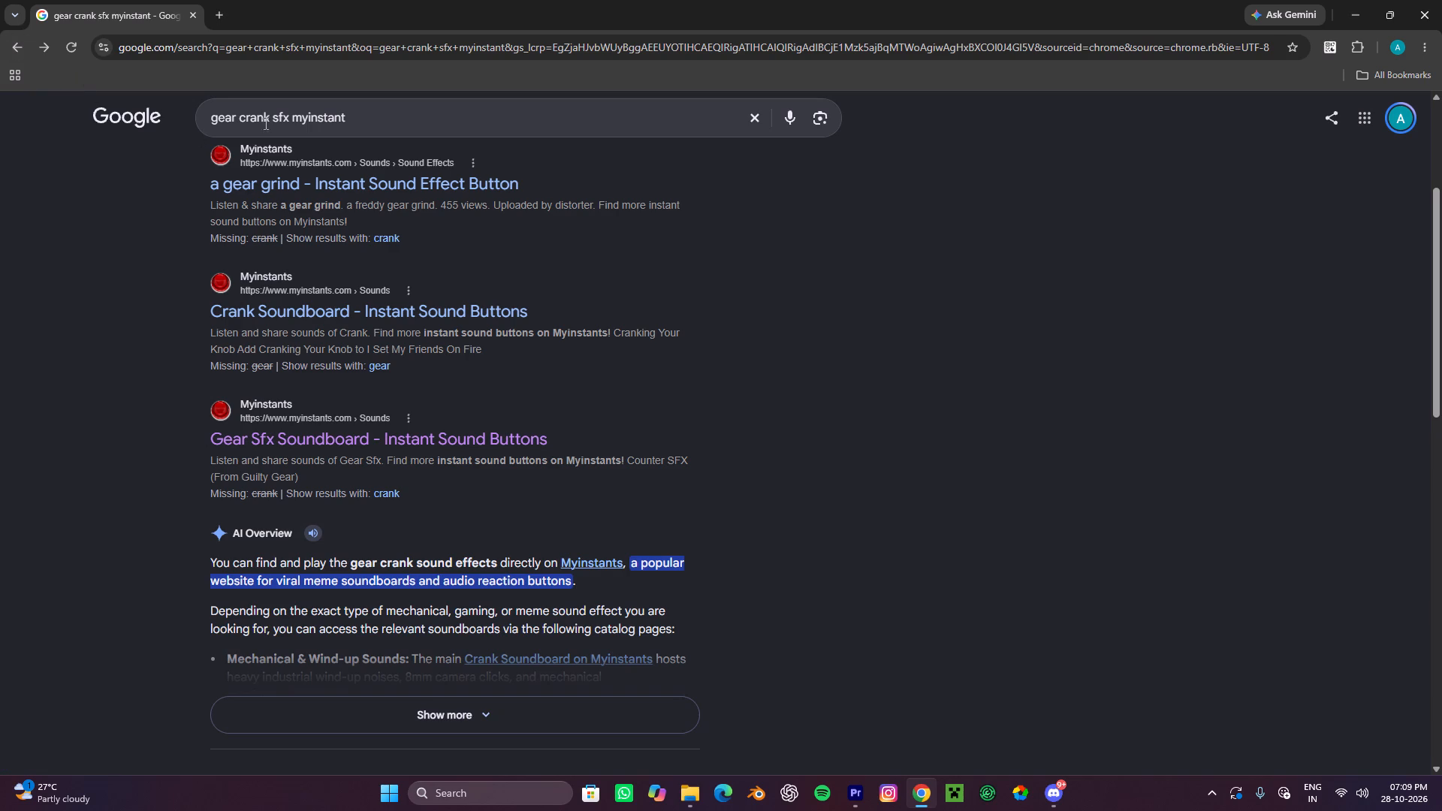
Search for "gear sfx myinstant", preview the first sound on the Gear Soundboard, and return to the results.
{"action": "left_click_drag", "start_coordinate": [270, 119], "coordinate": [237, 119]}
{"action": "key", "text": "BackSpace"}
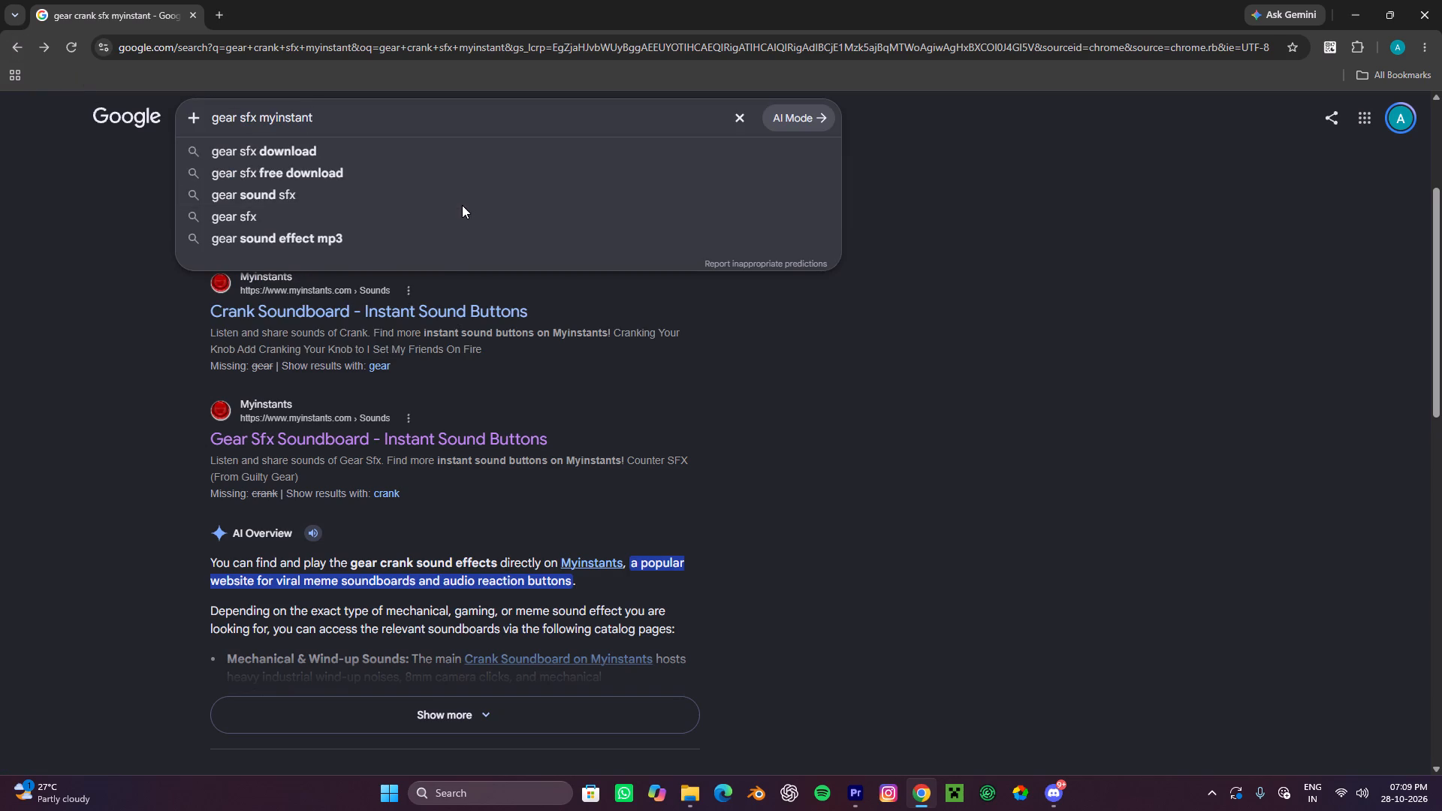
{"action": "key", "text": "Return"}
{"action": "left_click", "coordinate": [329, 309]}
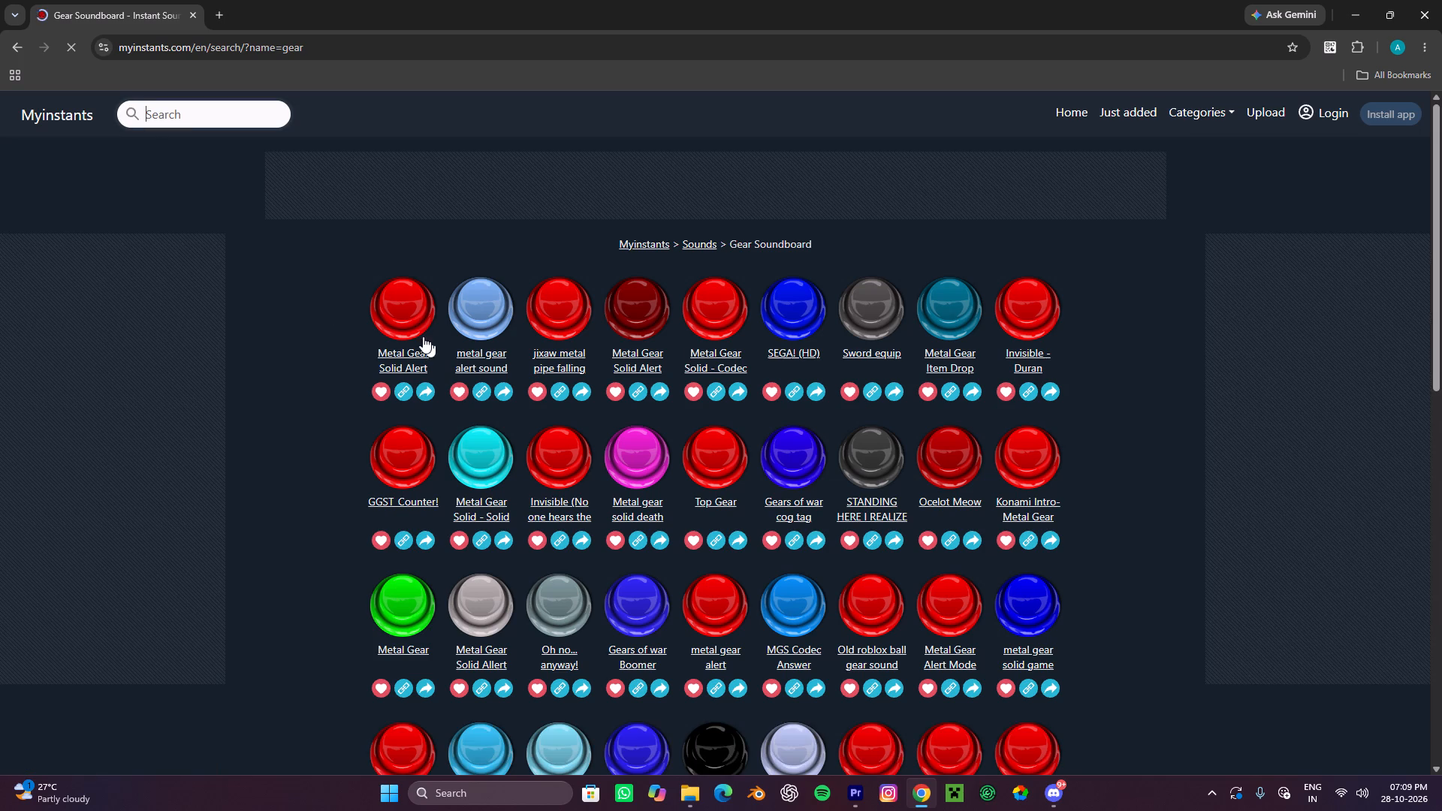
{"action": "left_click", "coordinate": [415, 330]}
{"action": "left_click", "coordinate": [9, 42]}
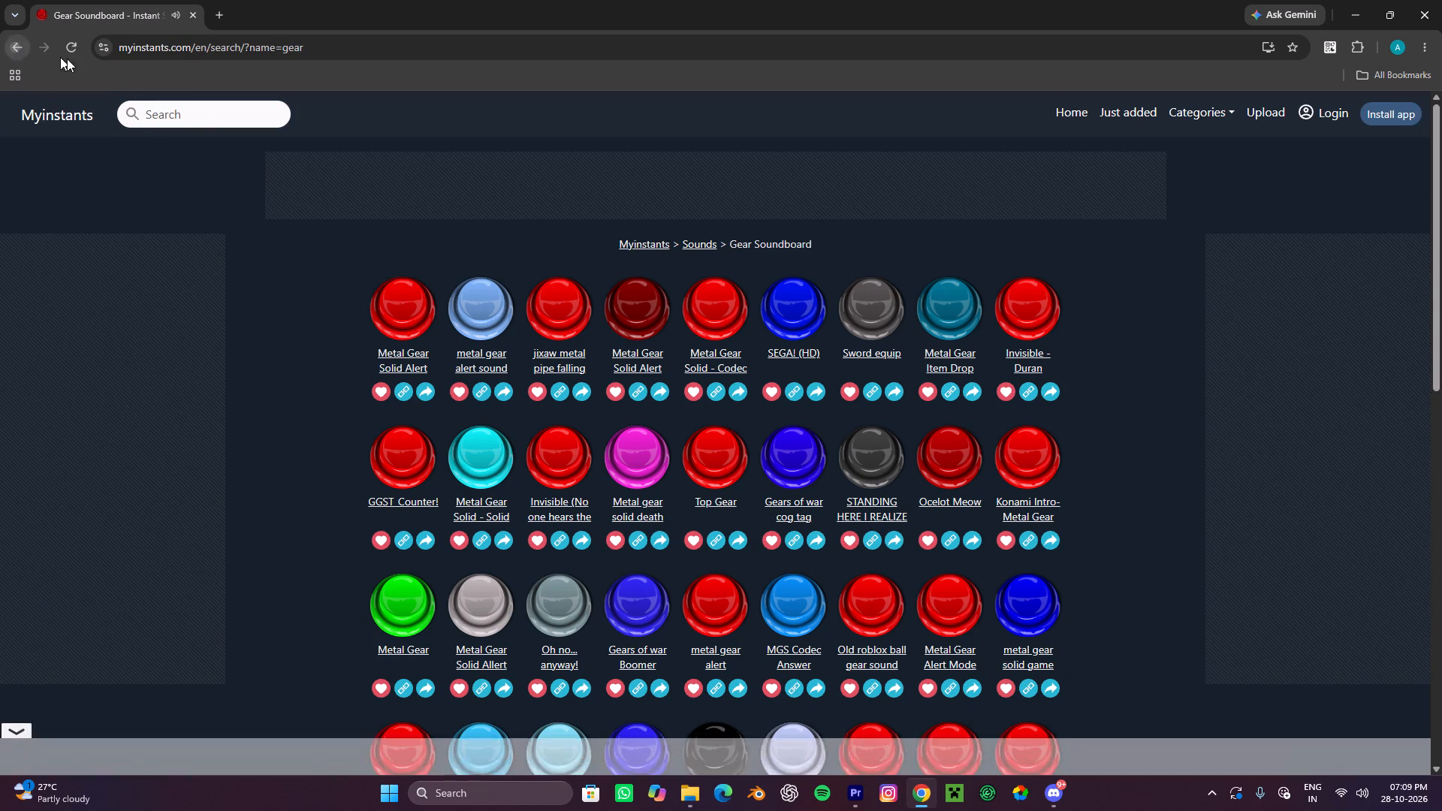
Search Google for "gear sfx" and open Pixabay's Free Gear Sound Effects Download result.
{"action": "left_click", "coordinate": [366, 125]}
{"action": "key", "text": "BackSpace"}
{"action": "key", "text": "BackSpace"}
{"action": "key", "text": "BackSpace"}
{"action": "key", "text": "BackSpace"}
{"action": "key", "text": "BackSpace"}
{"action": "key", "text": "BackSpace"}
{"action": "key", "text": "BackSpace"}
{"action": "key", "text": "BackSpace"}
{"action": "key", "text": "BackSpace"}
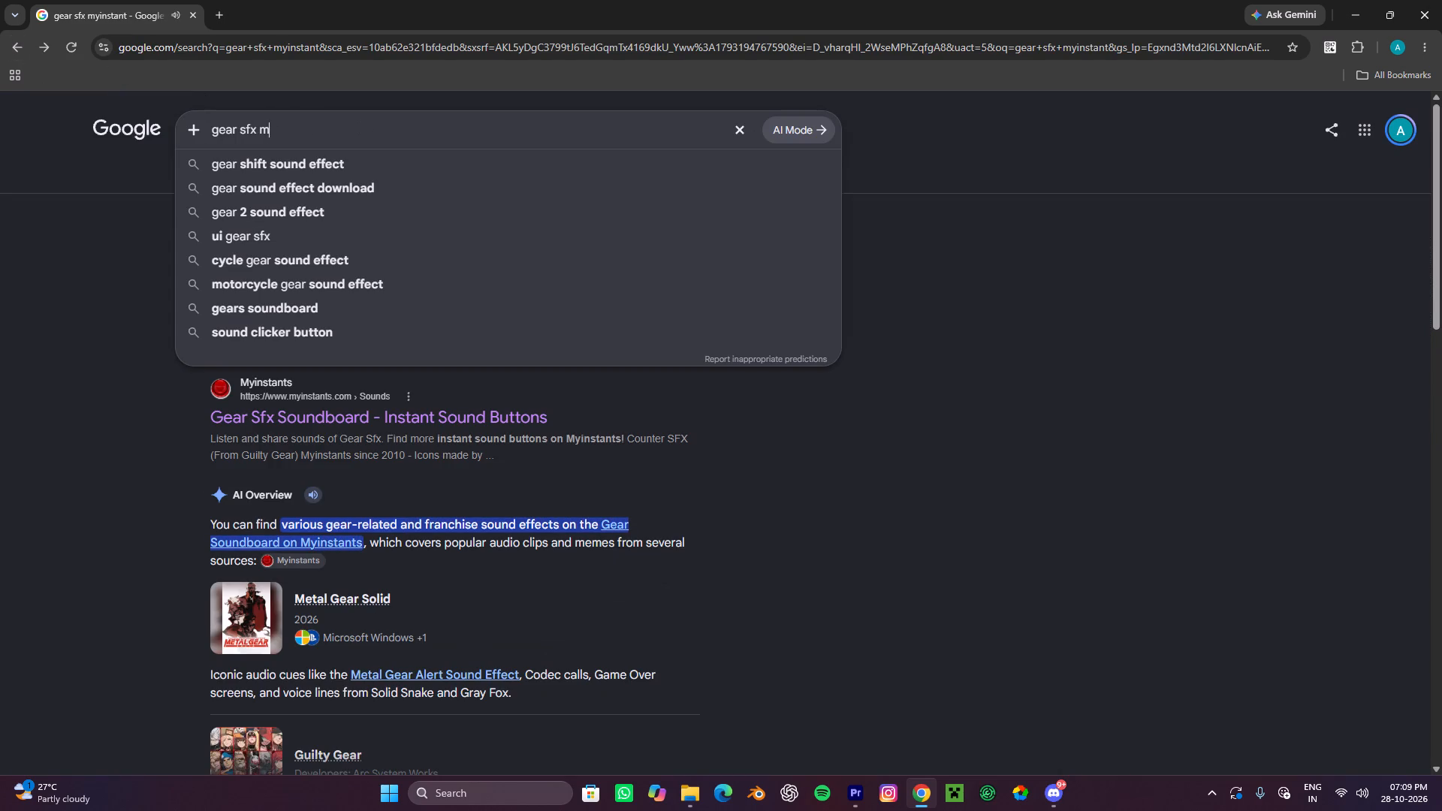
{"action": "key", "text": "Return"}
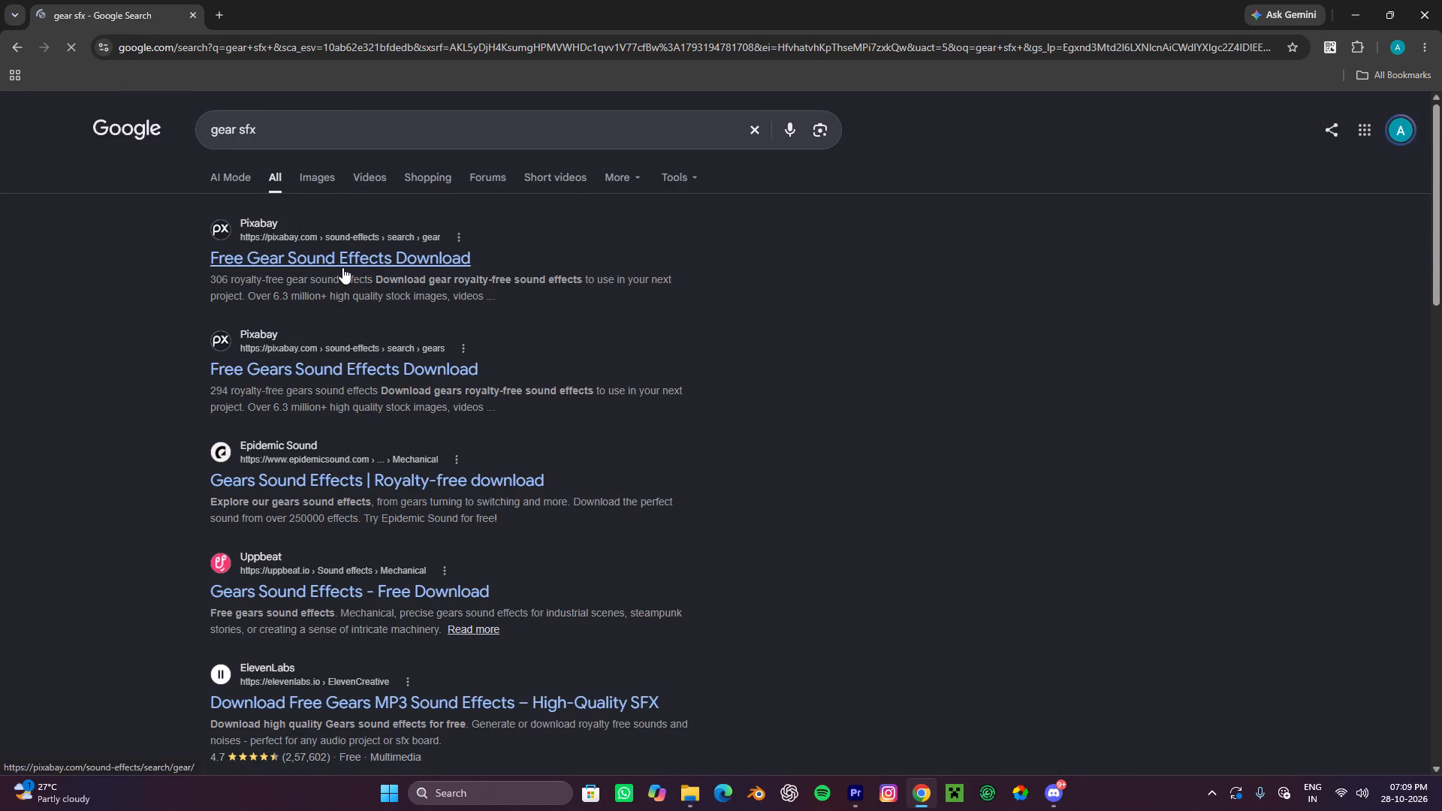
{"action": "left_click", "coordinate": [363, 258]}
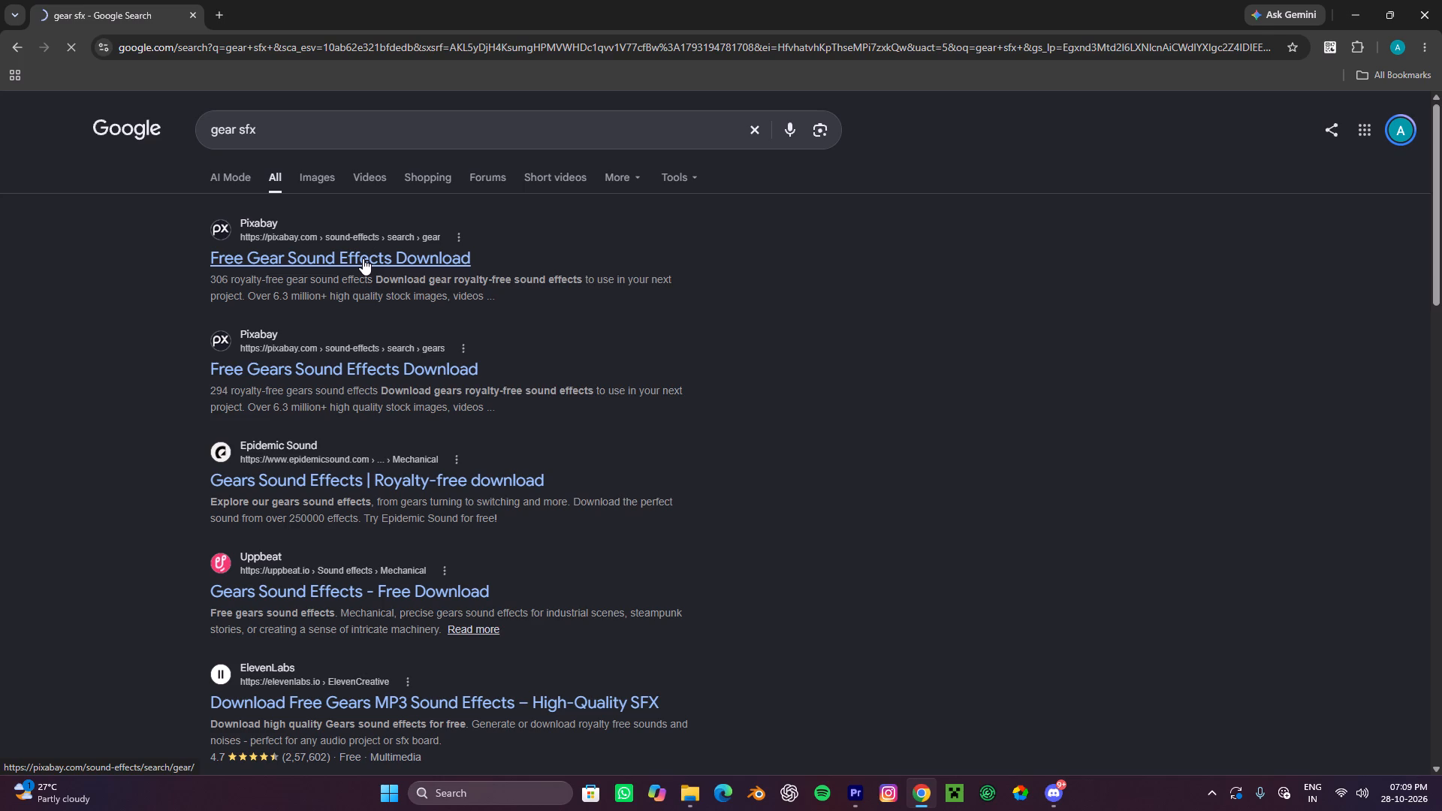
Preview the "middle gear" and "Gear Click" sounds on Pixabay, and download Gear Click.
{"action": "left_click", "coordinate": [166, 414]}
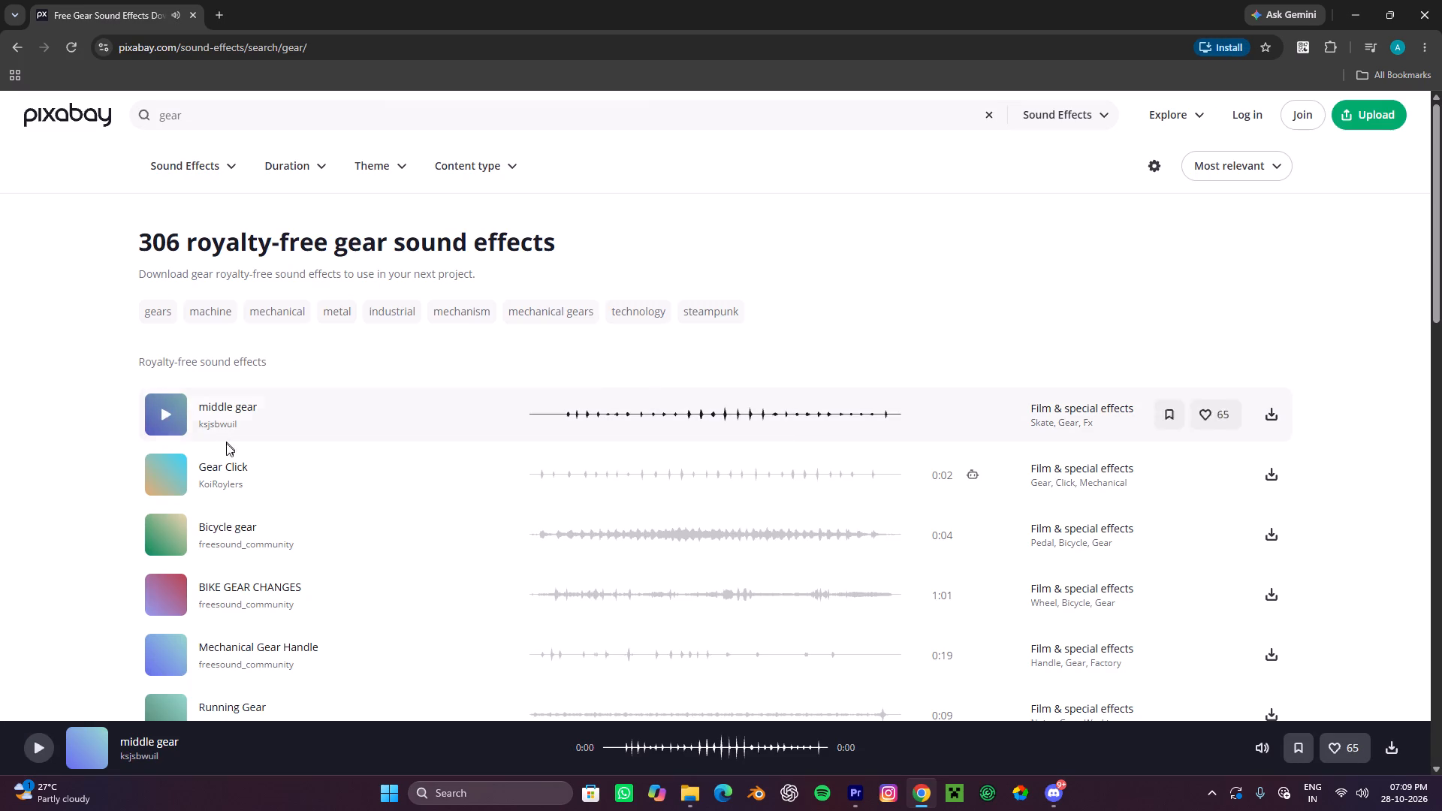
{"action": "left_click", "coordinate": [161, 476]}
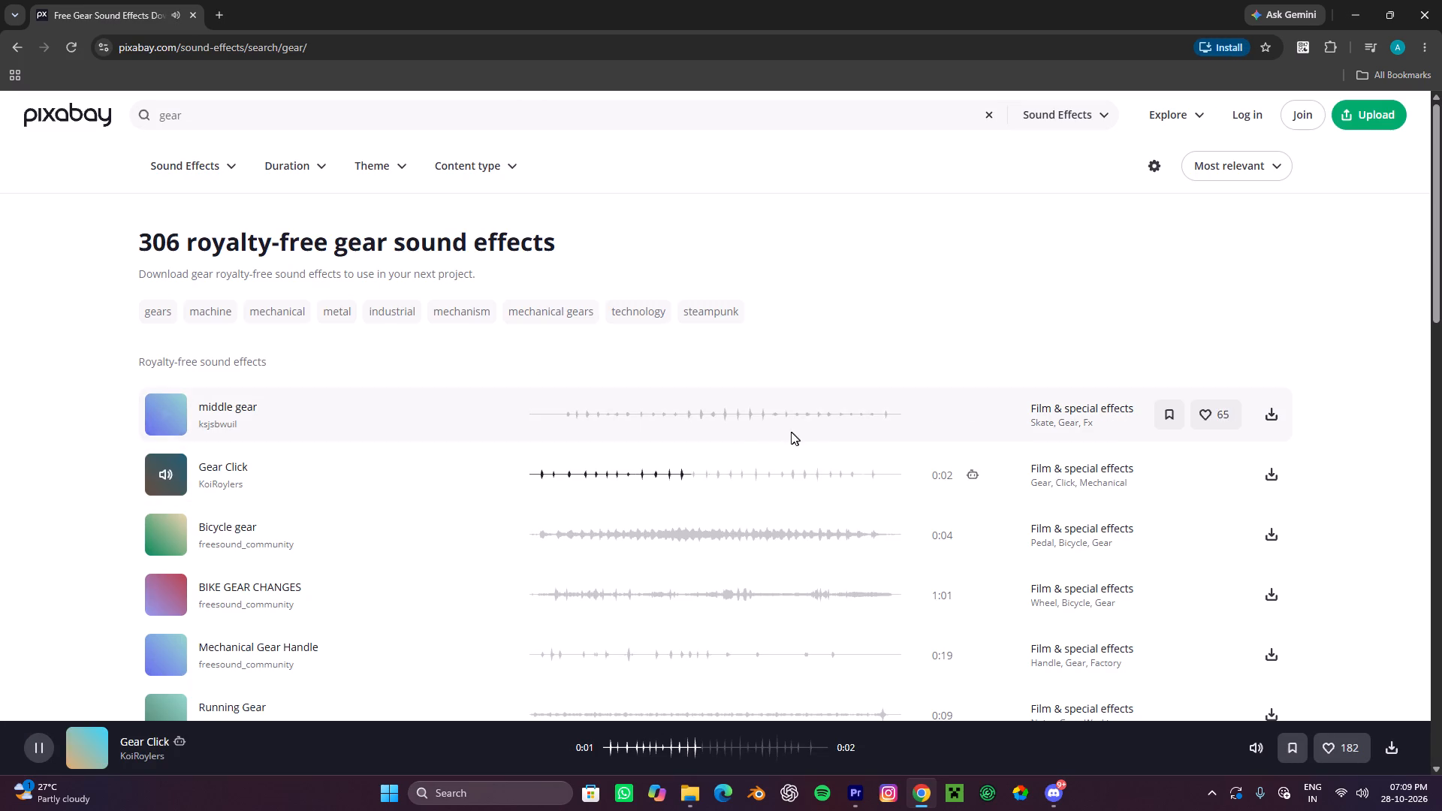
{"action": "left_click", "coordinate": [1266, 471]}
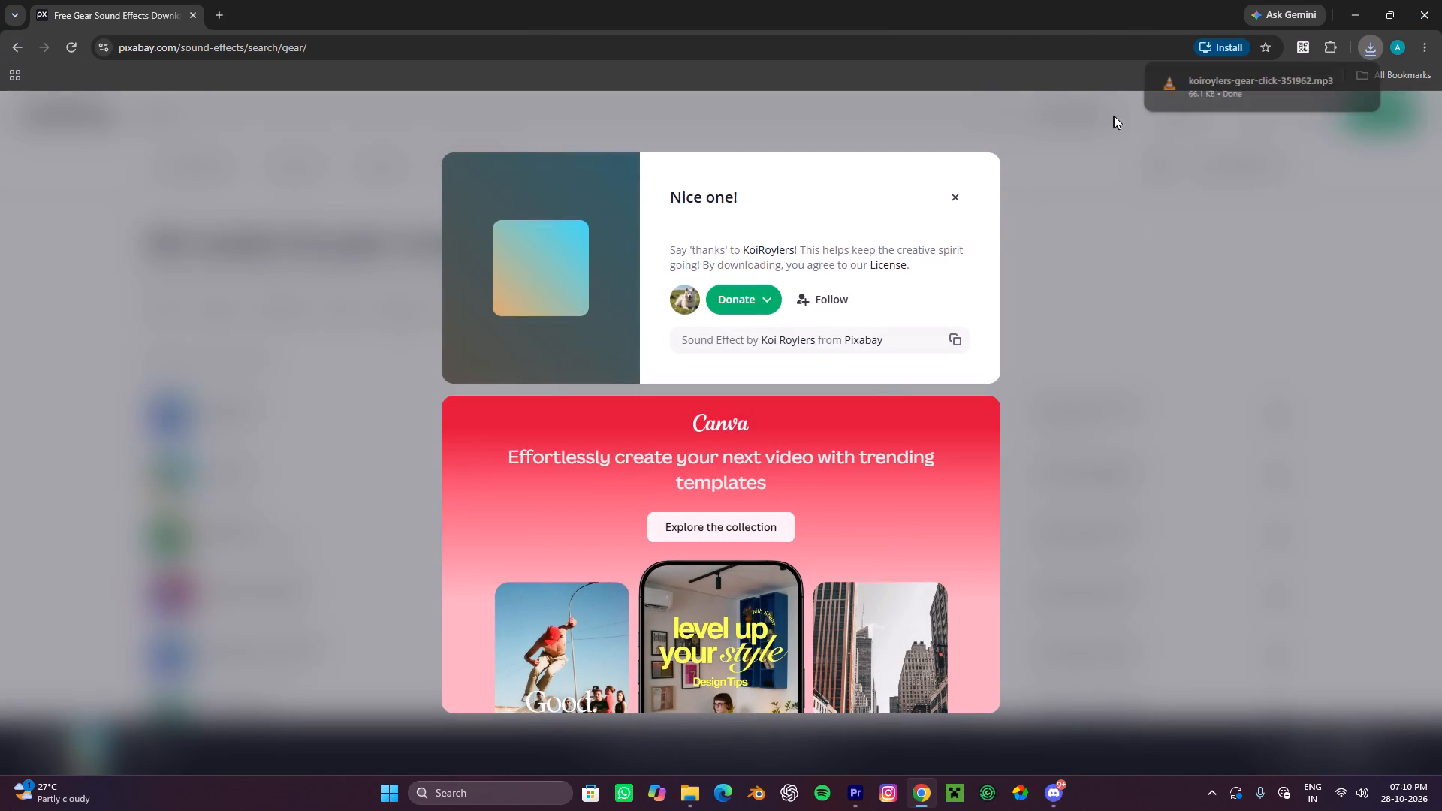
Import the downloaded gear-click sound into the Premiere "intro for long" sequence, placing it on track A6 at the counter's start.
{"action": "left_click_drag", "start_coordinate": [1212, 84], "coordinate": [930, 719]}
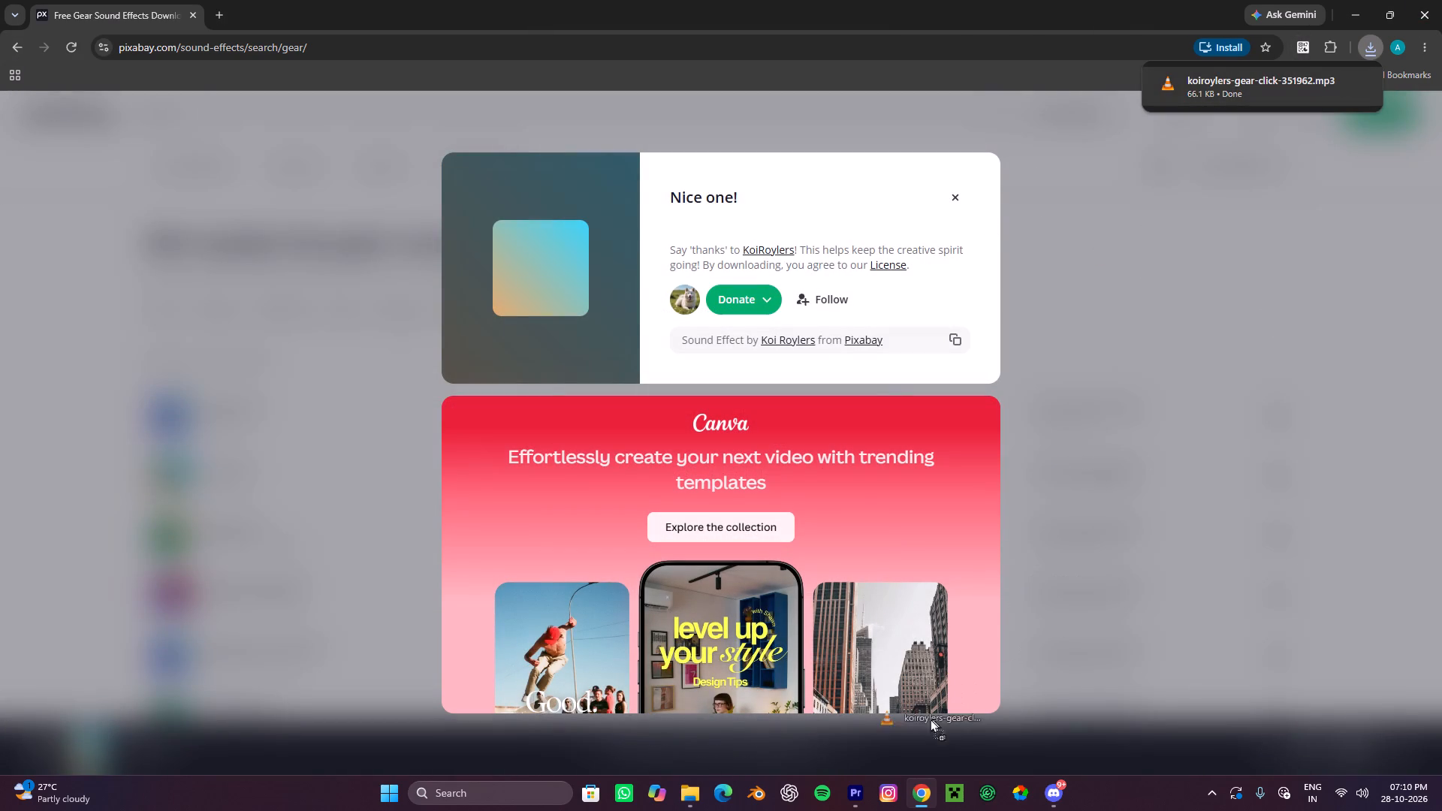
{"action": "left_click_drag", "start_coordinate": [930, 719], "coordinate": [374, 681]}
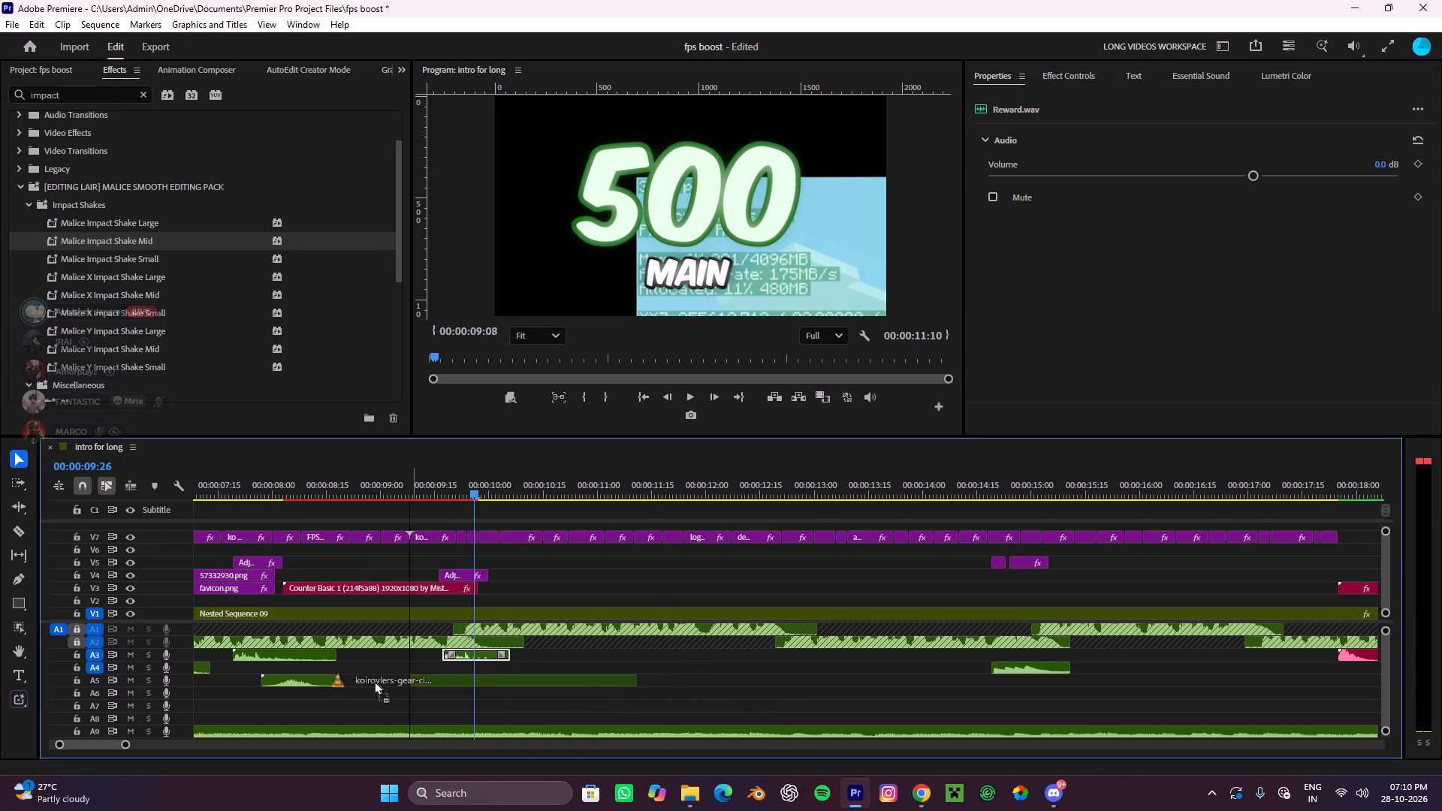
{"action": "left_click_drag", "start_coordinate": [374, 681], "coordinate": [286, 698]}
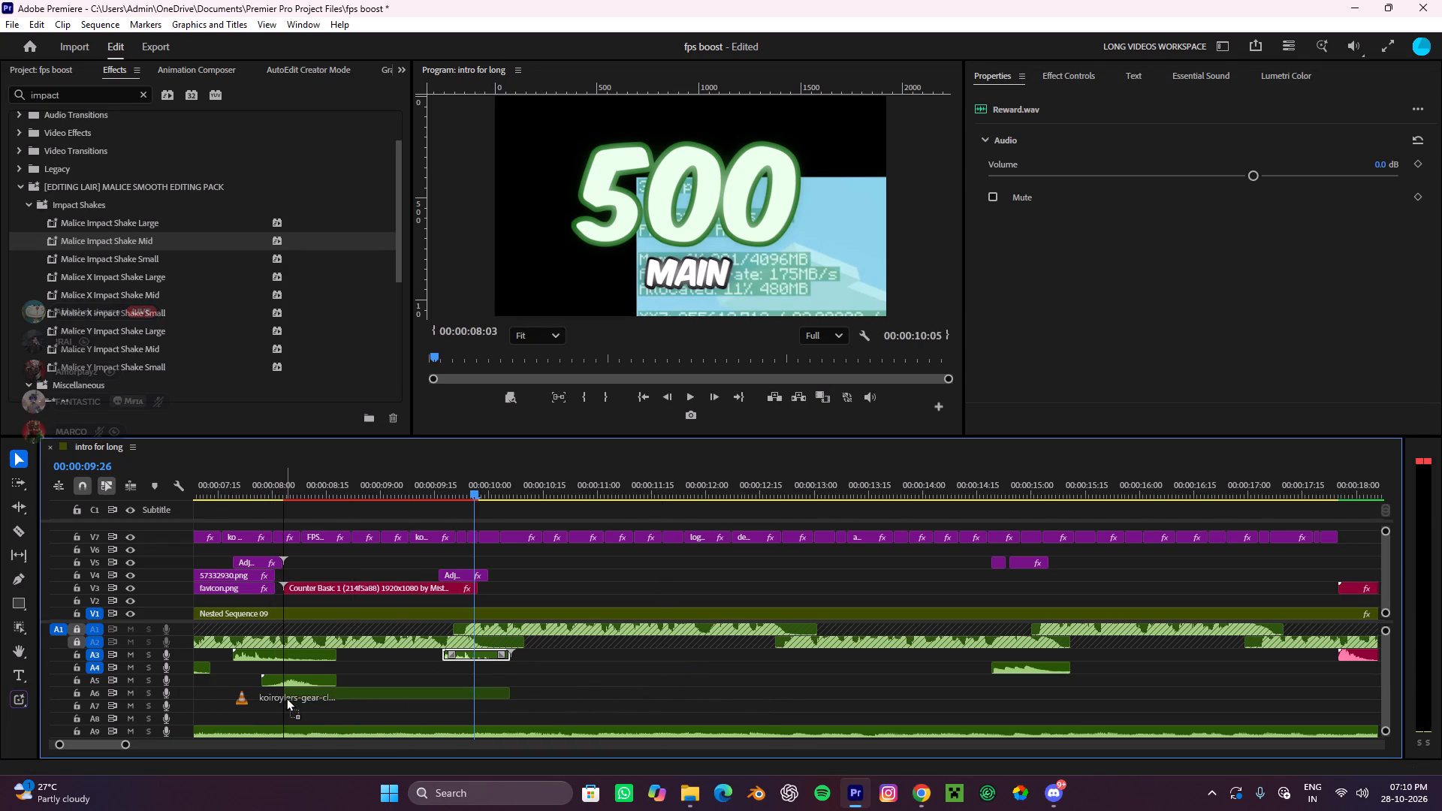
{"action": "left_click_drag", "start_coordinate": [286, 698], "coordinate": [285, 698]}
Split the gear-click clip on A6 at the counter clip's end and remove the part beyond it.
{"action": "scroll", "coordinate": [309, 687], "scroll_direction": "down", "scroll_amount": 6, "text": "alt"}
{"action": "scroll", "coordinate": [309, 687], "scroll_direction": "up", "scroll_amount": 11, "text": "alt"}
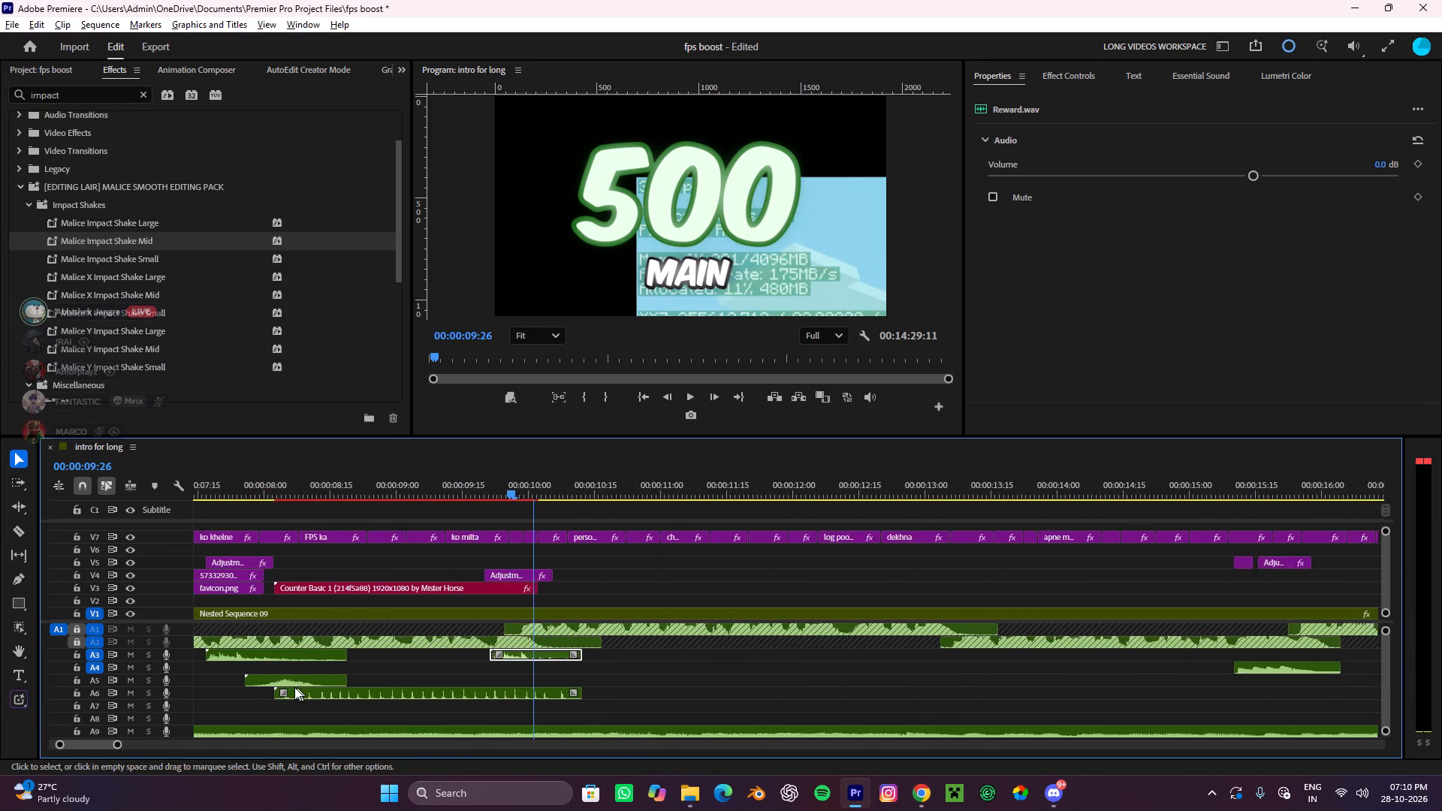
{"action": "scroll", "coordinate": [280, 692], "scroll_direction": "up", "scroll_amount": 6, "text": "alt"}
{"action": "key", "text": "c"}
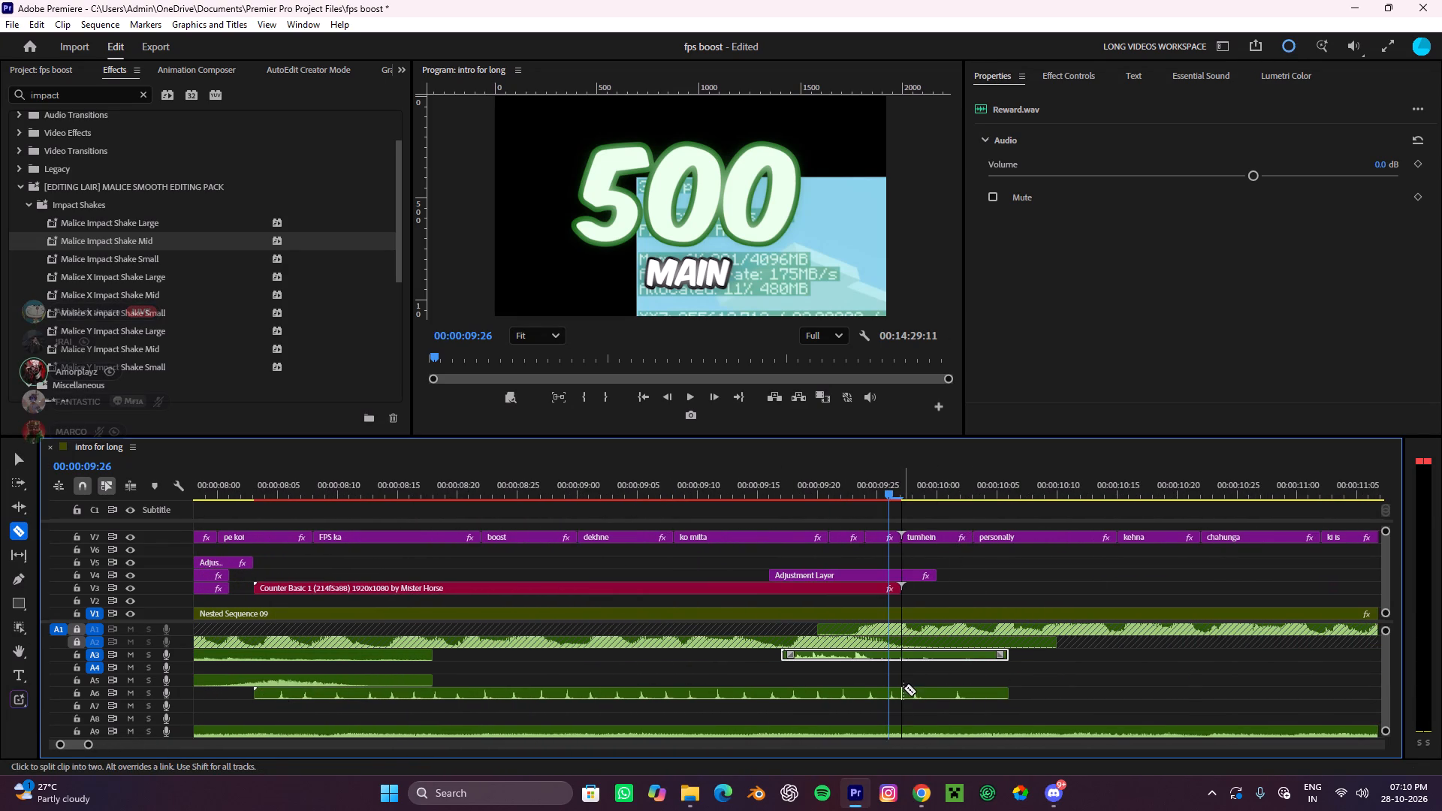
{"action": "left_click", "coordinate": [902, 690]}
{"action": "key", "text": "v"}
{"action": "left_click", "coordinate": [929, 693]}
{"action": "key", "text": "ctrl+x"}
Trim the end of the gear-click clip on A6 back to about 00:00:09:21.
{"action": "scroll", "coordinate": [848, 680], "scroll_direction": "down", "scroll_amount": 10, "text": "alt"}
{"action": "scroll", "coordinate": [790, 680], "scroll_direction": "up", "scroll_amount": 10}
{"action": "left_click_drag", "start_coordinate": [1083, 697], "coordinate": [1059, 696]}
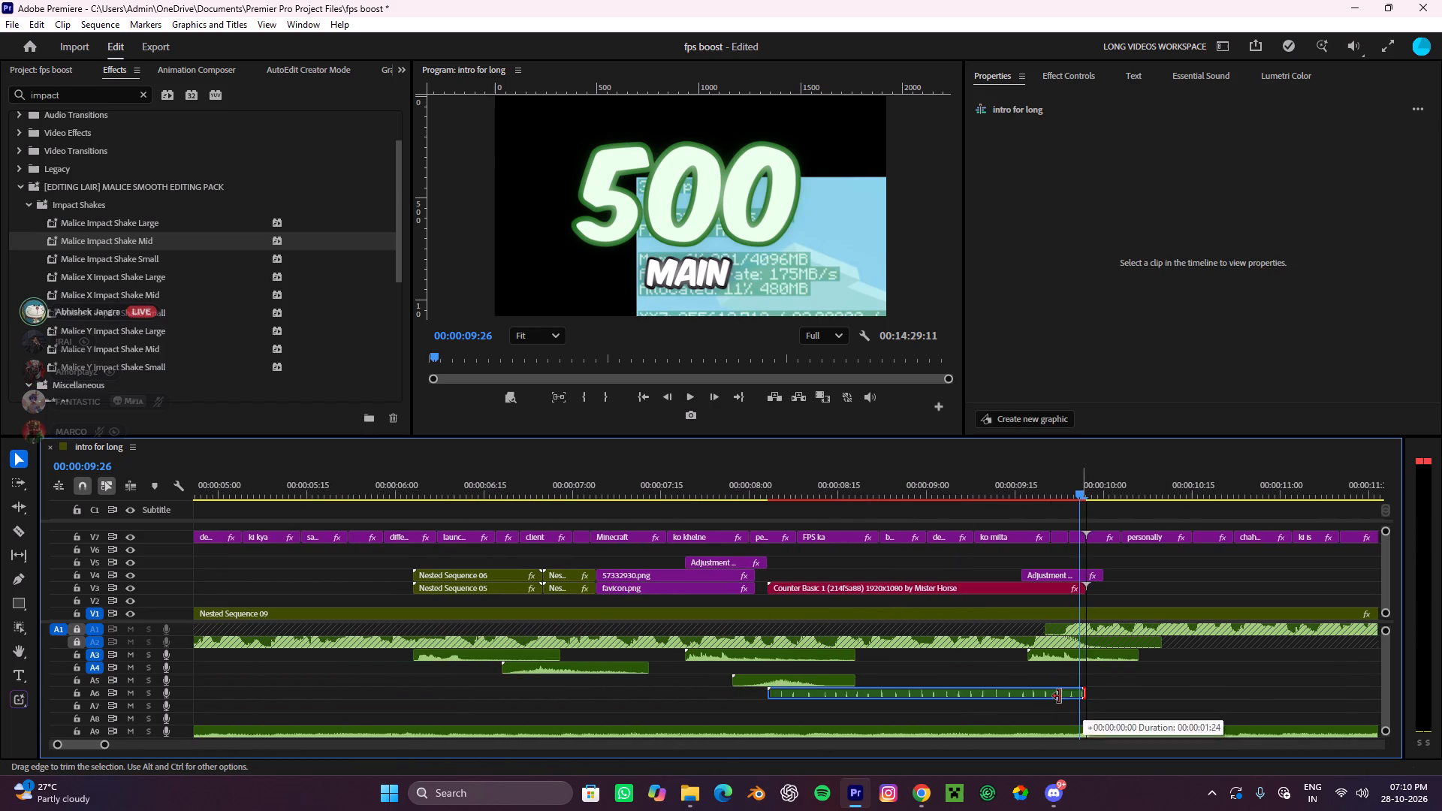
{"action": "left_click_drag", "start_coordinate": [1059, 696], "coordinate": [1048, 705]}
Cut off the silent start of the gear-click clip on A6 and move the remainder back to the counter's start.
{"action": "scroll", "coordinate": [840, 675], "scroll_direction": "up", "scroll_amount": 5, "text": "alt"}
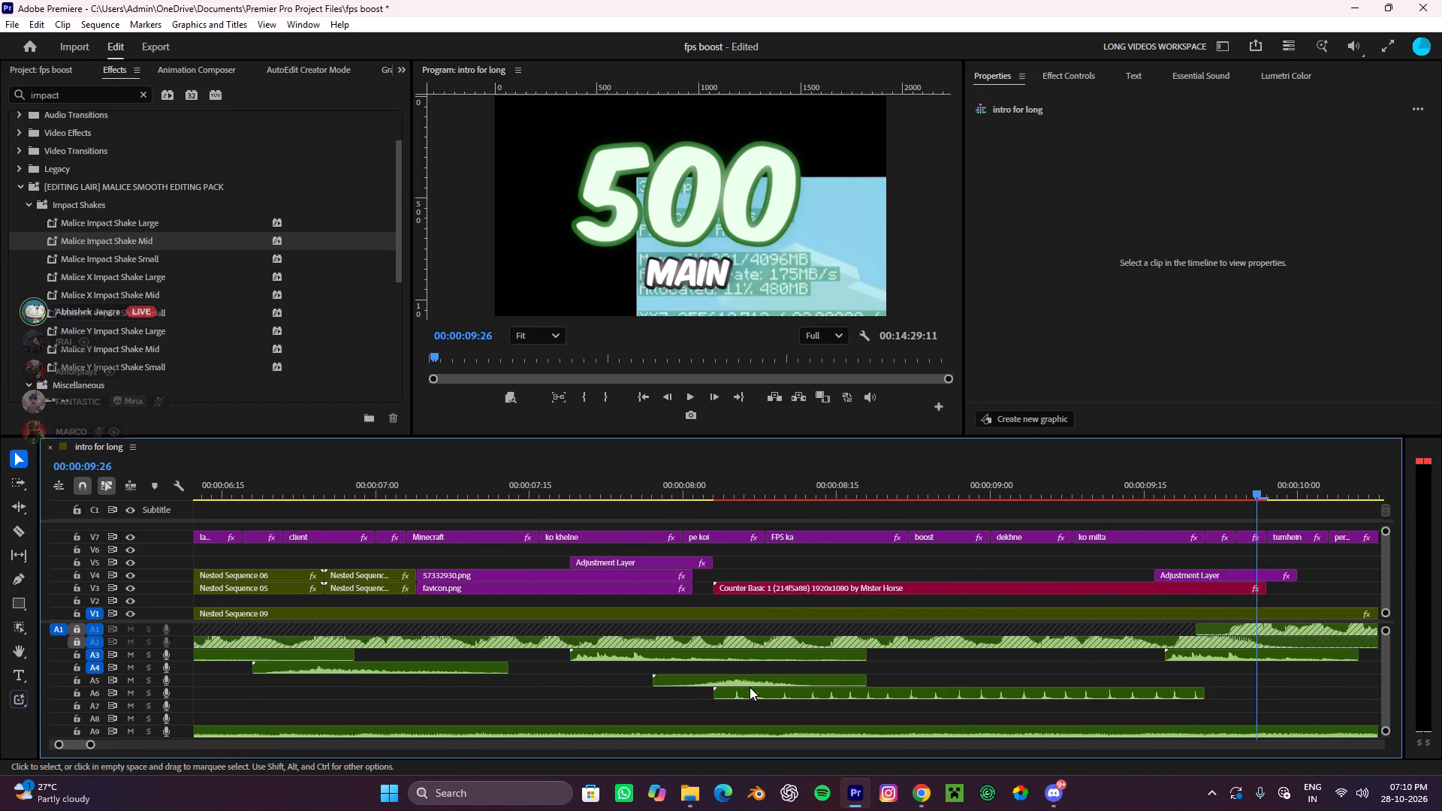
{"action": "key", "text": "c"}
{"action": "left_click", "coordinate": [729, 692]}
{"action": "key", "text": "v"}
{"action": "left_click_drag", "start_coordinate": [713, 706], "coordinate": [719, 694]}
{"action": "key", "text": "ctrl+x"}
{"action": "left_click_drag", "start_coordinate": [747, 691], "coordinate": [734, 691]}
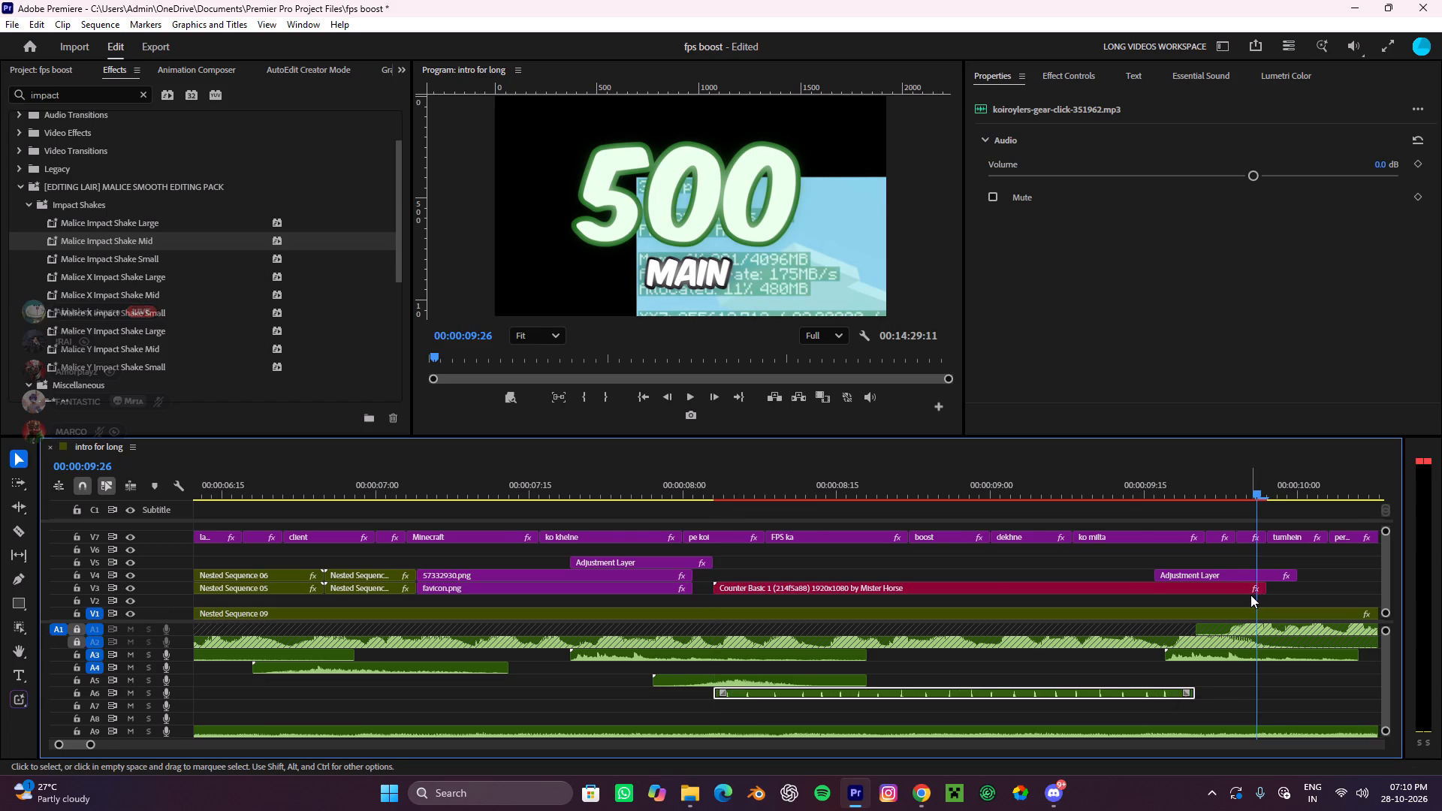
Play the counter section with the gear-click sound, and render the sequence's video previews.
{"action": "scroll", "coordinate": [1250, 595], "scroll_direction": "down", "scroll_amount": 10, "text": "alt"}
{"action": "left_click_drag", "start_coordinate": [1172, 478], "coordinate": [976, 524]}
{"action": "key", "text": "space"}
{"action": "scroll", "coordinate": [1027, 537], "scroll_direction": "down", "scroll_amount": 4, "text": "alt"}
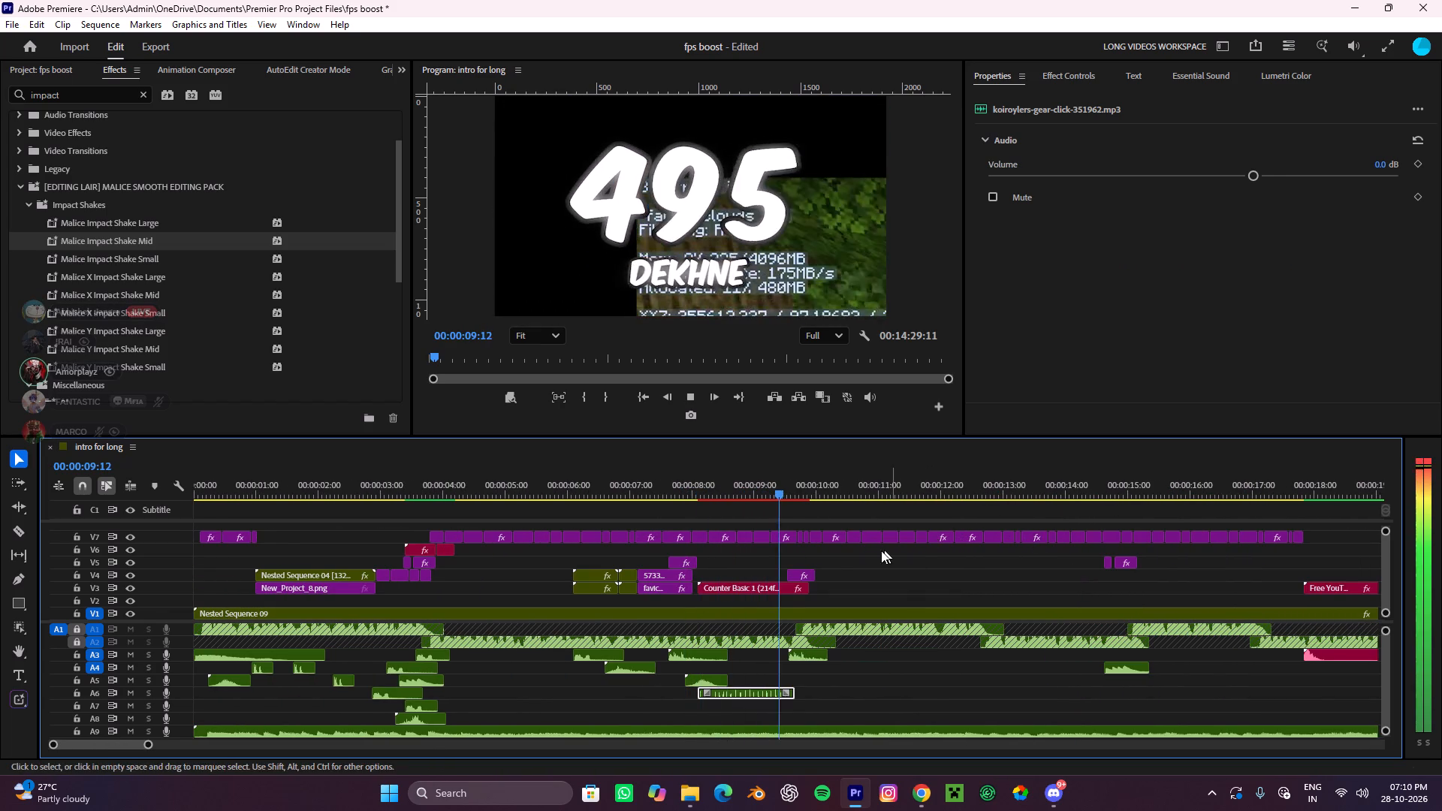
{"action": "key", "text": "space"}
{"action": "left_click", "coordinate": [768, 593]}
{"action": "key", "text": "Return"}
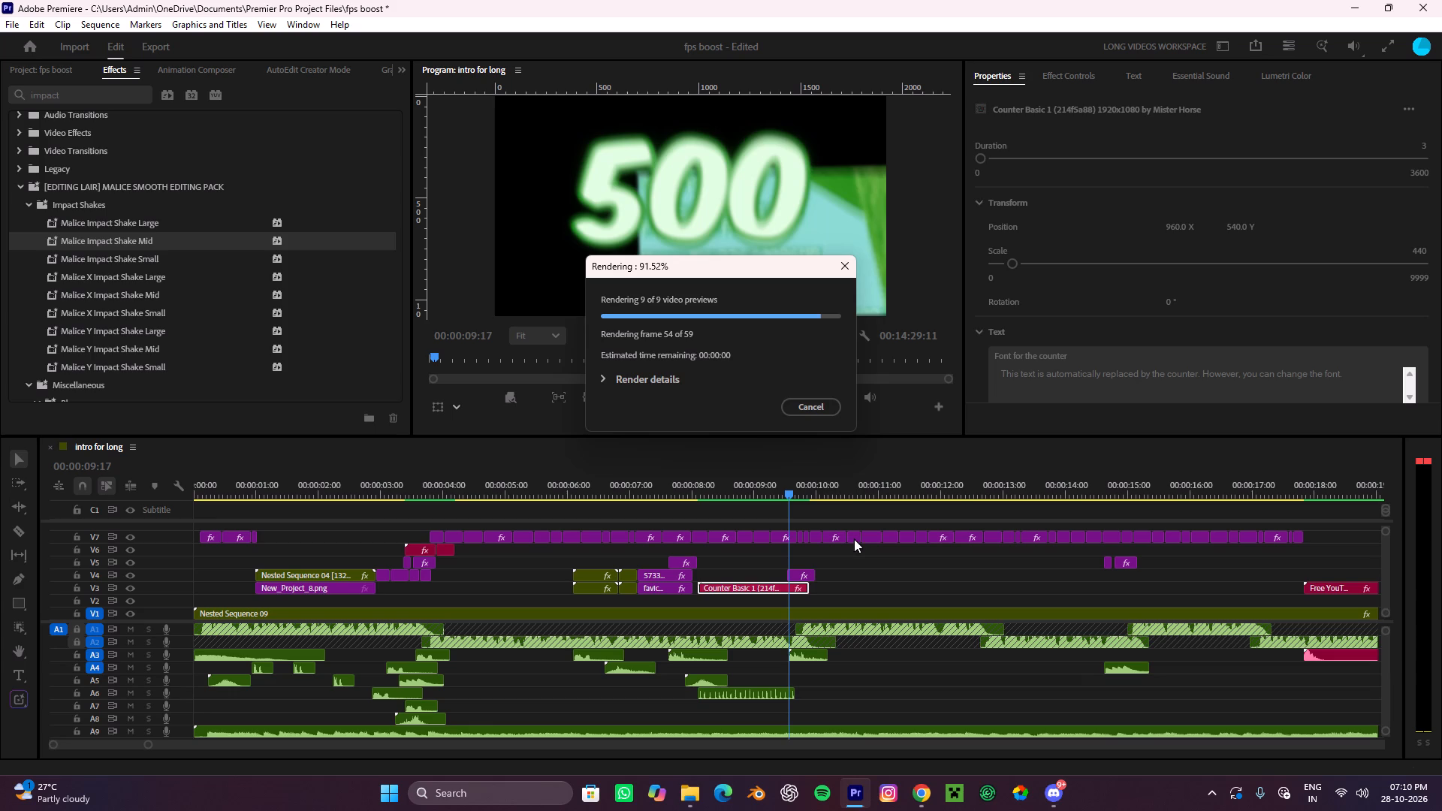
Review the rendered intro from its beginning through the counter section.
{"action": "scroll", "coordinate": [843, 587], "scroll_direction": "down", "scroll_amount": 8, "text": "alt"}
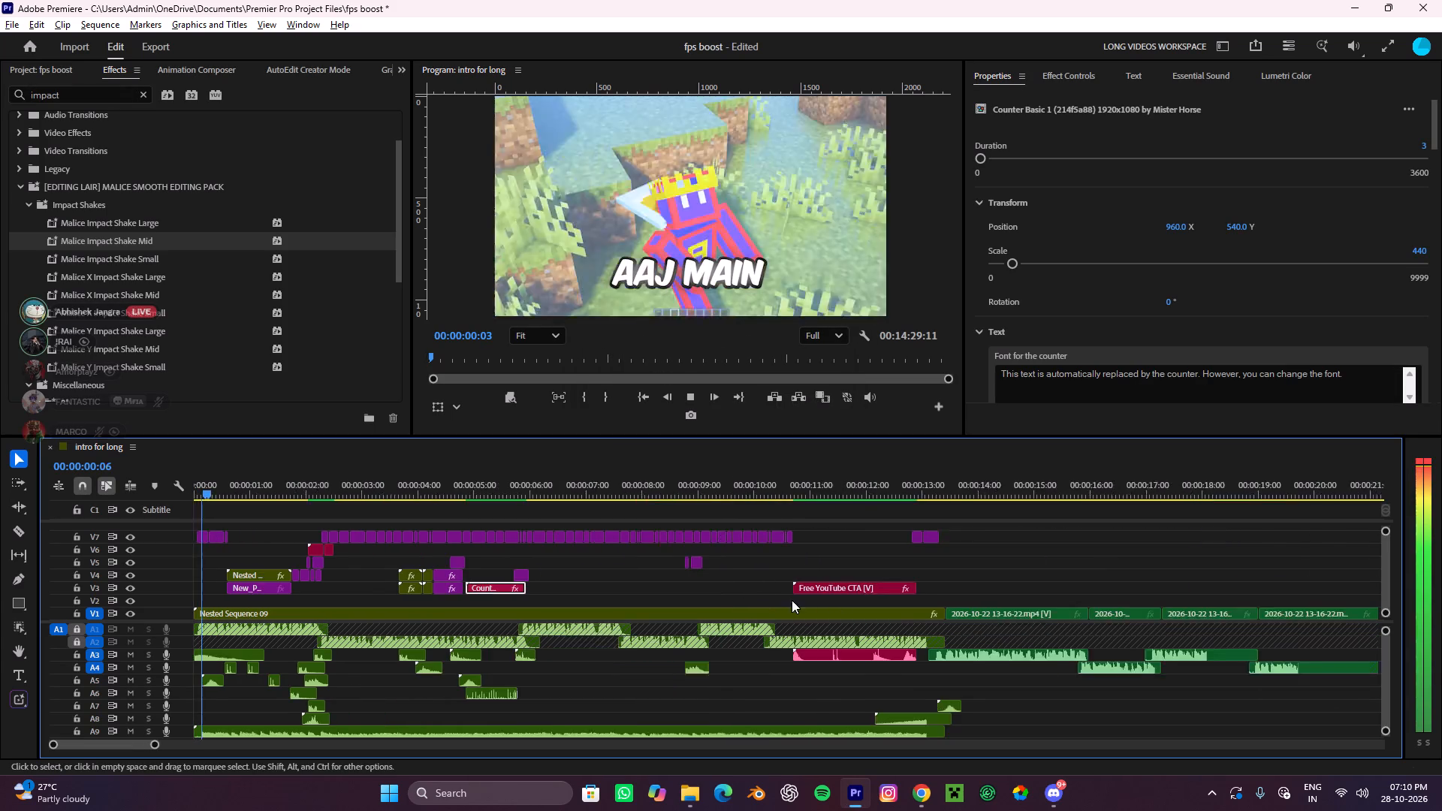
{"action": "scroll", "coordinate": [792, 600], "scroll_direction": "down", "scroll_amount": 7, "text": "alt"}
{"action": "scroll", "coordinate": [336, 571], "scroll_direction": "up", "scroll_amount": 6, "text": "alt"}
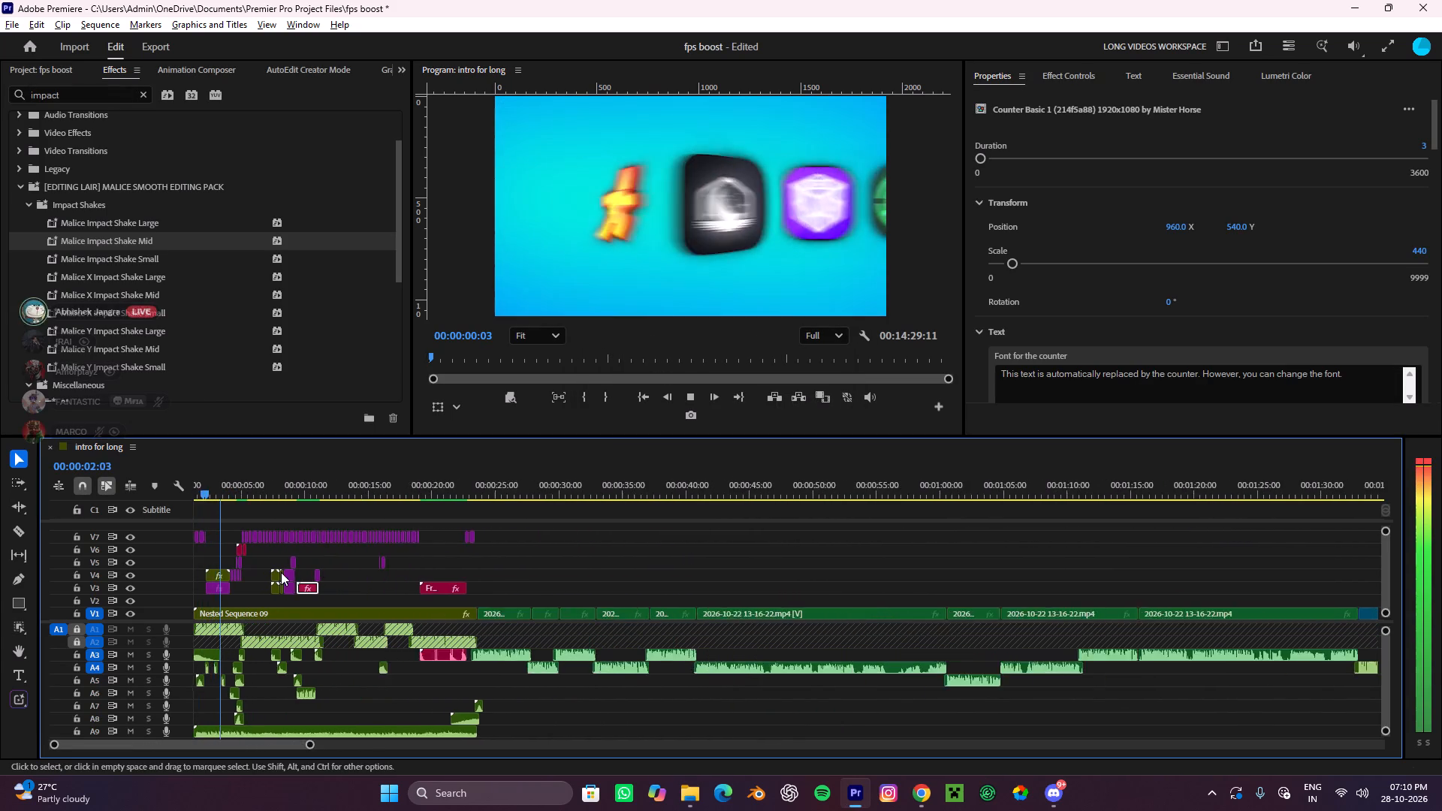
{"action": "key", "text": "space"}
{"action": "key", "text": "space"}
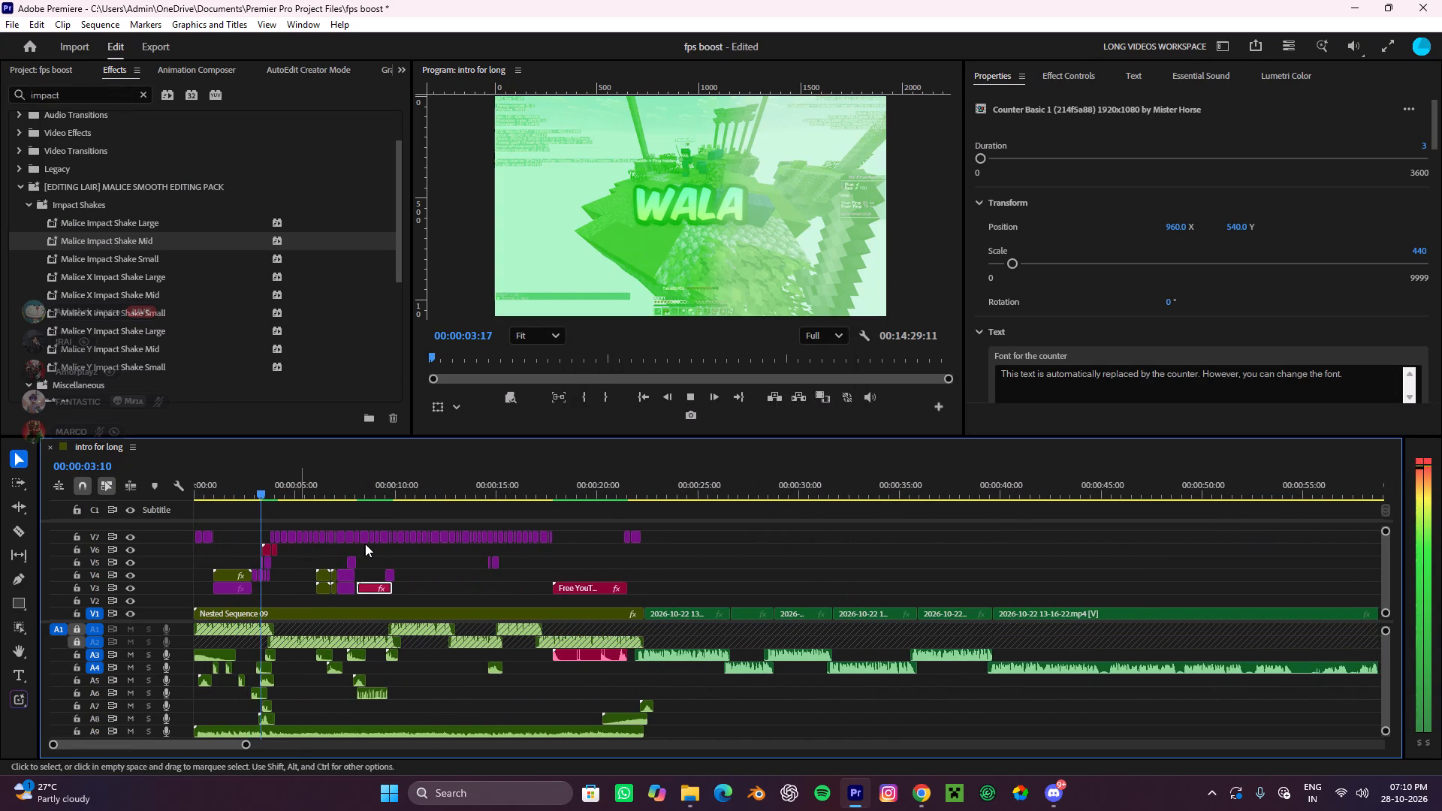
{"action": "key", "text": "space"}
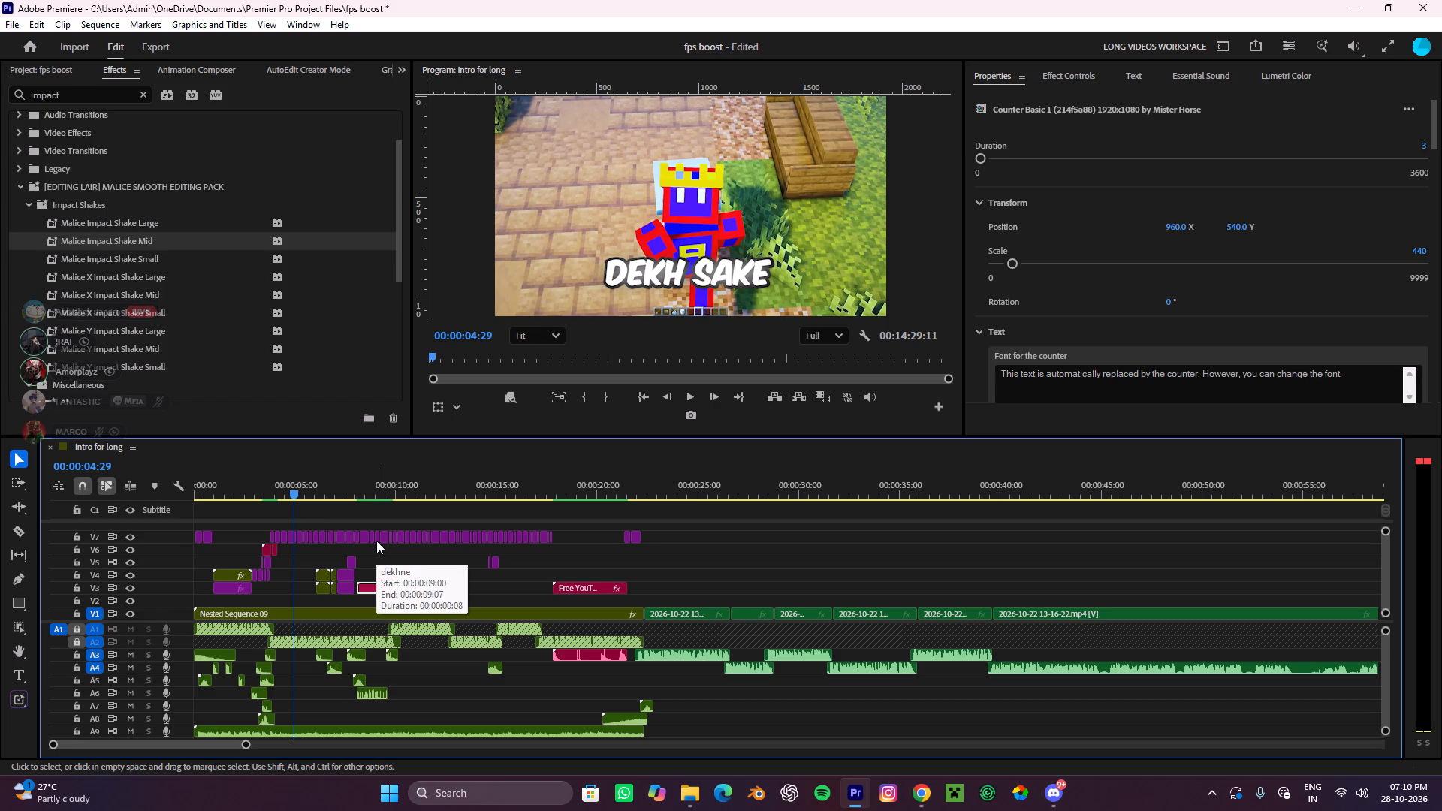
{"action": "key", "text": "space"}
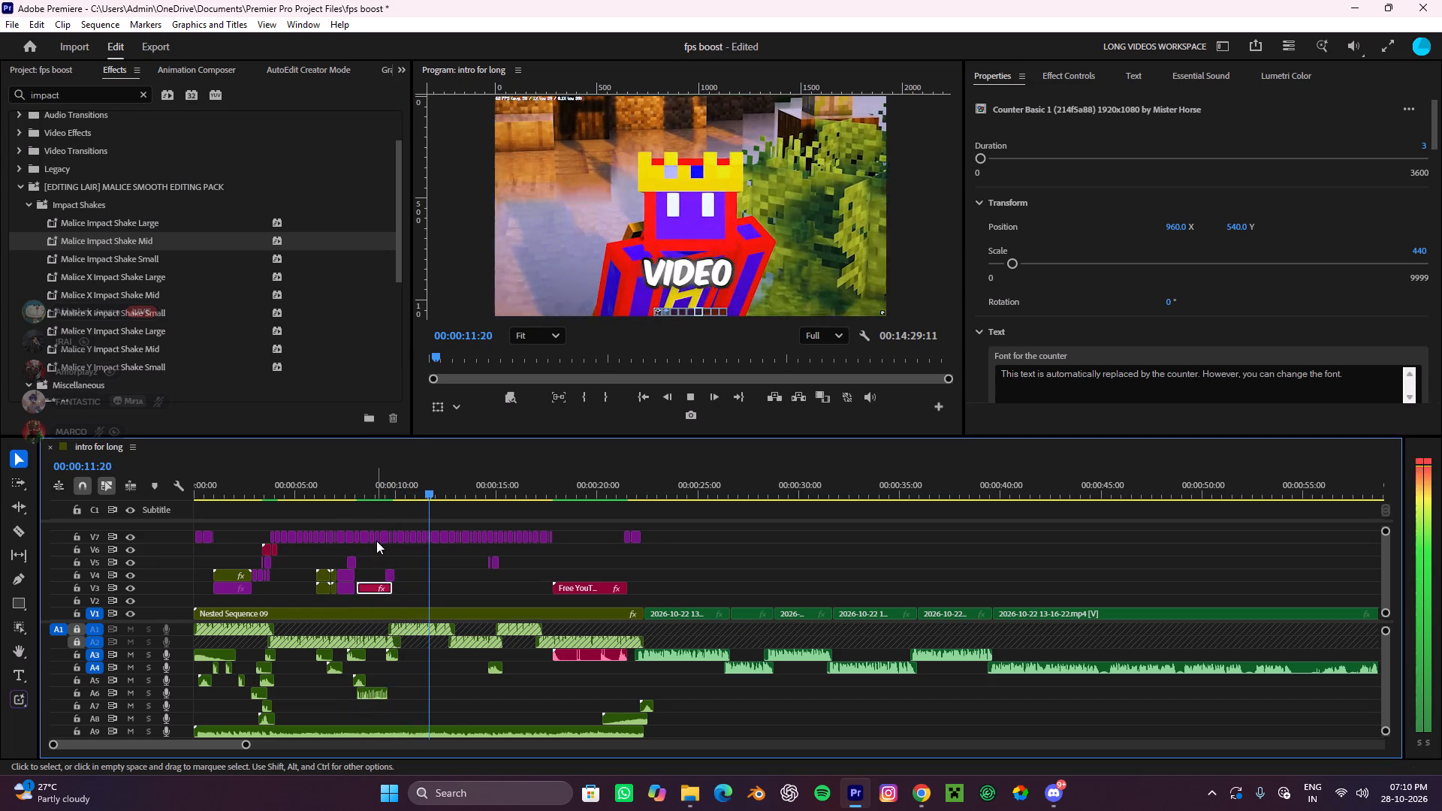
{"action": "key", "text": "space"}
Replay the intro from the counter's start to check its sound and shake against the scene that follows.
{"action": "left_click_drag", "start_coordinate": [441, 489], "coordinate": [409, 502]}
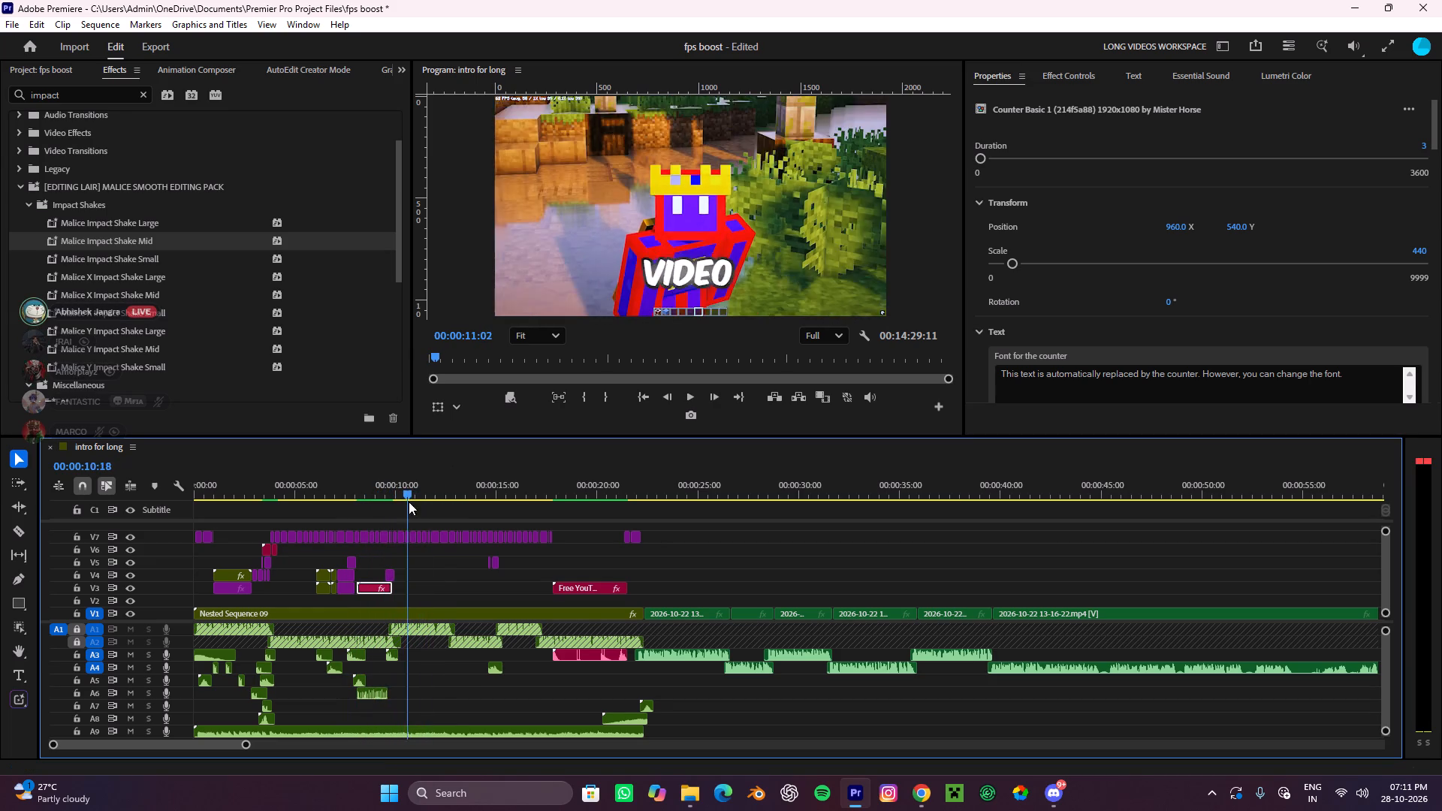
{"action": "left_click_drag", "start_coordinate": [409, 502], "coordinate": [373, 541]}
{"action": "scroll", "coordinate": [373, 560], "scroll_direction": "up", "scroll_amount": 5, "text": "alt"}
{"action": "scroll", "coordinate": [373, 560], "scroll_direction": "up", "scroll_amount": 5}
{"action": "left_click_drag", "start_coordinate": [478, 484], "coordinate": [470, 507]}
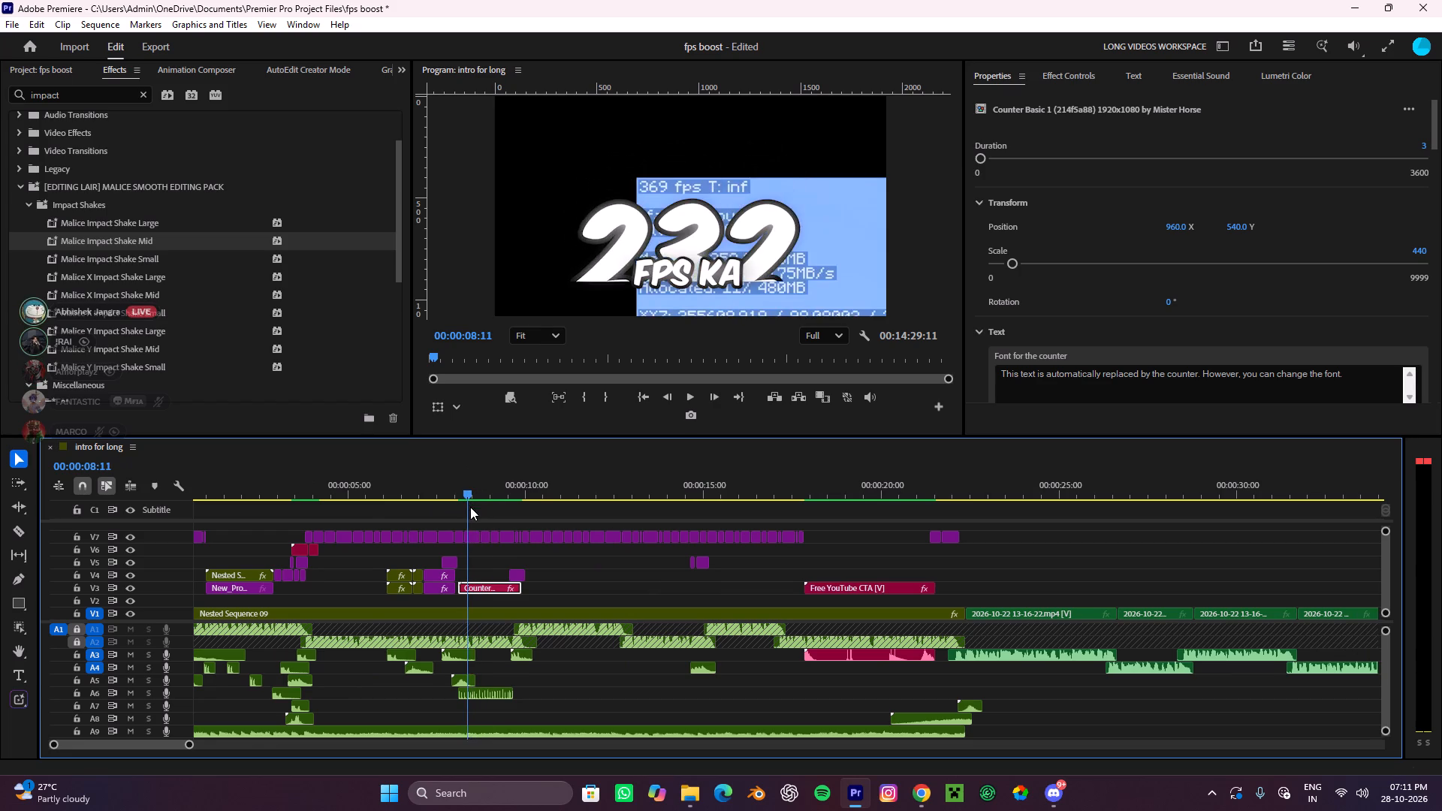
{"action": "left_click_drag", "start_coordinate": [470, 507], "coordinate": [457, 557]}
{"action": "key", "text": "space"}
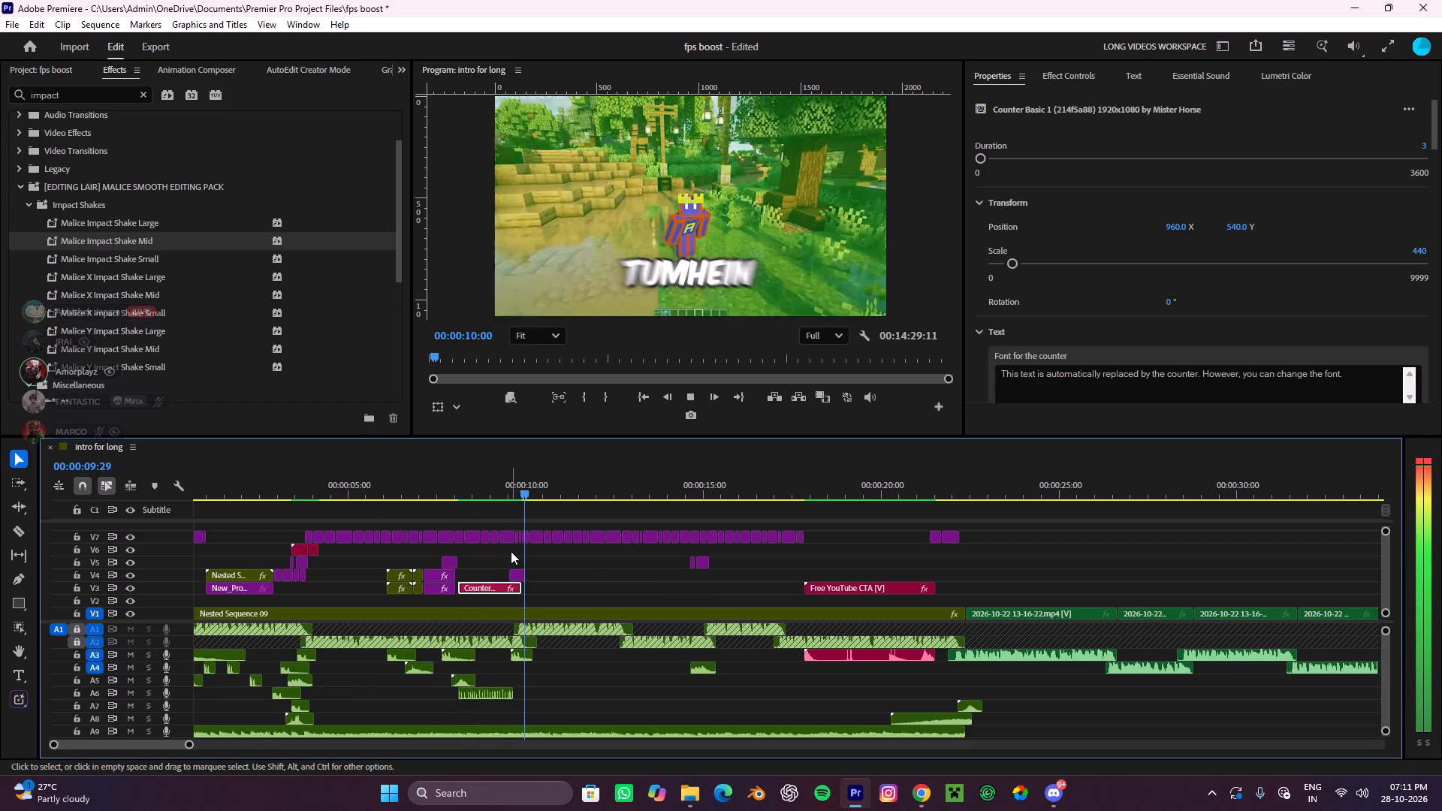
{"action": "scroll", "coordinate": [583, 583], "scroll_direction": "down", "scroll_amount": 4, "text": "alt"}
{"action": "key", "text": "space"}
{"action": "scroll", "coordinate": [560, 594], "scroll_direction": "down", "scroll_amount": 4, "text": "alt"}
{"action": "key", "text": "space"}
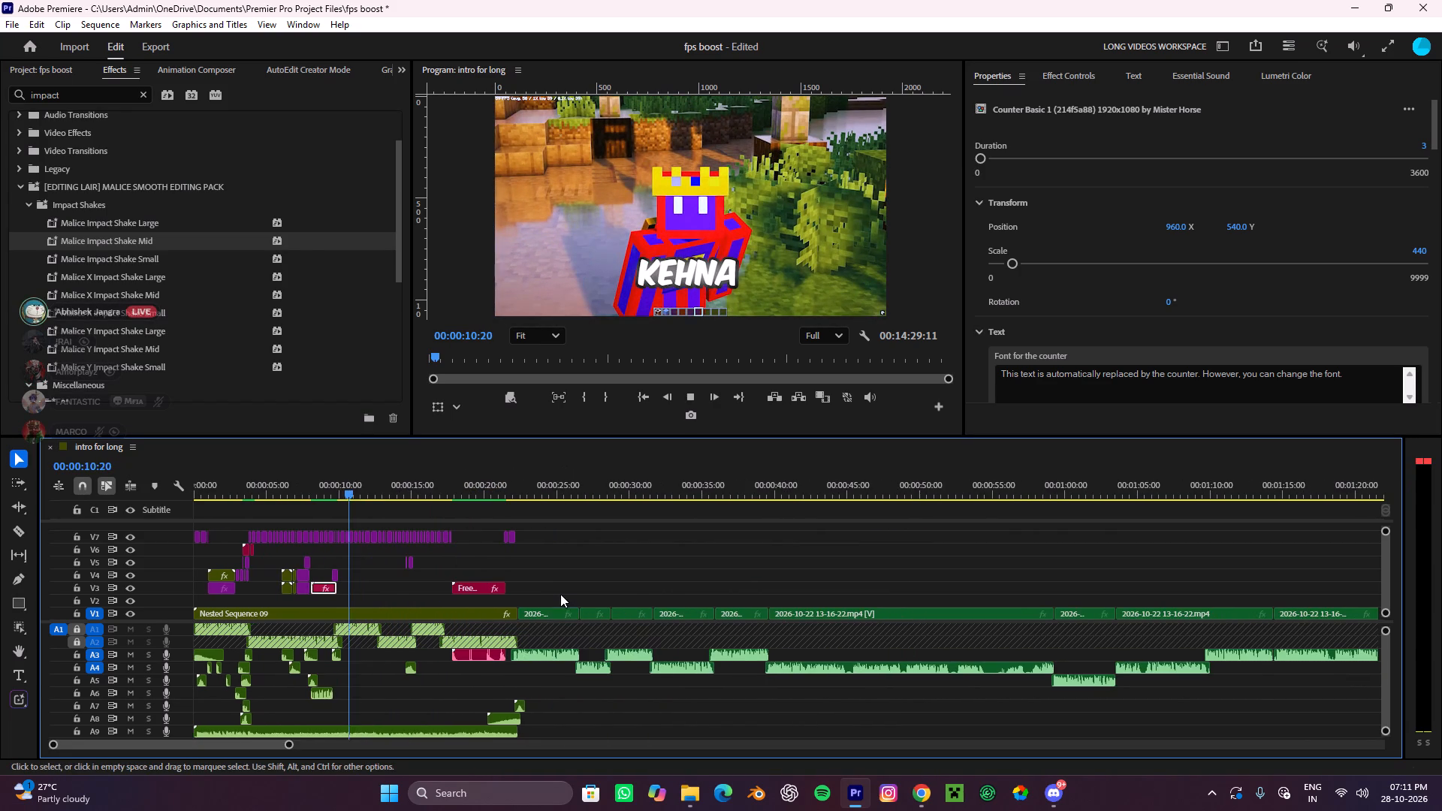
{"action": "left_click", "coordinate": [587, 585]}
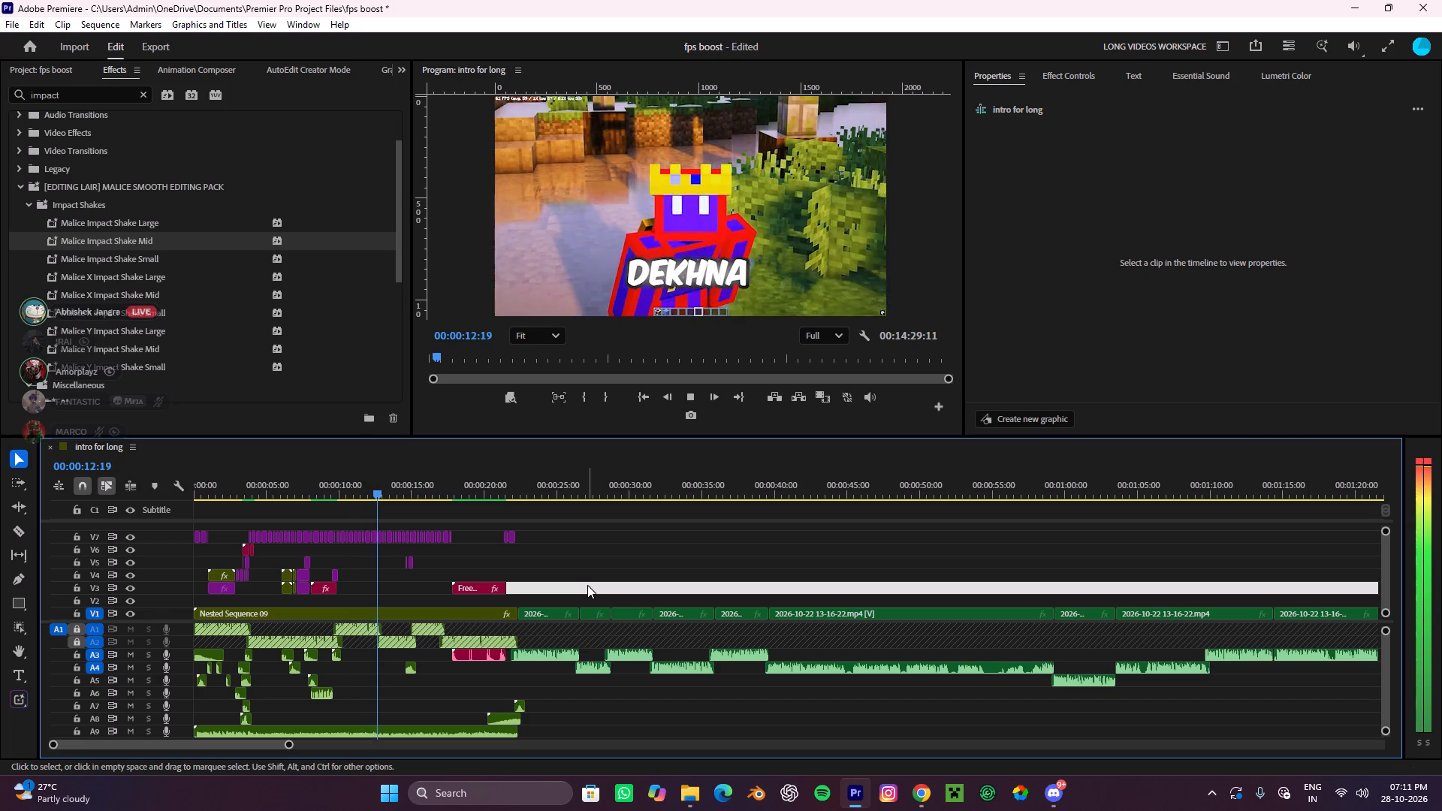
{"action": "key", "text": "space"}
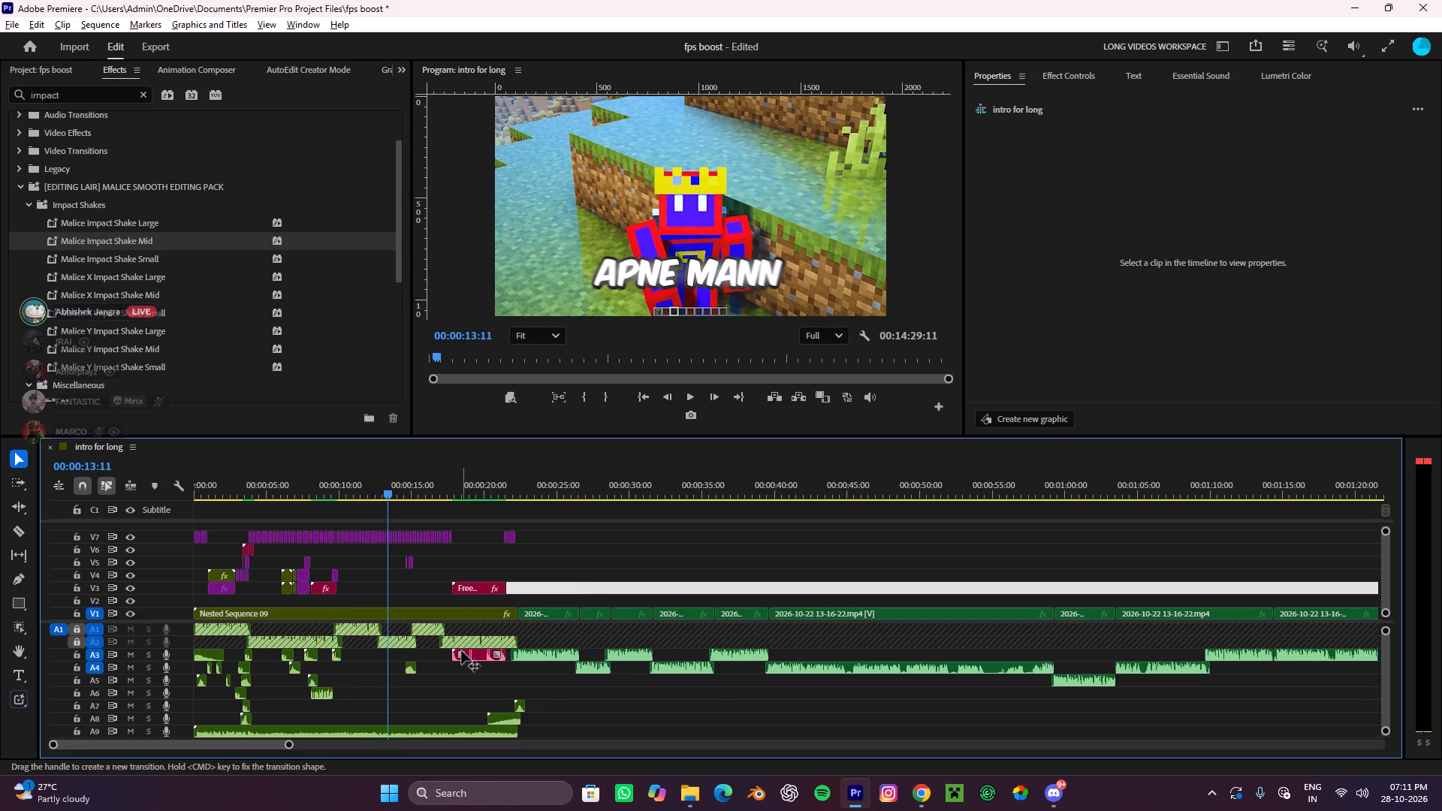
Recheck the counter's ending, and review the rest of the intro through the Free YouTube CTA to the first screen recording.
{"action": "scroll", "coordinate": [443, 635], "scroll_direction": "up", "scroll_amount": 11, "text": "alt"}
{"action": "left_click_drag", "start_coordinate": [445, 479], "coordinate": [342, 538]}
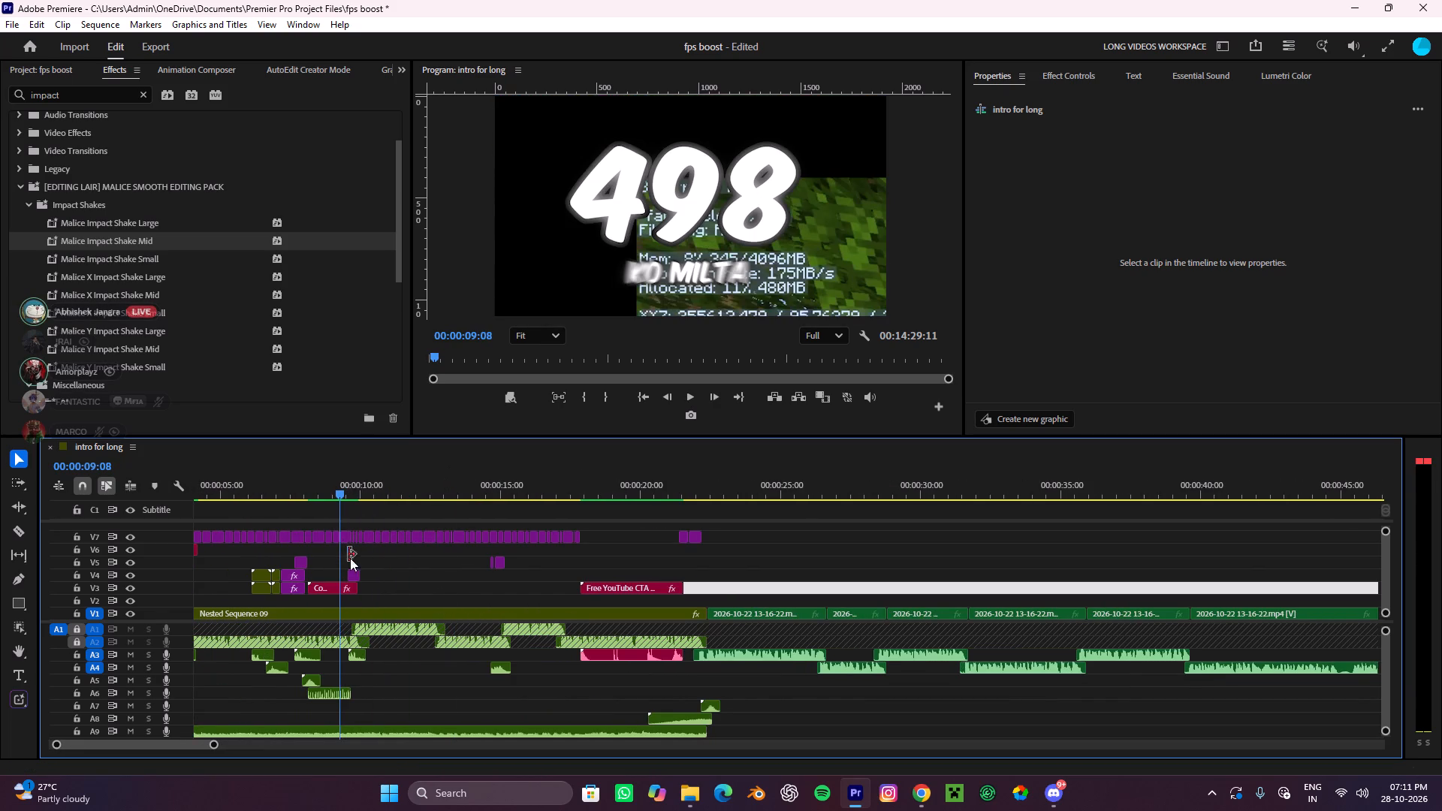
{"action": "left_click", "coordinate": [330, 698]}
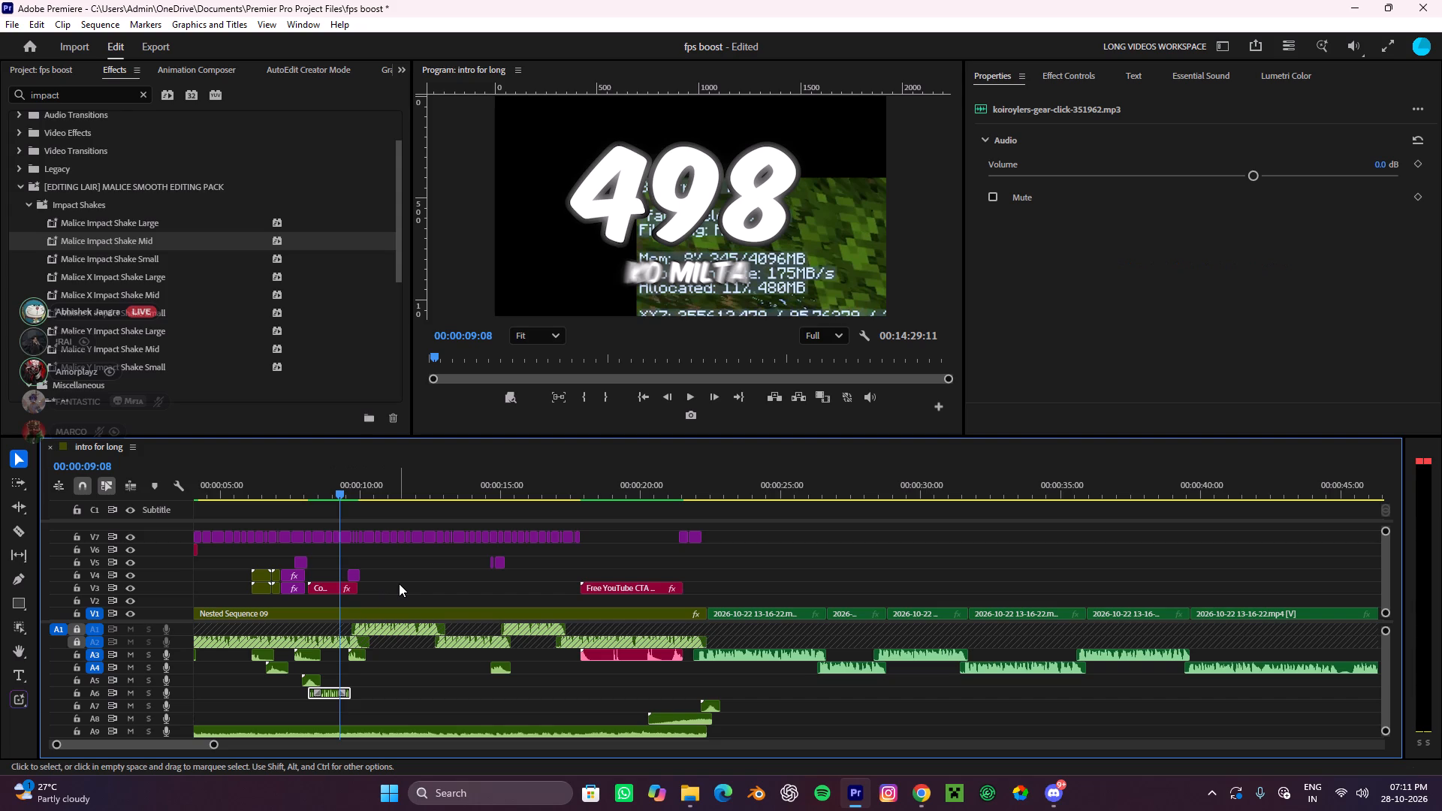
{"action": "left_click_drag", "start_coordinate": [358, 498], "coordinate": [404, 502]}
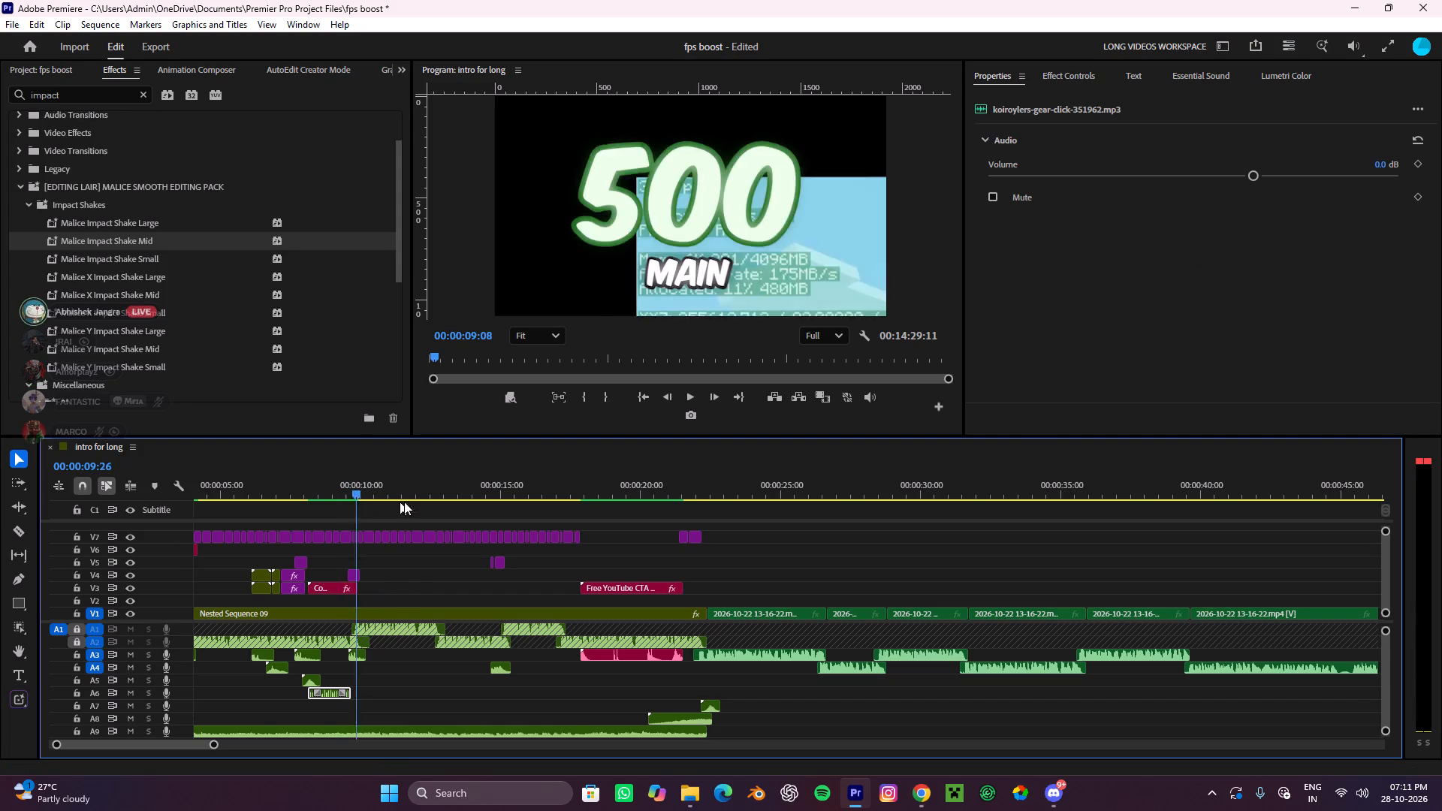
{"action": "left_click_drag", "start_coordinate": [404, 502], "coordinate": [427, 502]}
{"action": "key", "text": "space"}
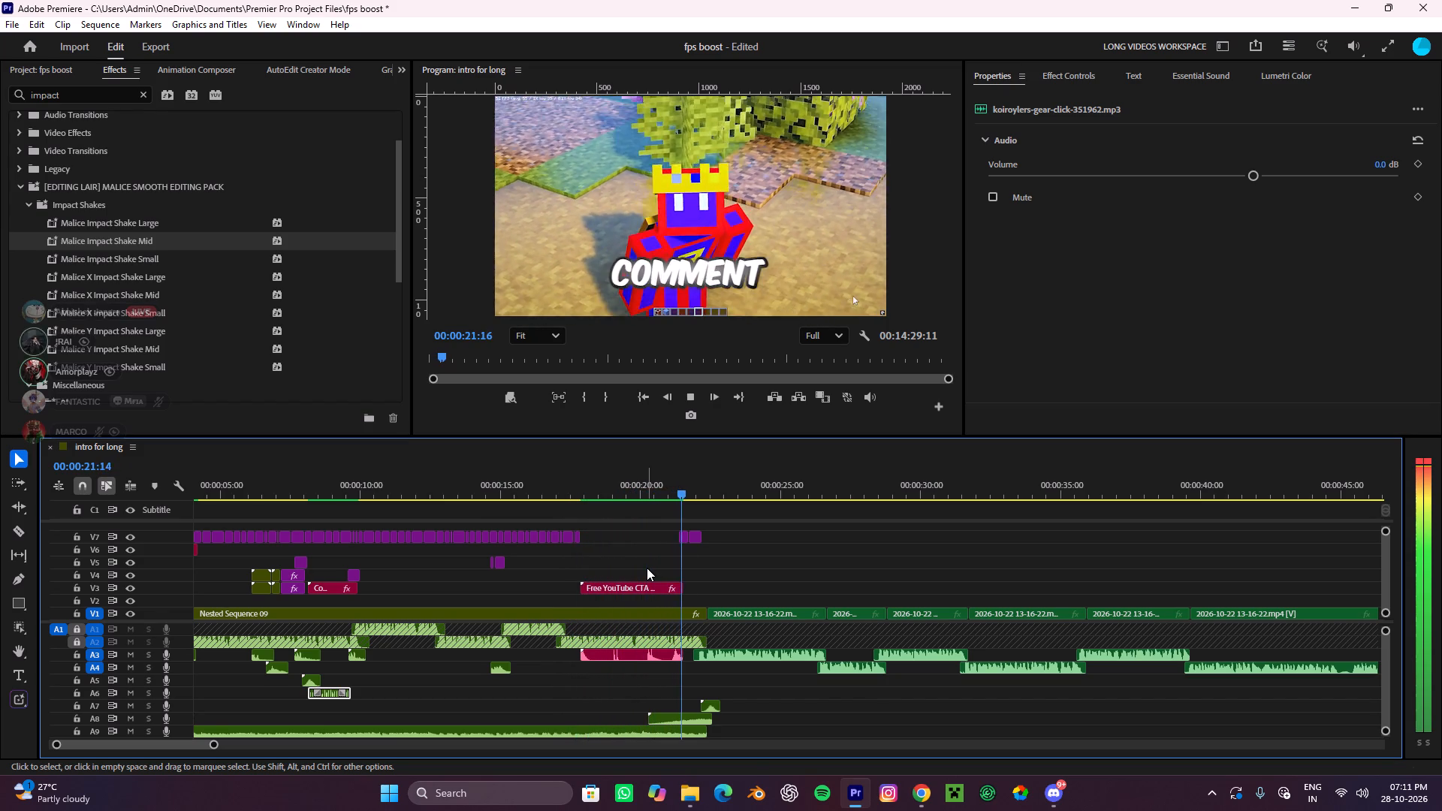
{"action": "key", "text": "space"}
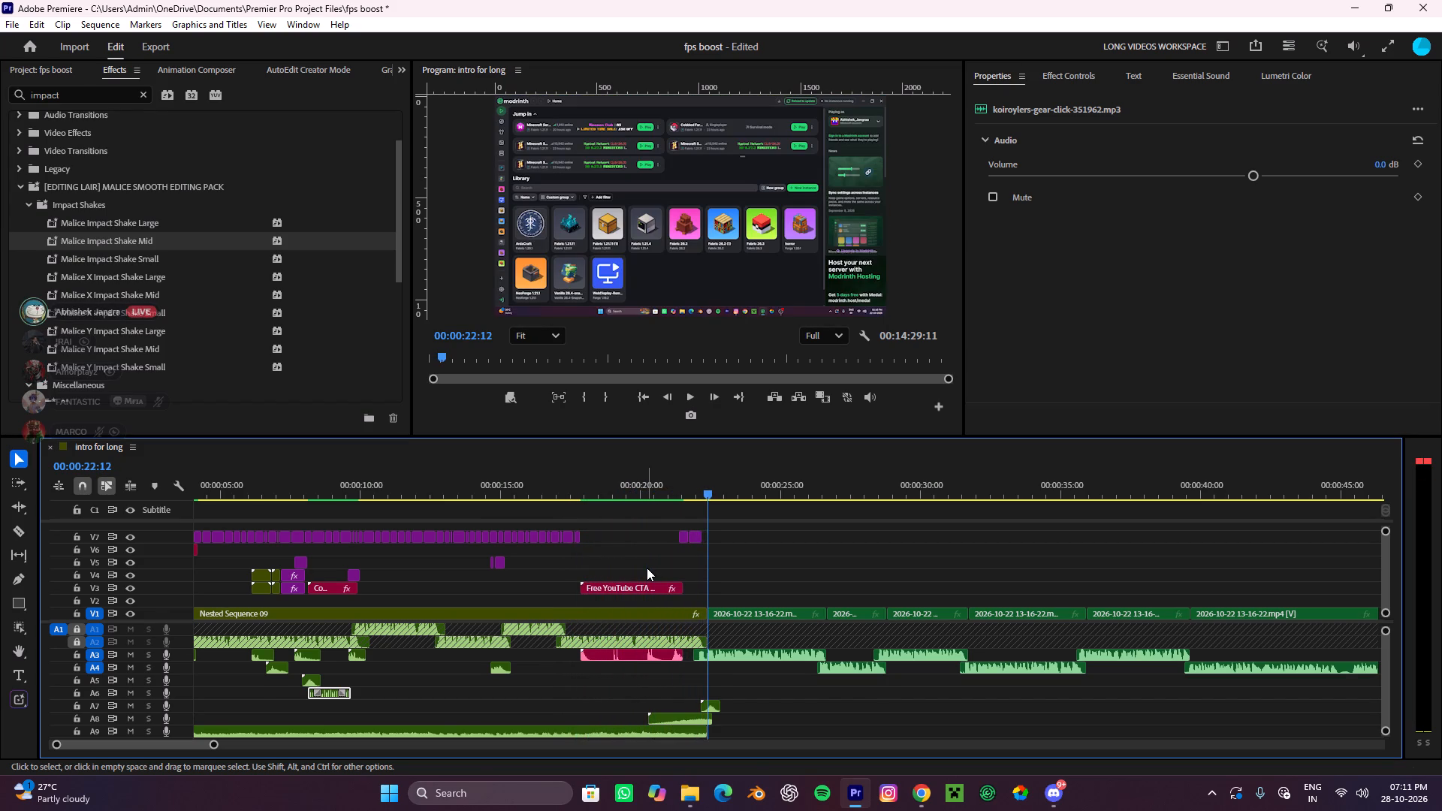
{"action": "scroll", "coordinate": [647, 568], "scroll_direction": "down", "scroll_amount": 4, "text": "alt"}
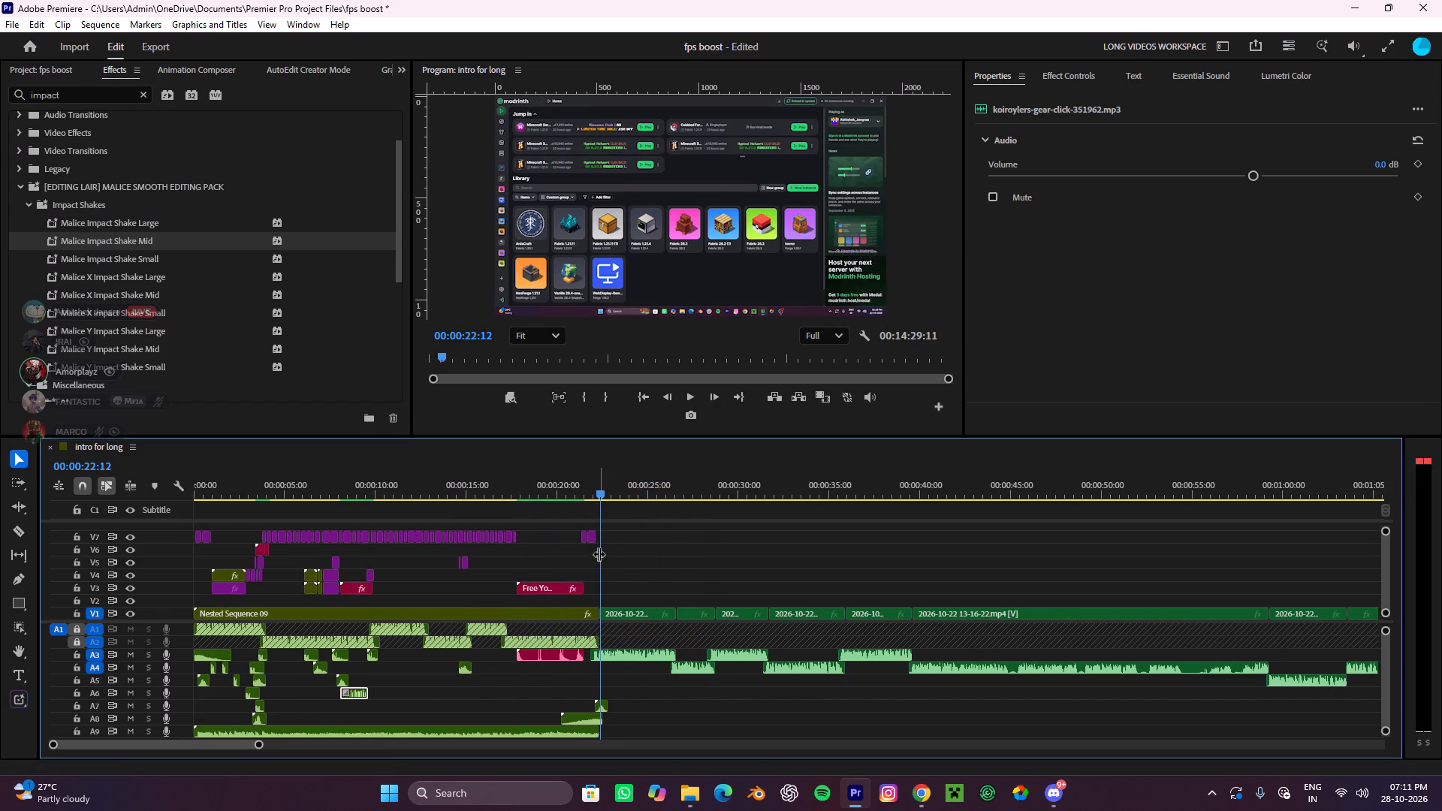
{"action": "left_click_drag", "start_coordinate": [612, 492], "coordinate": [546, 514]}
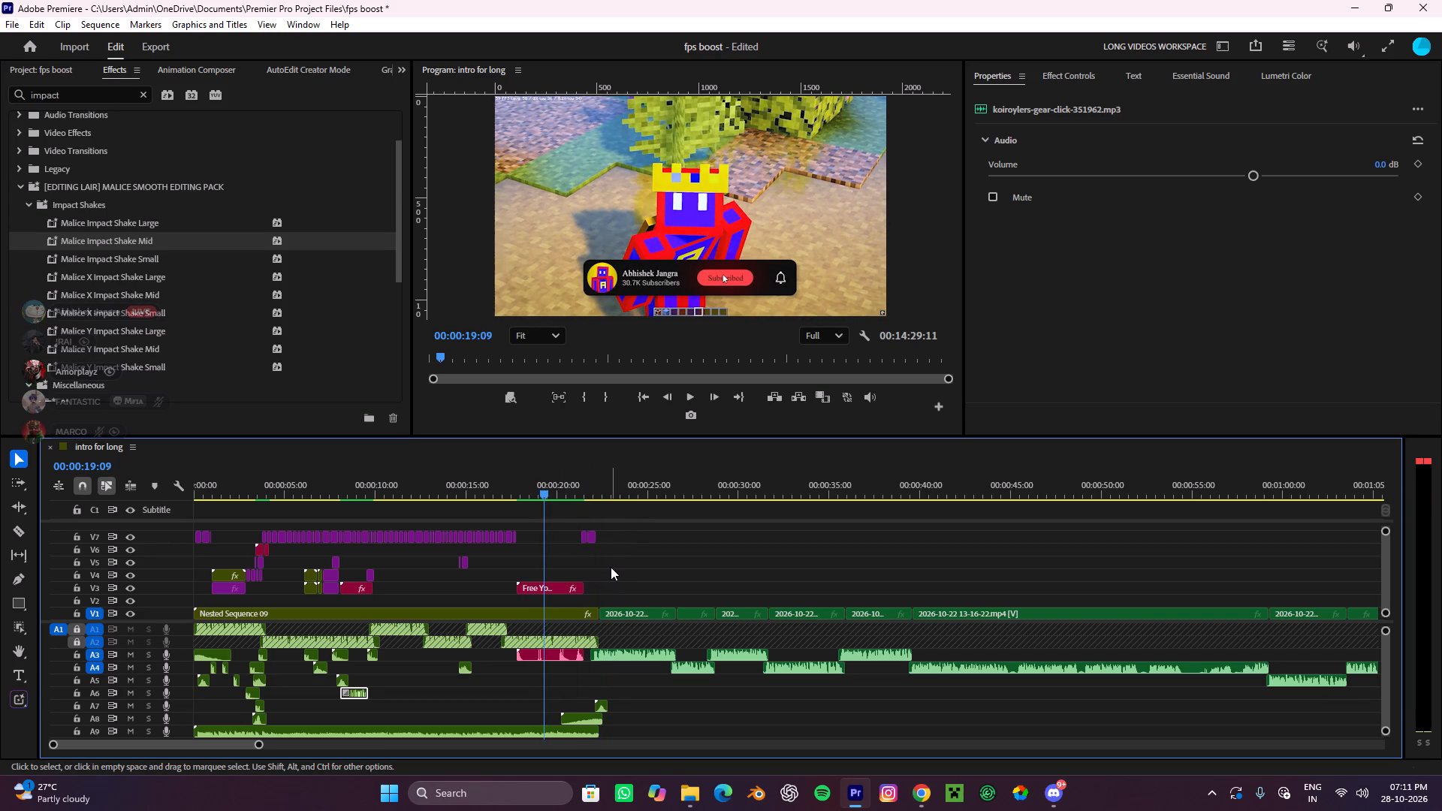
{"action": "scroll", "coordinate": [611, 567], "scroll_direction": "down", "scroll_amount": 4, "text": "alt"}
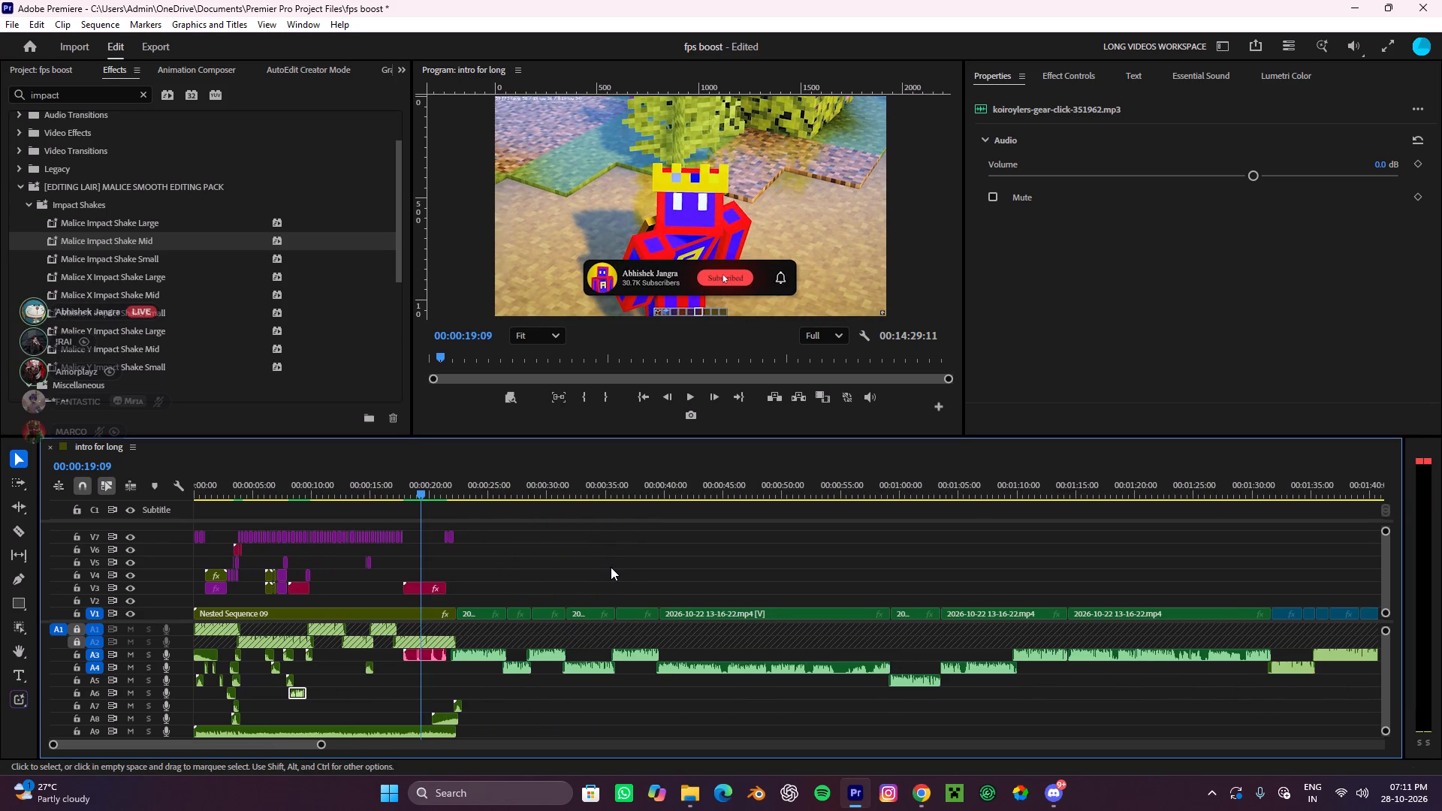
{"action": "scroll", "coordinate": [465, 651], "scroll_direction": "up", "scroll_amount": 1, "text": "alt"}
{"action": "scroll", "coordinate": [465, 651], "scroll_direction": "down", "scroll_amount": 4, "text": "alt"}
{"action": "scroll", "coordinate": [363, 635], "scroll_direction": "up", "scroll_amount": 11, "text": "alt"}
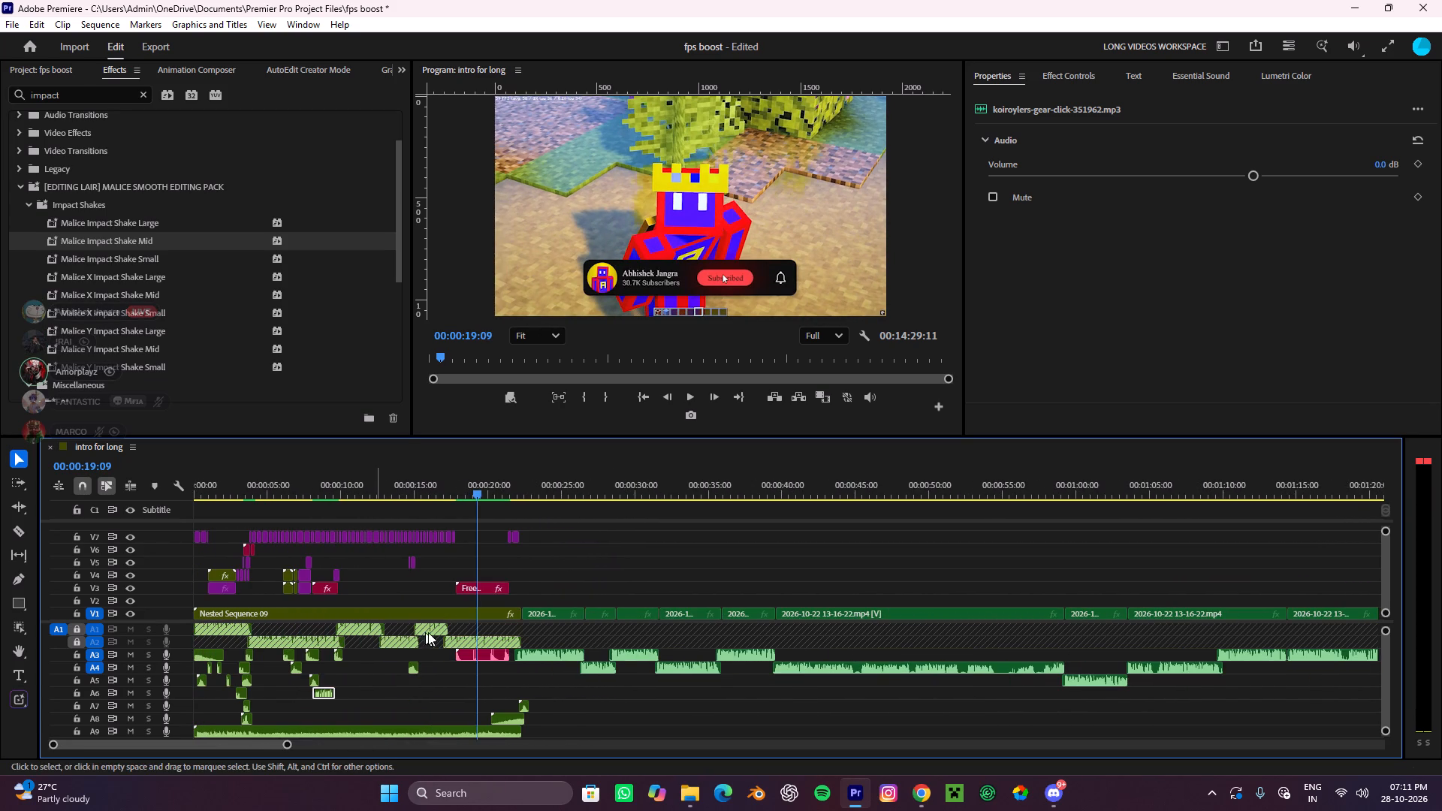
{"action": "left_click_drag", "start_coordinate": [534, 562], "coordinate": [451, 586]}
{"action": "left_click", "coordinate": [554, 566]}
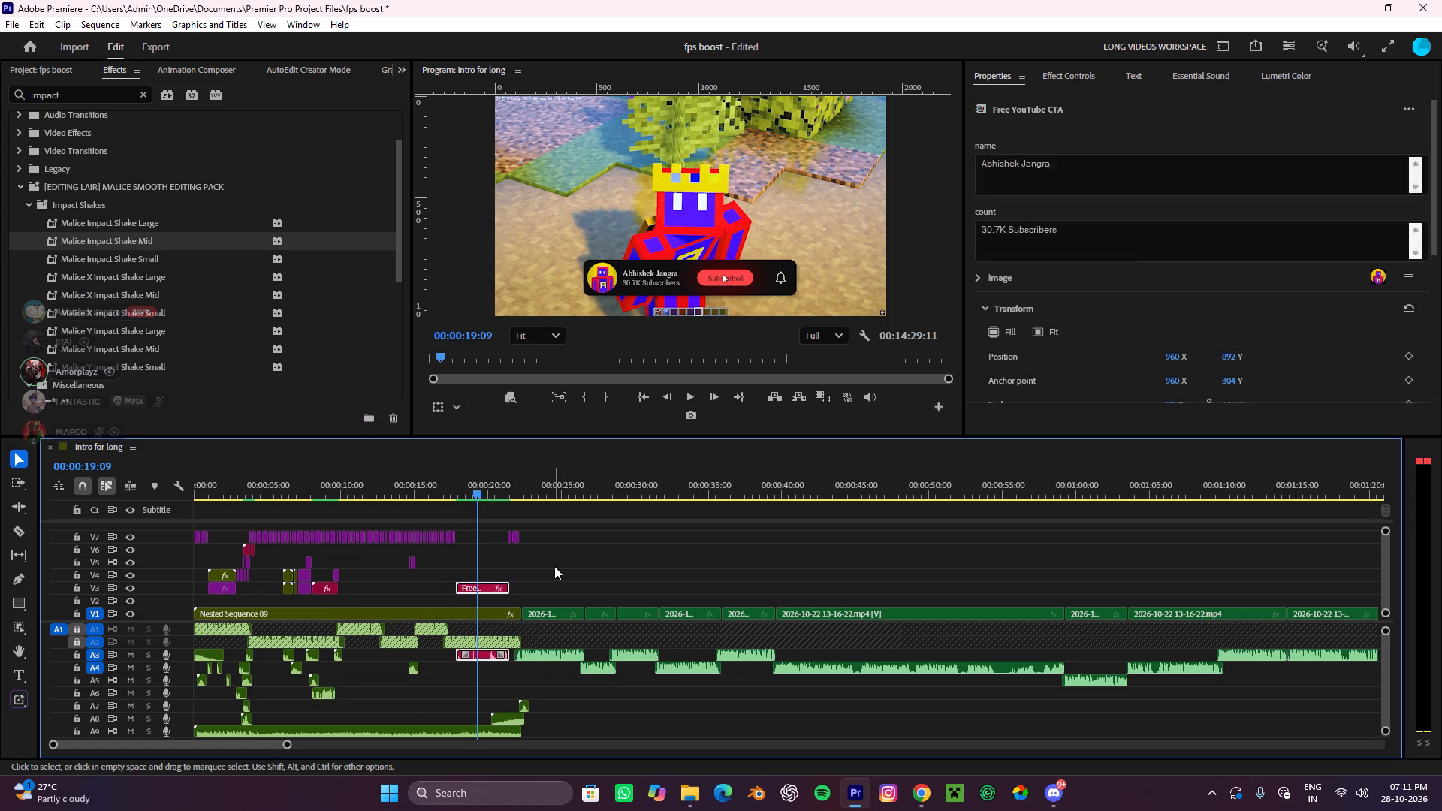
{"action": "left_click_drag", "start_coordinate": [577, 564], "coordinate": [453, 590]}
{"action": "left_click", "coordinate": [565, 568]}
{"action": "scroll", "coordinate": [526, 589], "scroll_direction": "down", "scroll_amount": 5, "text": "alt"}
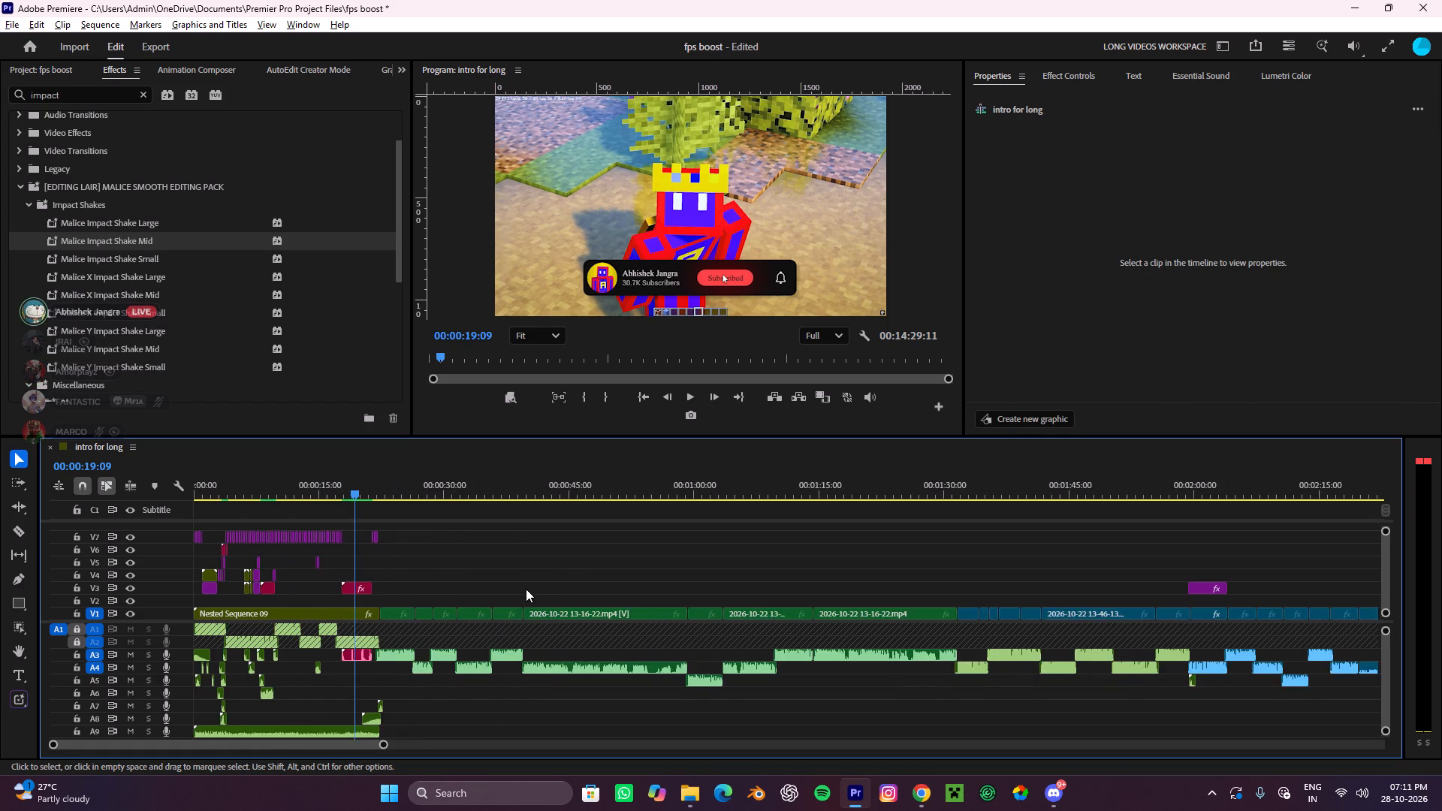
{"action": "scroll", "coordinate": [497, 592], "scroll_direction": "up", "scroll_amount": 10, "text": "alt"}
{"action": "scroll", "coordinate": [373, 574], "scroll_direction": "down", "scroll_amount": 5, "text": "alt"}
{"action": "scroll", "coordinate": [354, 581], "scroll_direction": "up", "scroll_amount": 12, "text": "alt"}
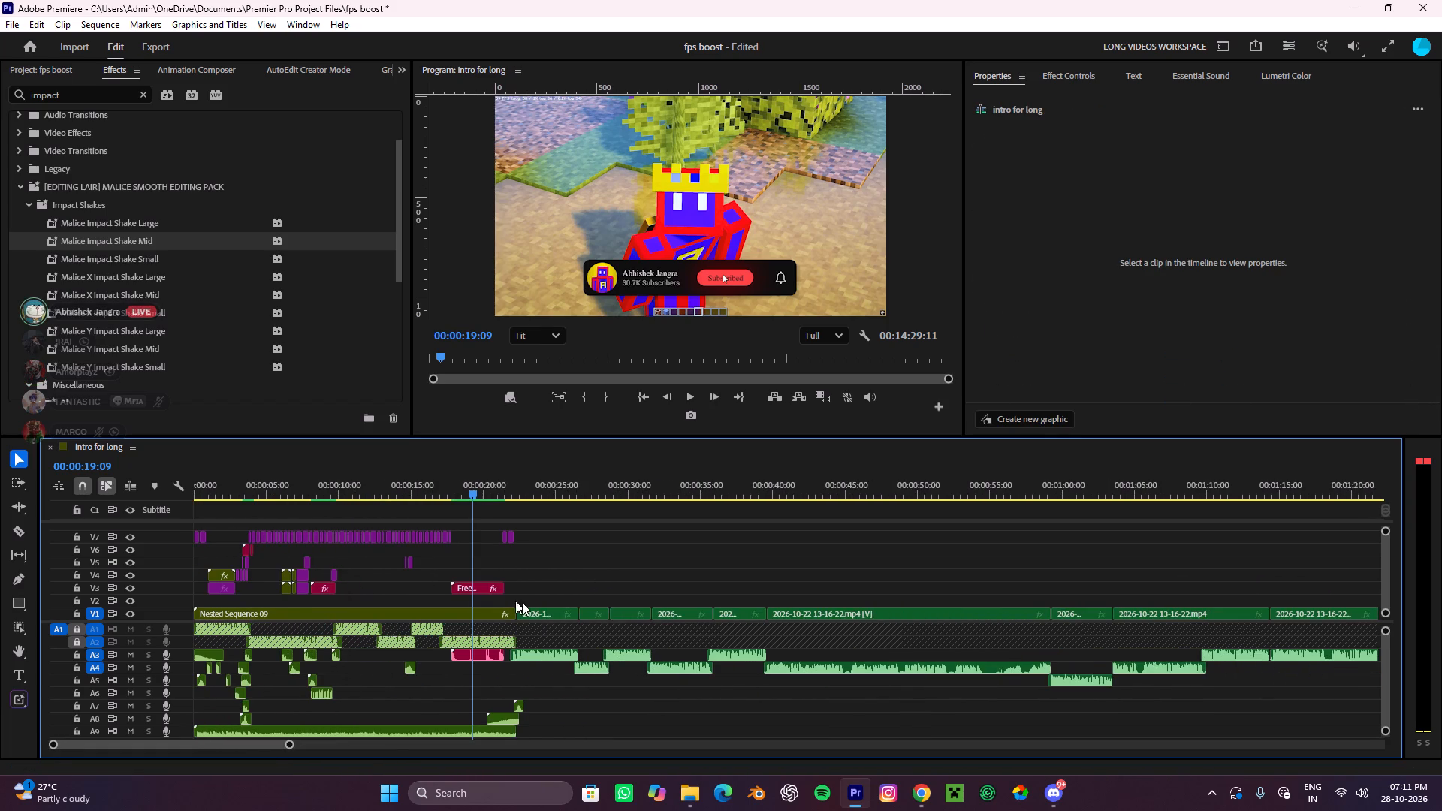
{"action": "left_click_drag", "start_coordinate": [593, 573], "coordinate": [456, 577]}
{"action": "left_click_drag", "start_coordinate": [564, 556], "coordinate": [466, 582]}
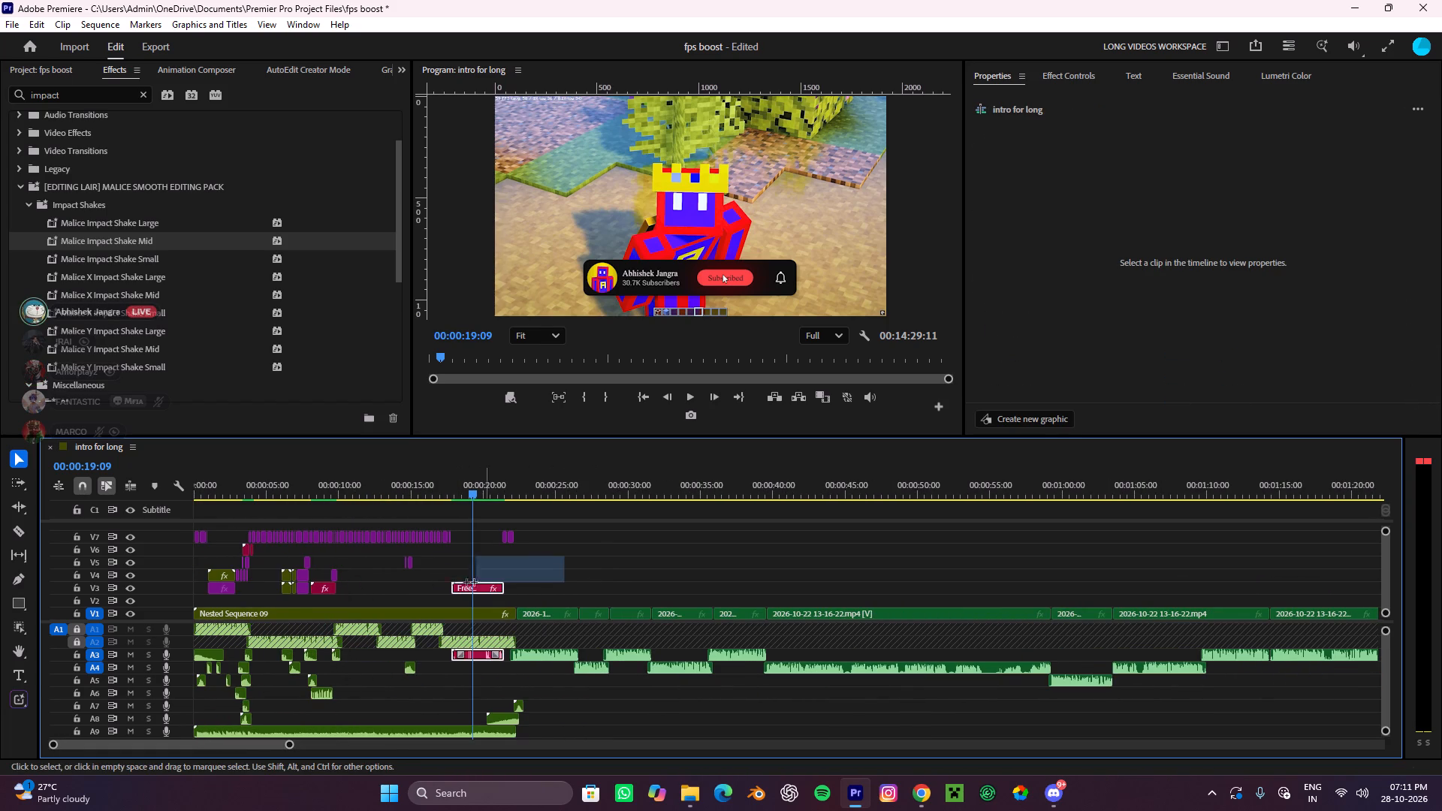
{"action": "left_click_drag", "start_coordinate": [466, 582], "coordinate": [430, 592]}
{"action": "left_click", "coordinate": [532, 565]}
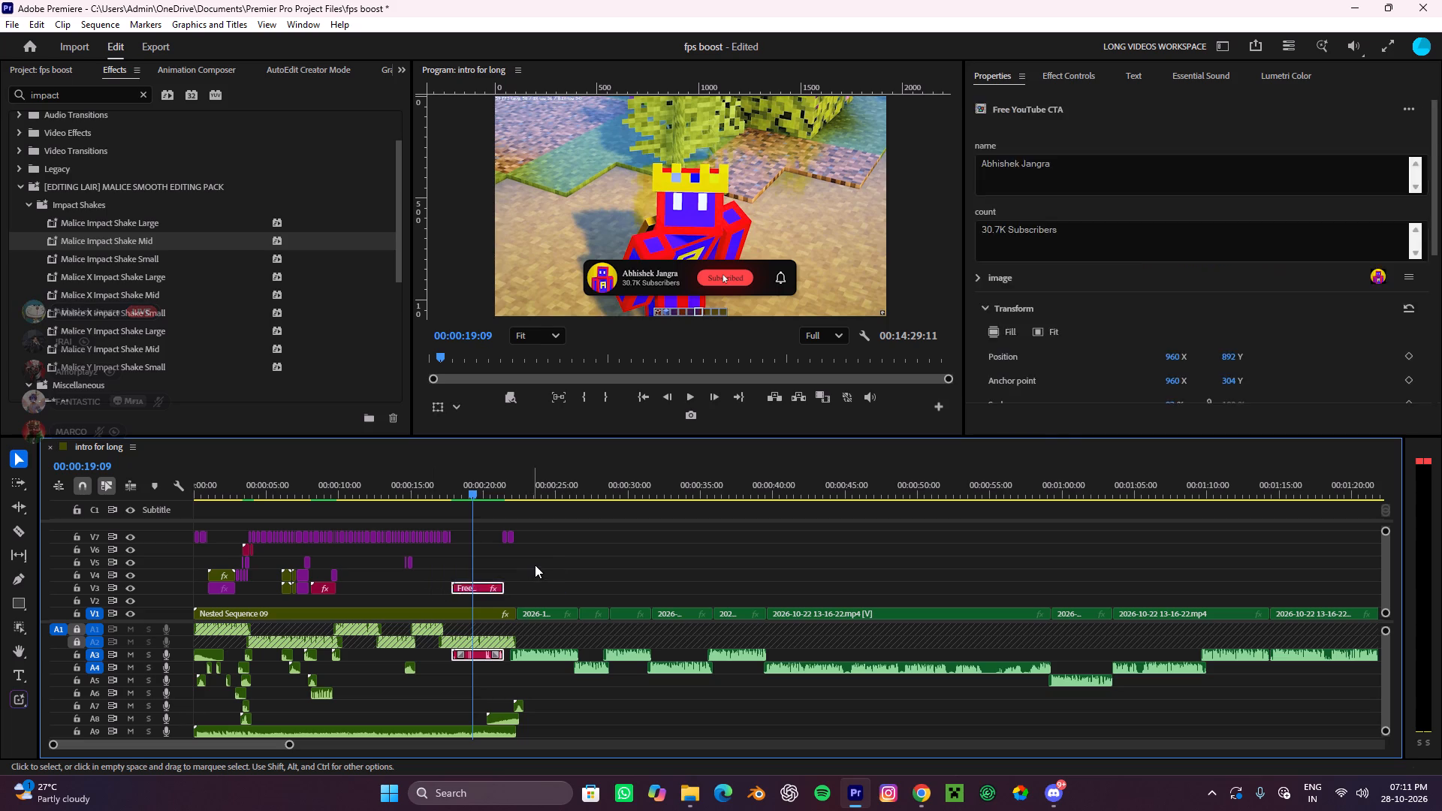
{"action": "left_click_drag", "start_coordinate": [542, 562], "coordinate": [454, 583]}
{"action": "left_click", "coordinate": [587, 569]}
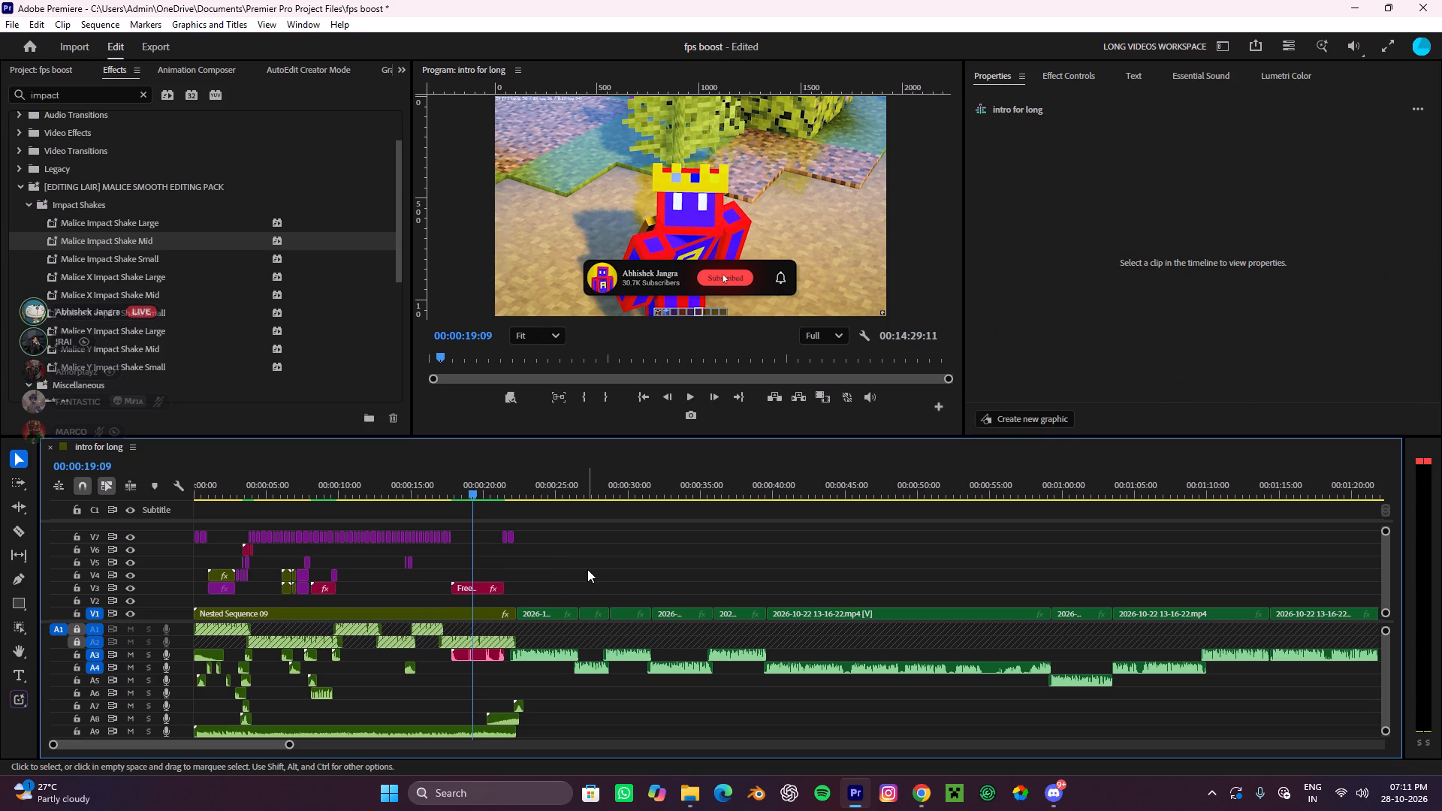
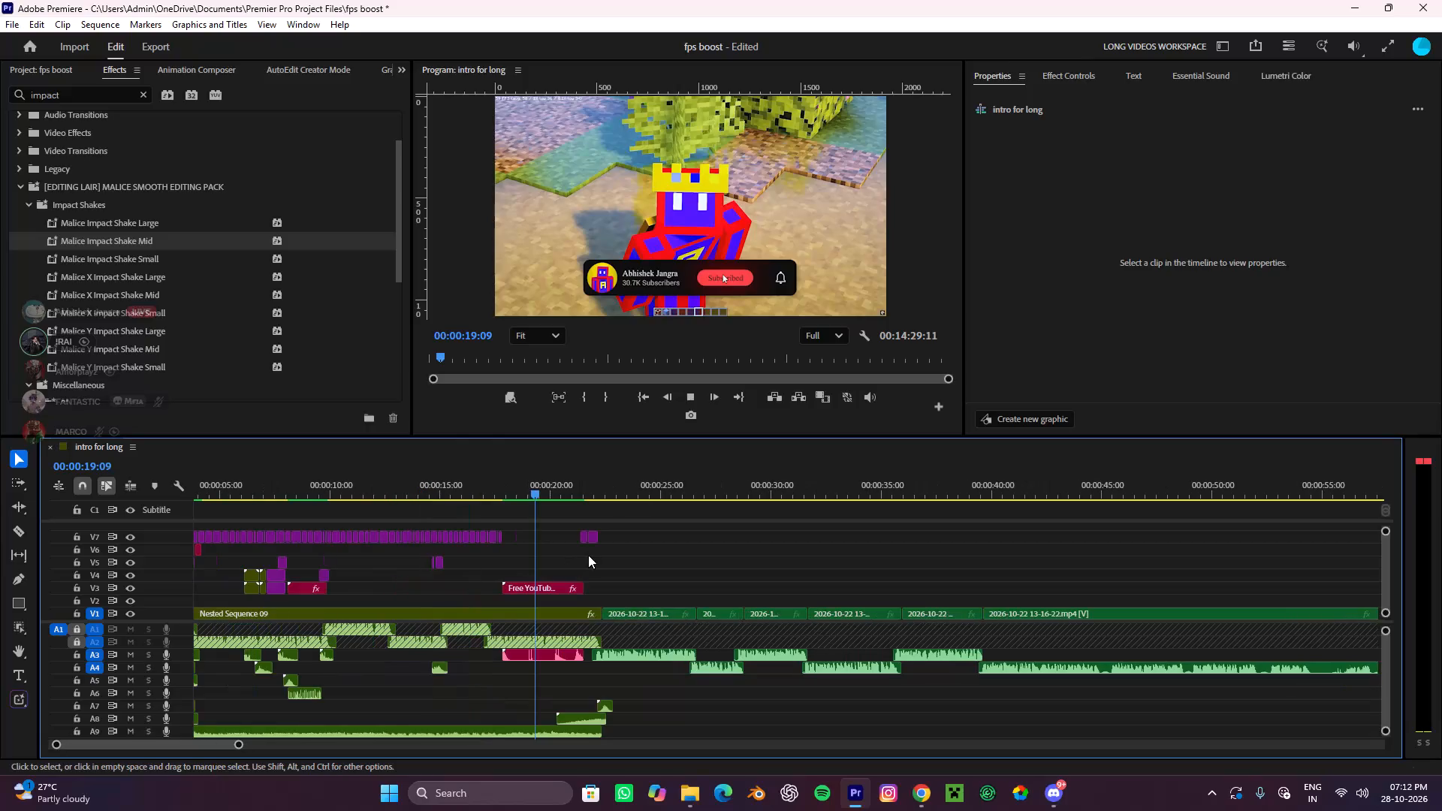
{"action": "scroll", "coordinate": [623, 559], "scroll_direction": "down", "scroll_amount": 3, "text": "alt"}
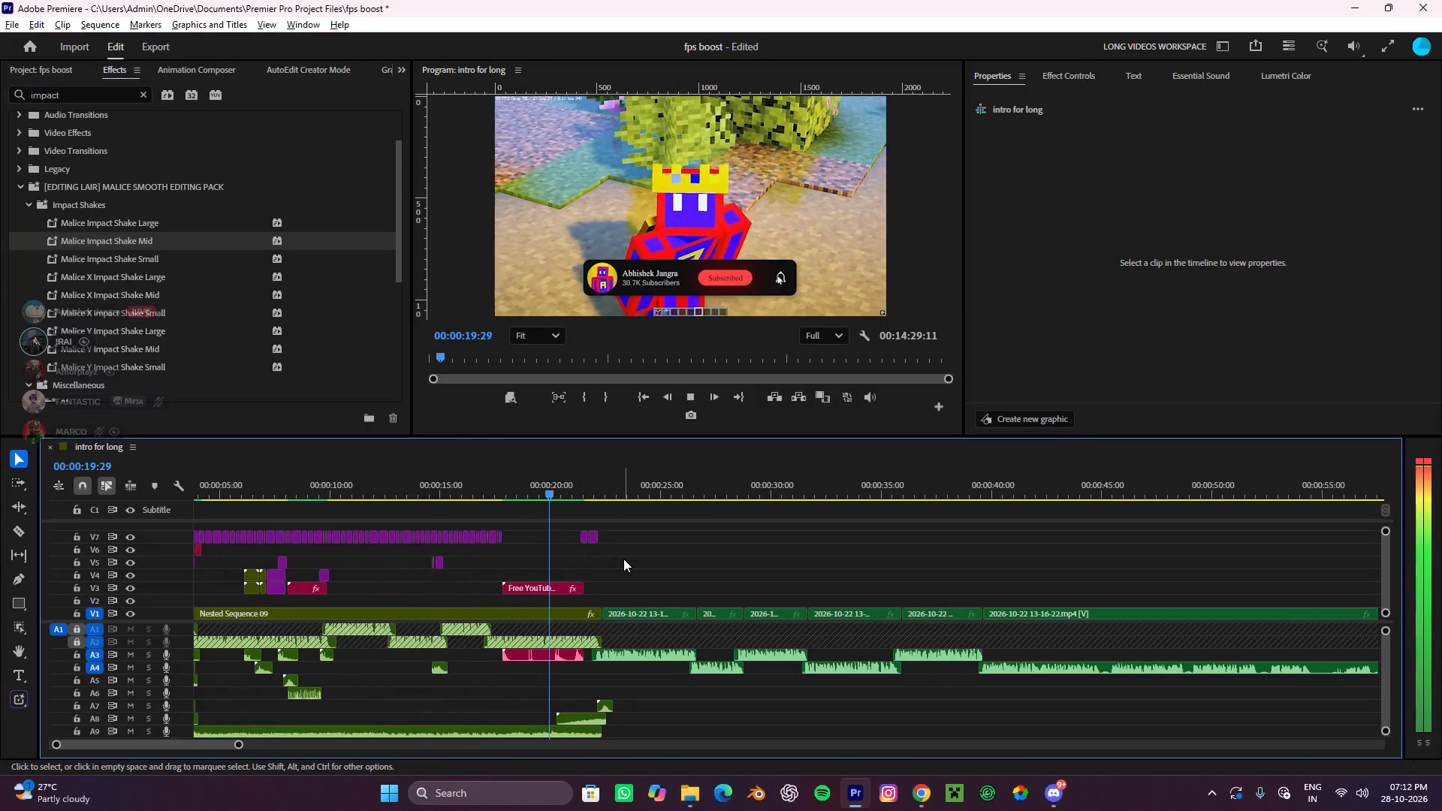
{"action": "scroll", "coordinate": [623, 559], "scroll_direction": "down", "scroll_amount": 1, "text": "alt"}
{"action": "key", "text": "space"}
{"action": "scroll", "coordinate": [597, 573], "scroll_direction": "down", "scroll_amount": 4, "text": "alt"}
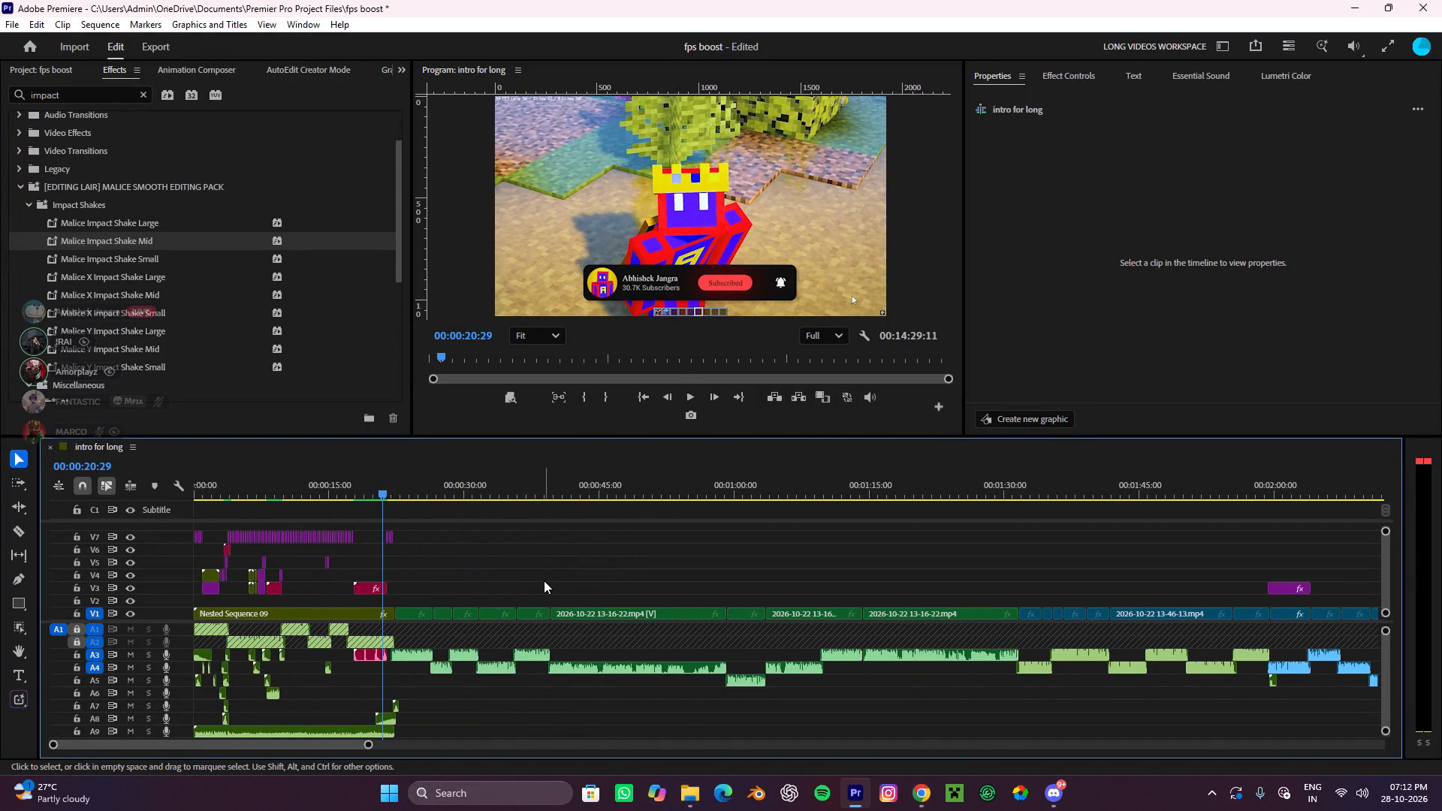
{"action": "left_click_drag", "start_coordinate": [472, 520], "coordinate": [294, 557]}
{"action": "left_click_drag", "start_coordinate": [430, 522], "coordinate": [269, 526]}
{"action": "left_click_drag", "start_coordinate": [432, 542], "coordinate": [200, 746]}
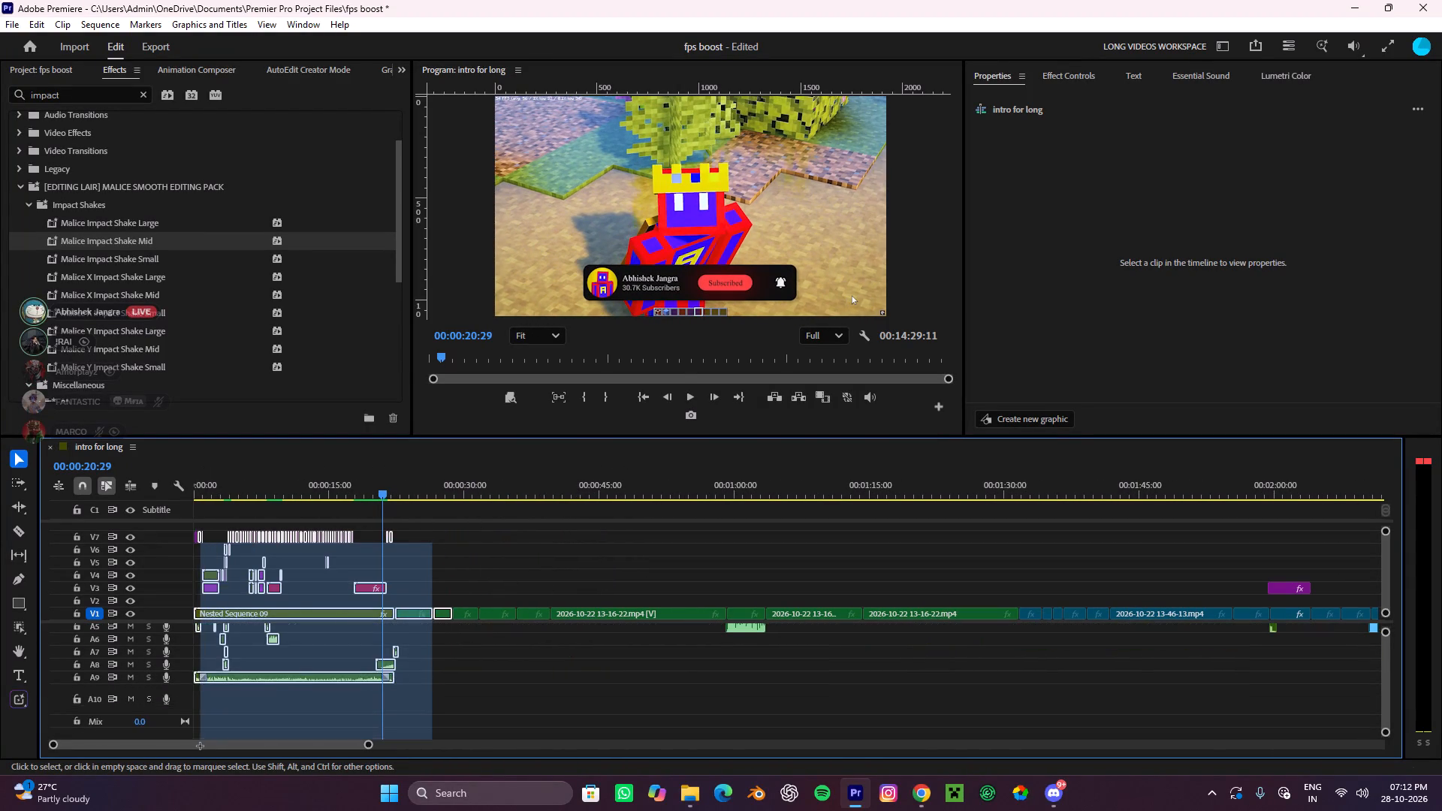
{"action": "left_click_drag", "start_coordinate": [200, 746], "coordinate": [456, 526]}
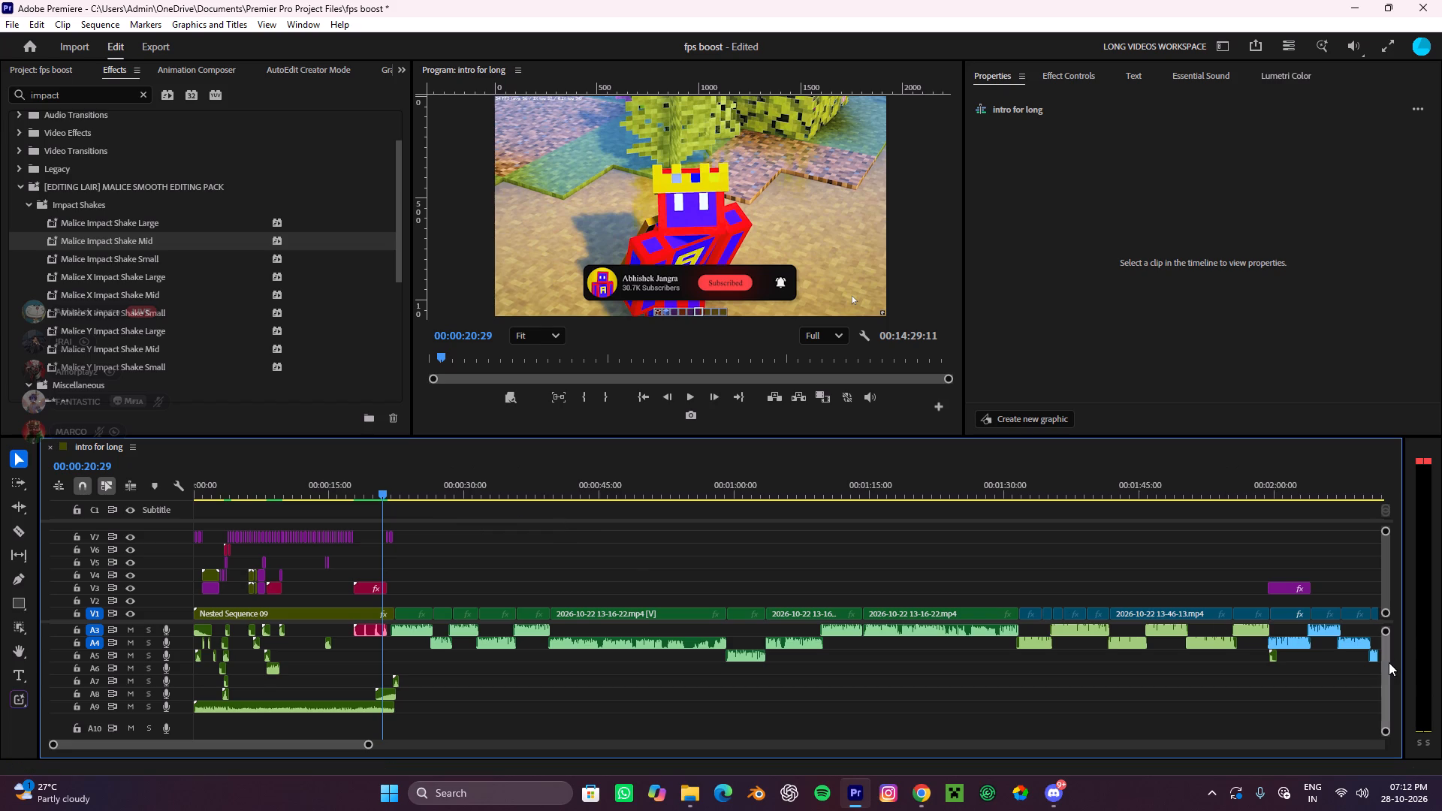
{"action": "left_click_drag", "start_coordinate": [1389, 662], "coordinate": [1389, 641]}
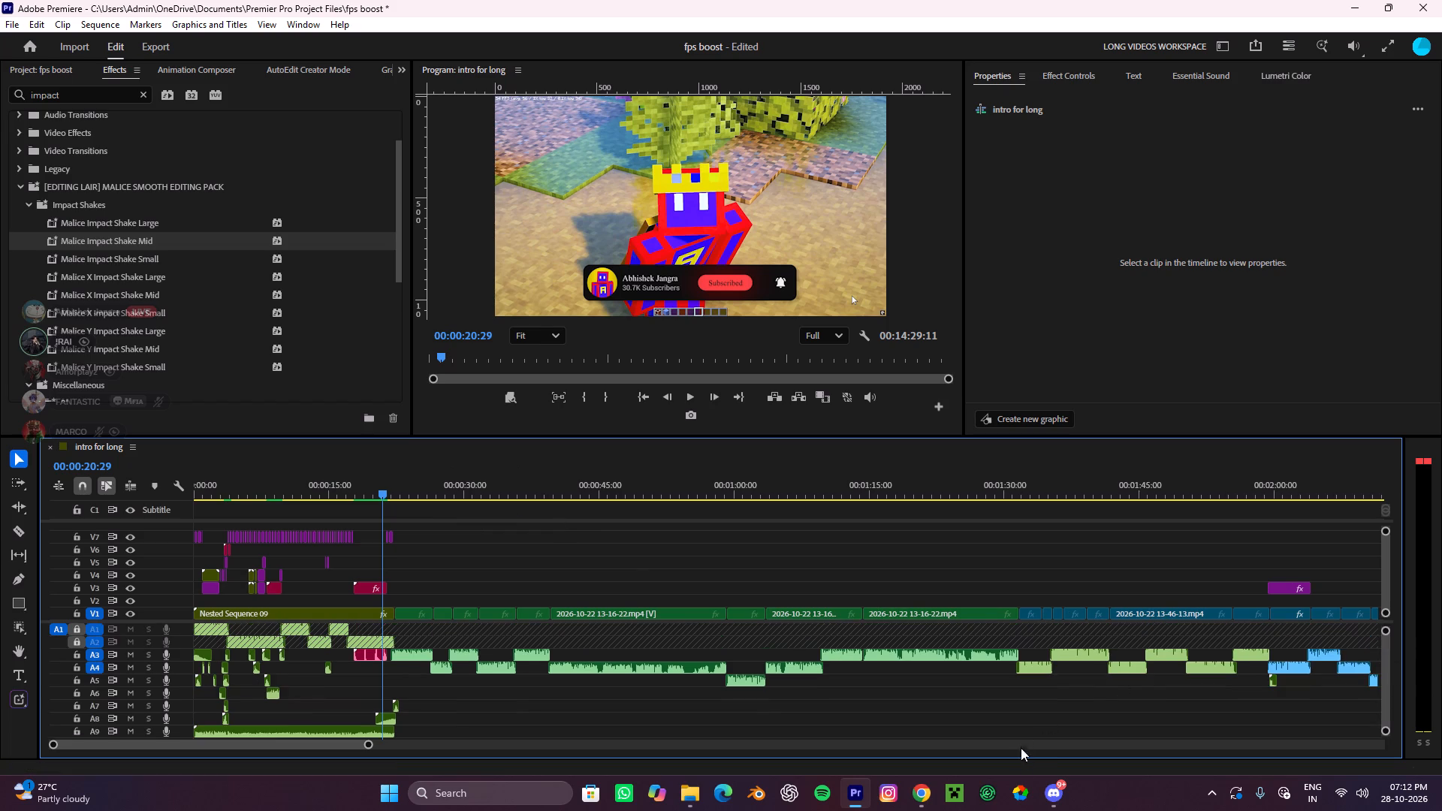
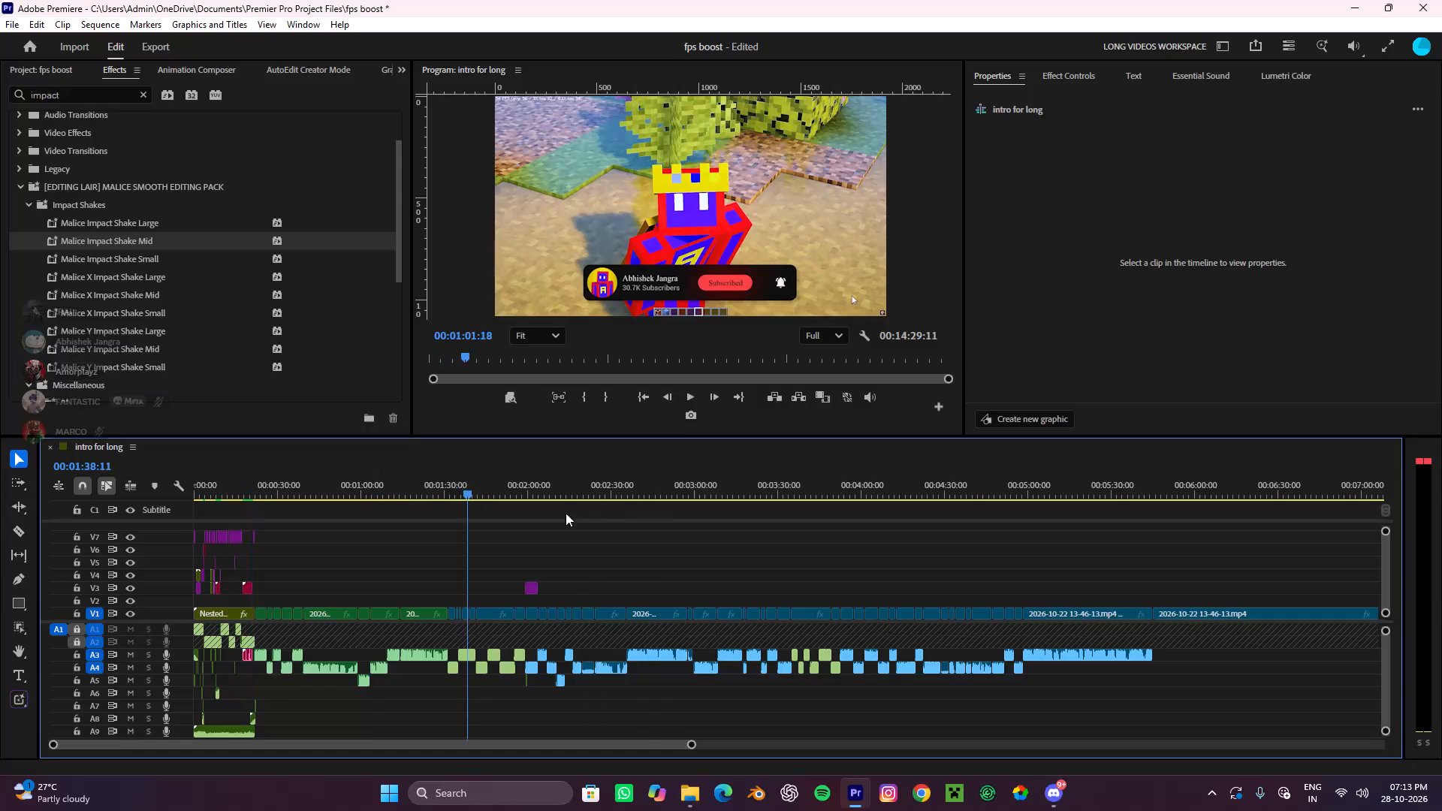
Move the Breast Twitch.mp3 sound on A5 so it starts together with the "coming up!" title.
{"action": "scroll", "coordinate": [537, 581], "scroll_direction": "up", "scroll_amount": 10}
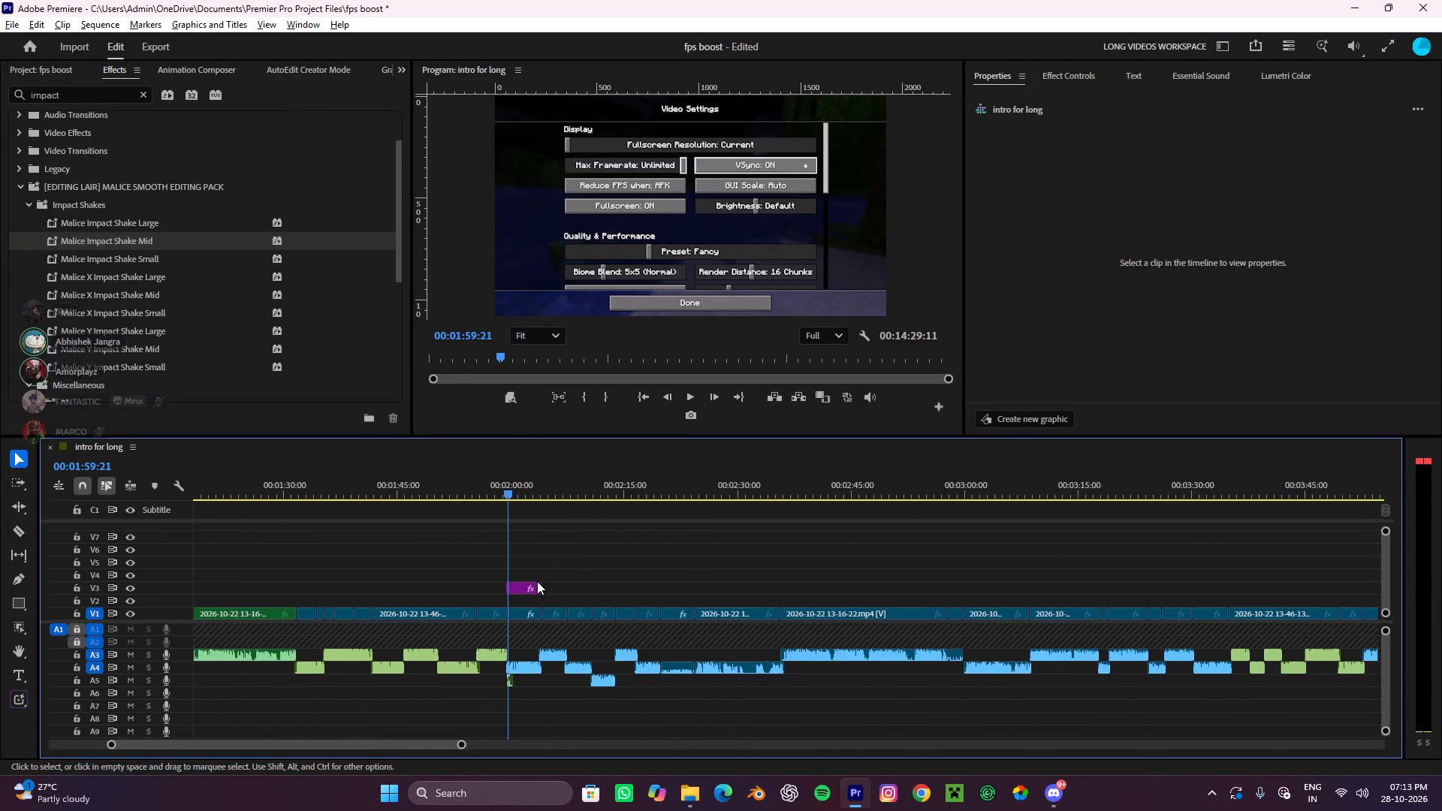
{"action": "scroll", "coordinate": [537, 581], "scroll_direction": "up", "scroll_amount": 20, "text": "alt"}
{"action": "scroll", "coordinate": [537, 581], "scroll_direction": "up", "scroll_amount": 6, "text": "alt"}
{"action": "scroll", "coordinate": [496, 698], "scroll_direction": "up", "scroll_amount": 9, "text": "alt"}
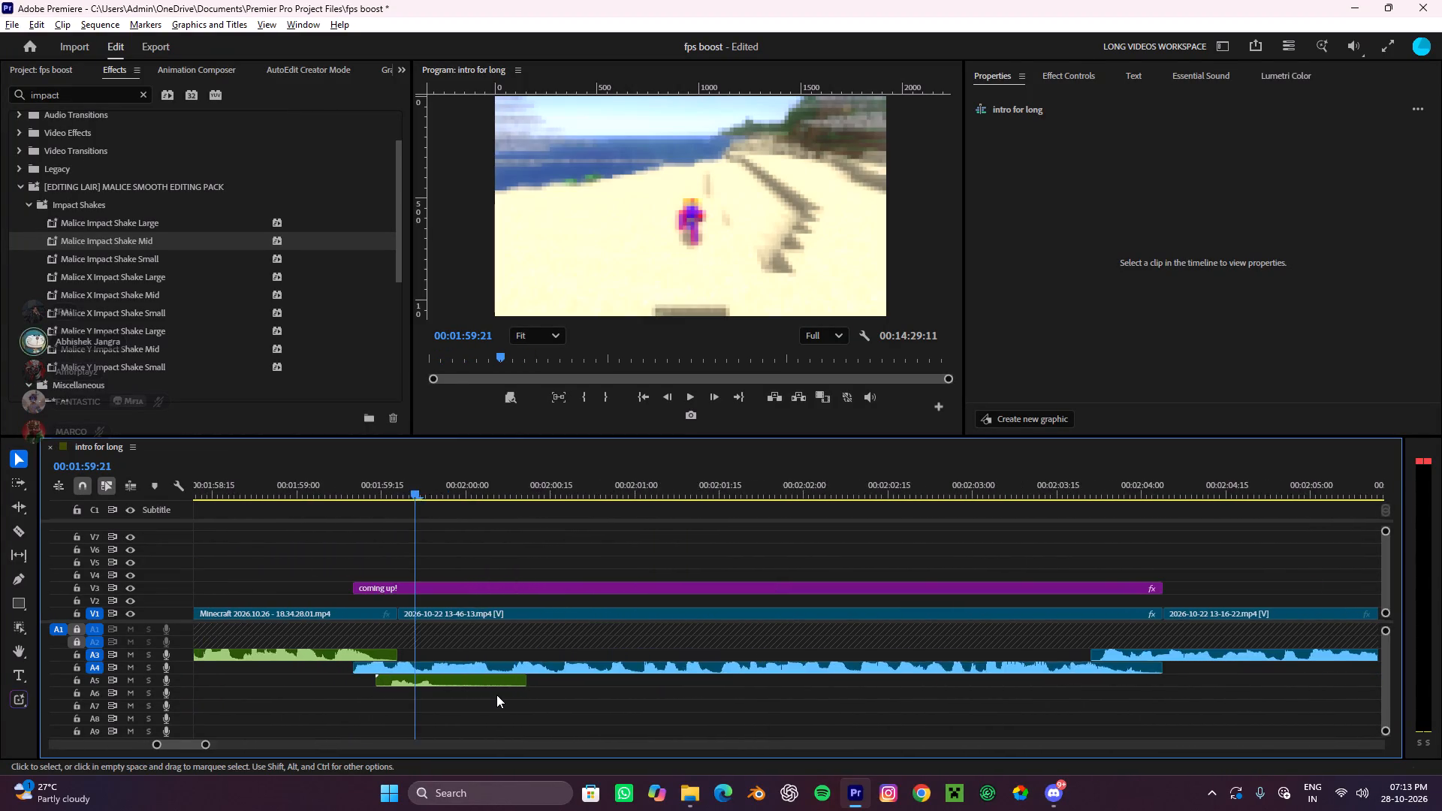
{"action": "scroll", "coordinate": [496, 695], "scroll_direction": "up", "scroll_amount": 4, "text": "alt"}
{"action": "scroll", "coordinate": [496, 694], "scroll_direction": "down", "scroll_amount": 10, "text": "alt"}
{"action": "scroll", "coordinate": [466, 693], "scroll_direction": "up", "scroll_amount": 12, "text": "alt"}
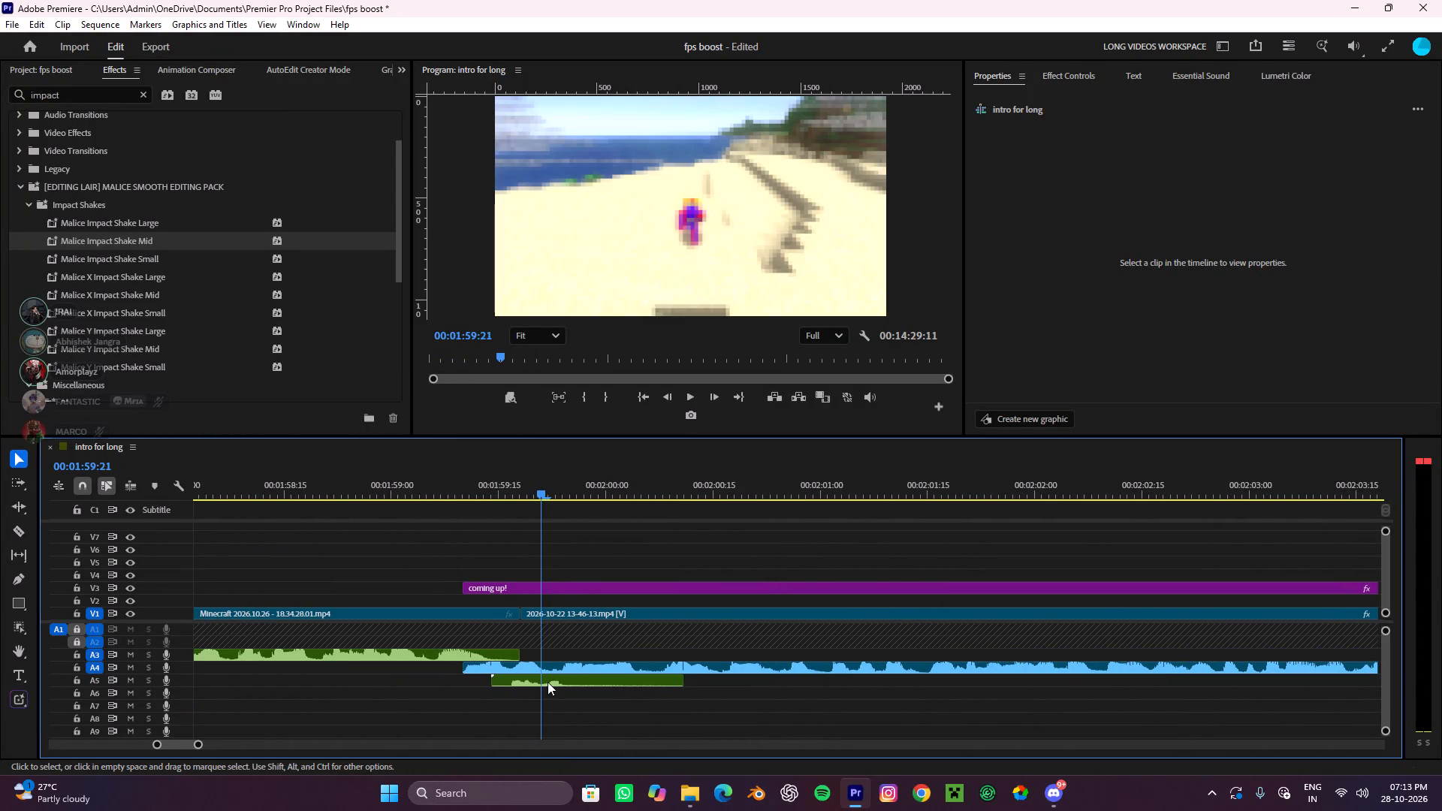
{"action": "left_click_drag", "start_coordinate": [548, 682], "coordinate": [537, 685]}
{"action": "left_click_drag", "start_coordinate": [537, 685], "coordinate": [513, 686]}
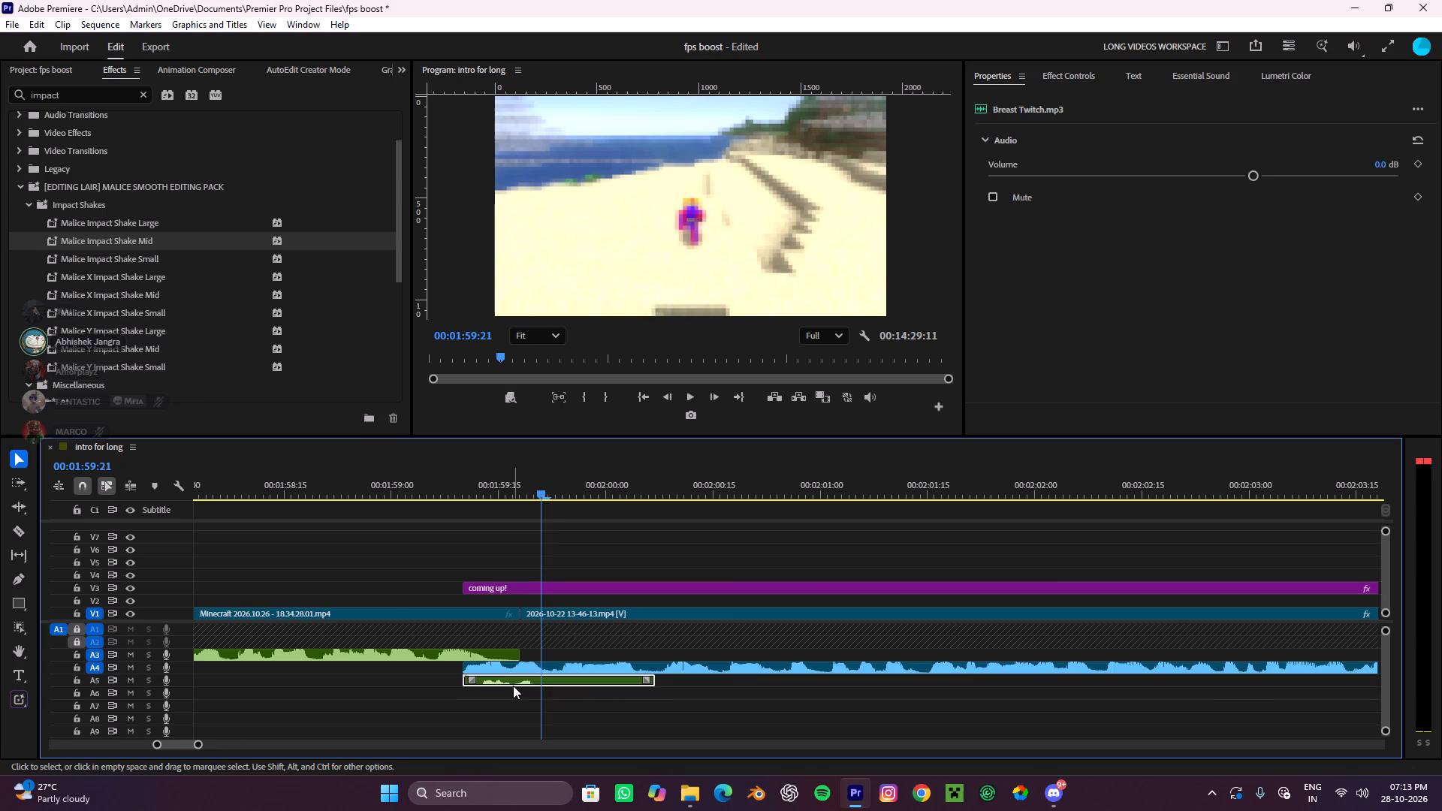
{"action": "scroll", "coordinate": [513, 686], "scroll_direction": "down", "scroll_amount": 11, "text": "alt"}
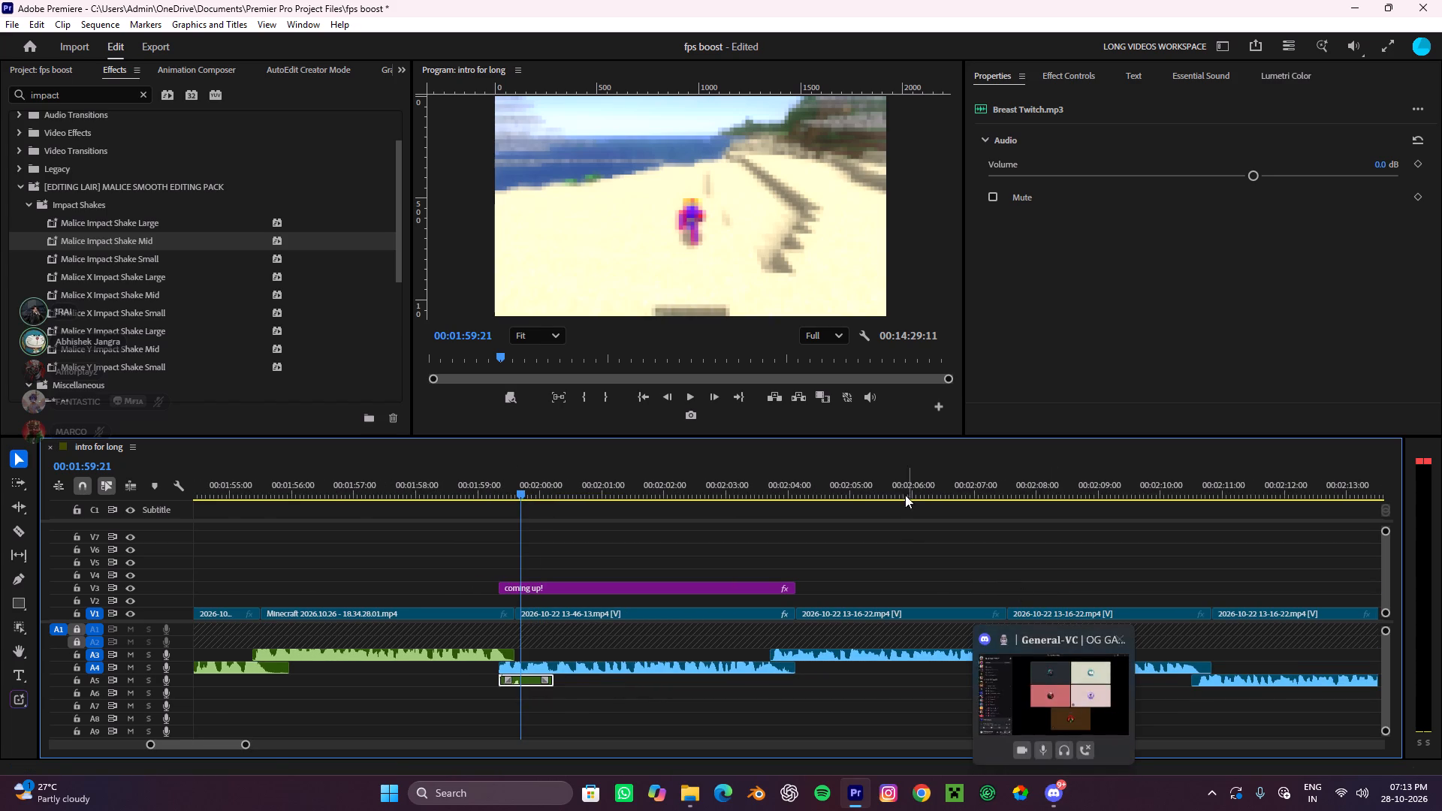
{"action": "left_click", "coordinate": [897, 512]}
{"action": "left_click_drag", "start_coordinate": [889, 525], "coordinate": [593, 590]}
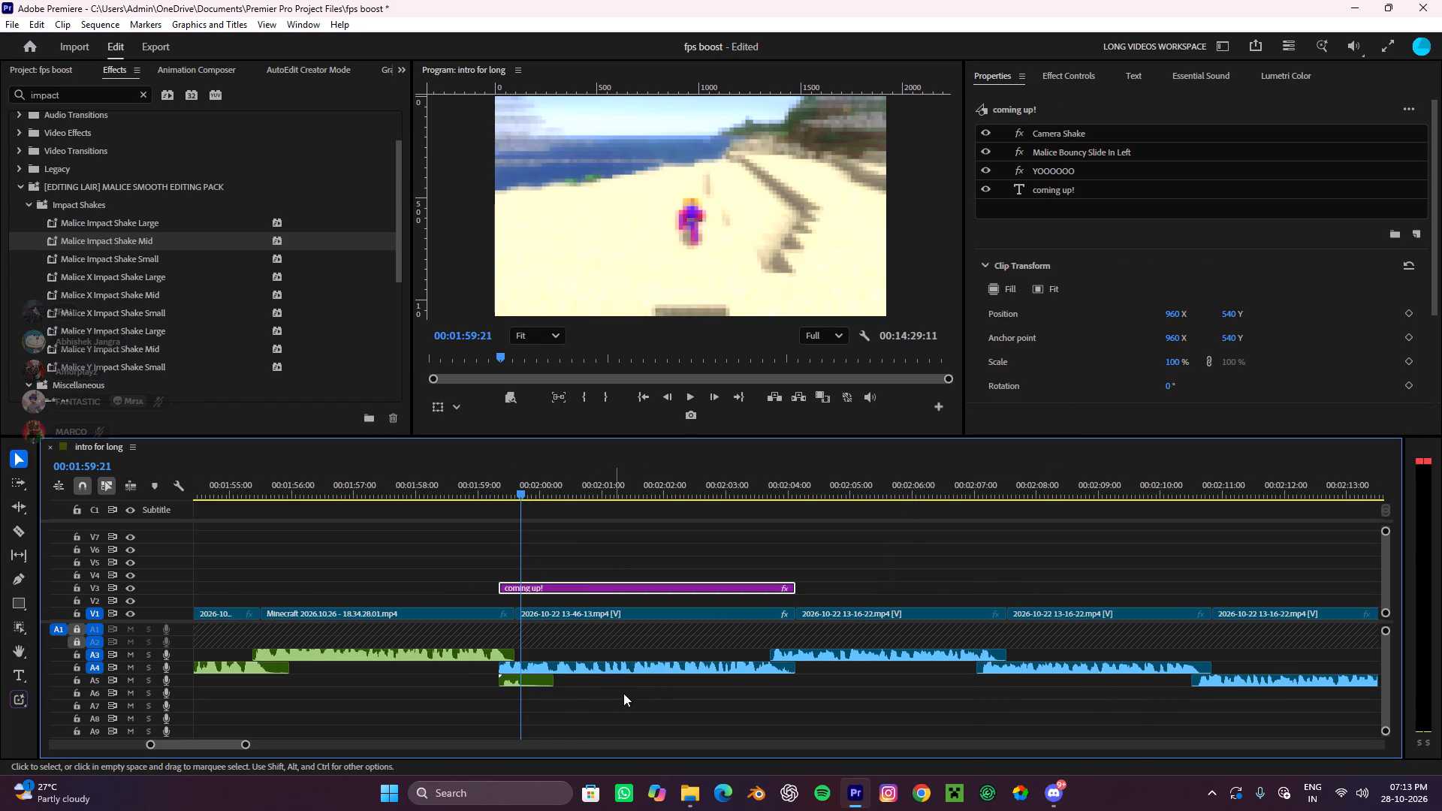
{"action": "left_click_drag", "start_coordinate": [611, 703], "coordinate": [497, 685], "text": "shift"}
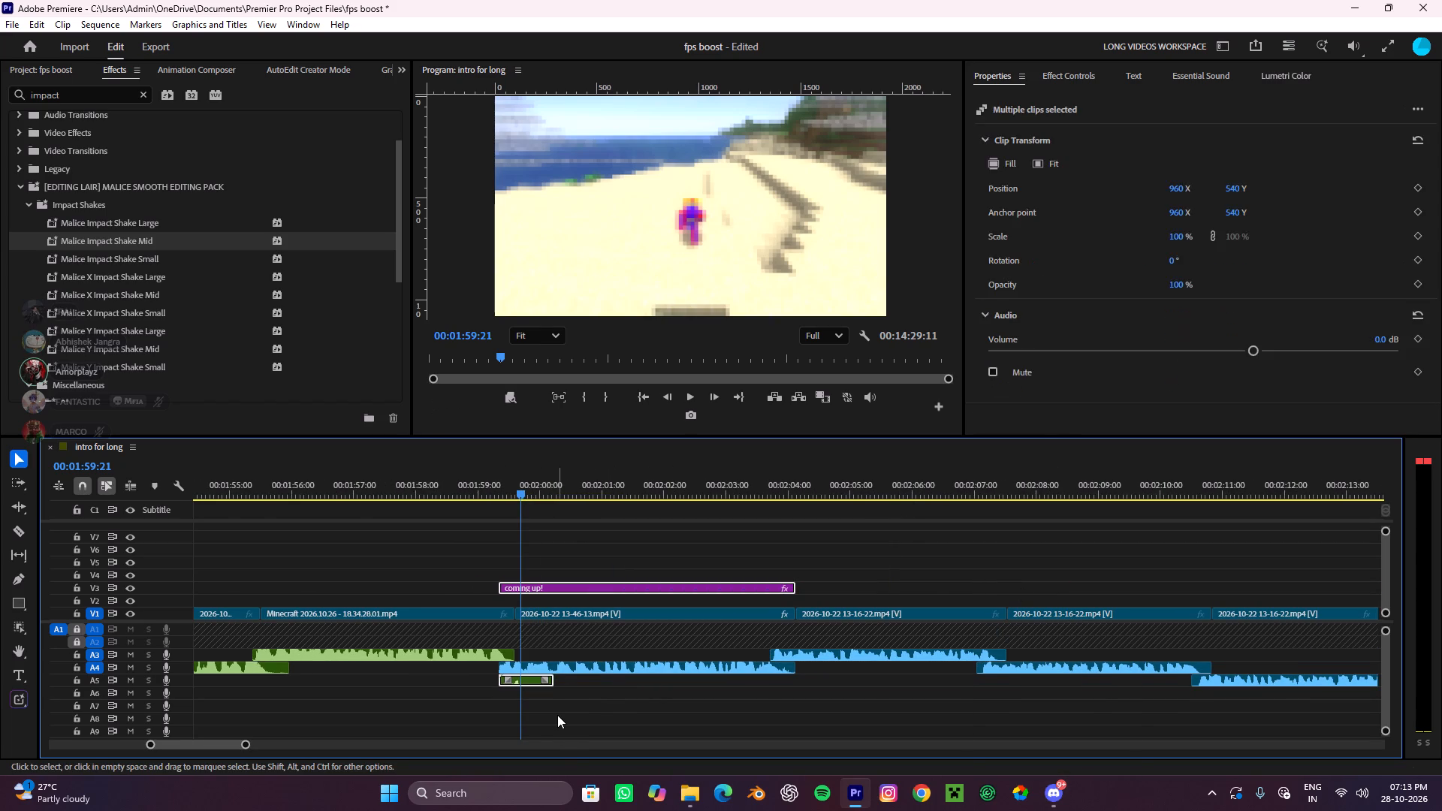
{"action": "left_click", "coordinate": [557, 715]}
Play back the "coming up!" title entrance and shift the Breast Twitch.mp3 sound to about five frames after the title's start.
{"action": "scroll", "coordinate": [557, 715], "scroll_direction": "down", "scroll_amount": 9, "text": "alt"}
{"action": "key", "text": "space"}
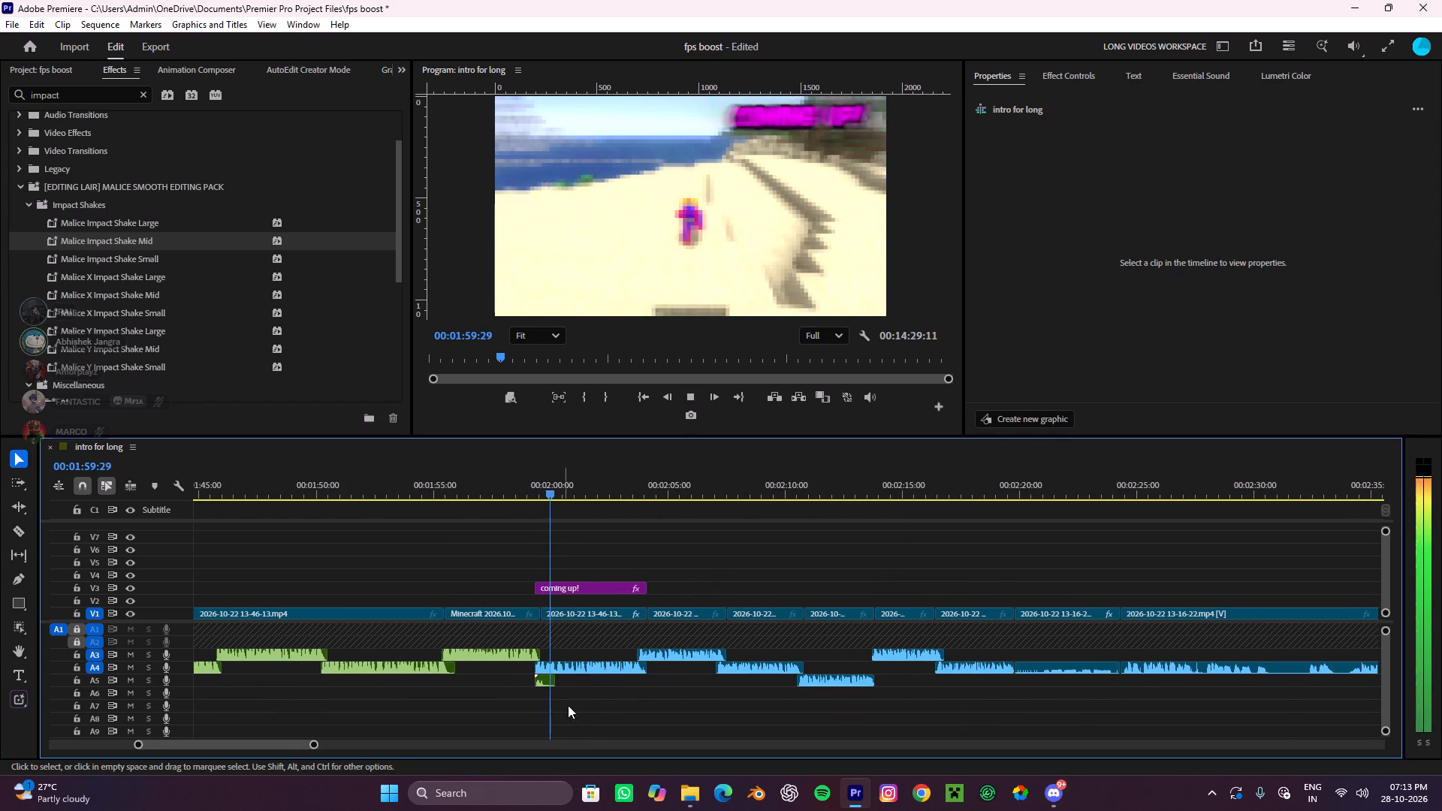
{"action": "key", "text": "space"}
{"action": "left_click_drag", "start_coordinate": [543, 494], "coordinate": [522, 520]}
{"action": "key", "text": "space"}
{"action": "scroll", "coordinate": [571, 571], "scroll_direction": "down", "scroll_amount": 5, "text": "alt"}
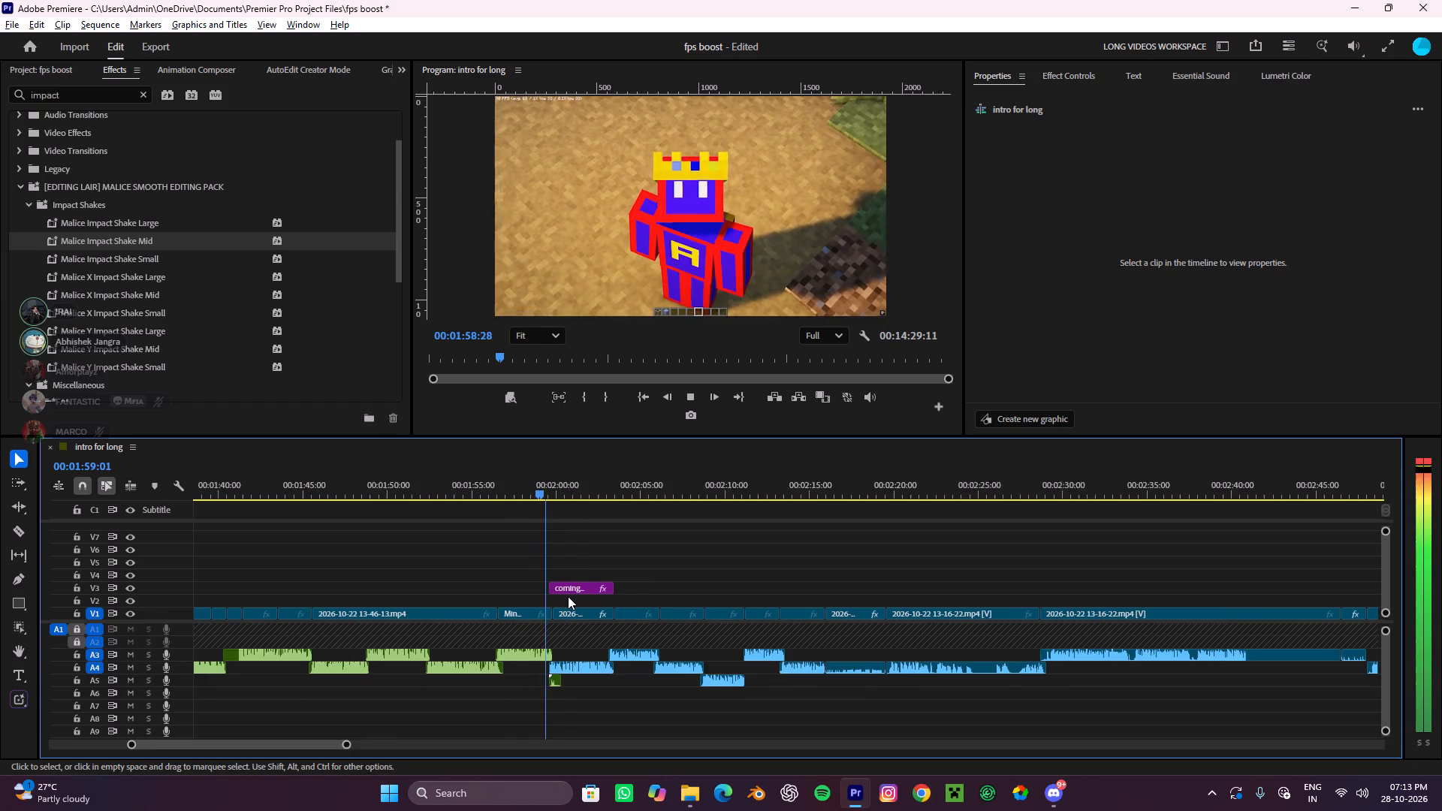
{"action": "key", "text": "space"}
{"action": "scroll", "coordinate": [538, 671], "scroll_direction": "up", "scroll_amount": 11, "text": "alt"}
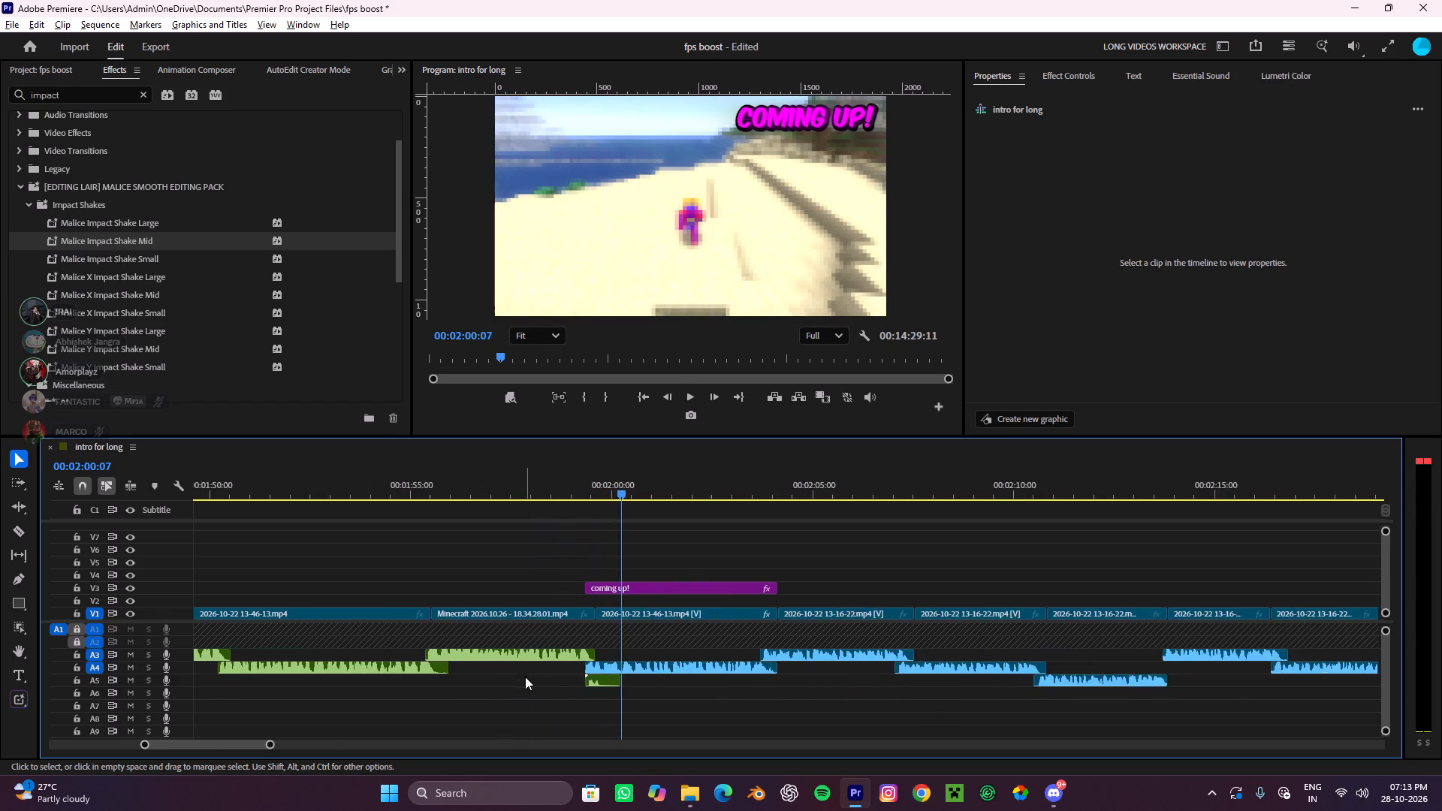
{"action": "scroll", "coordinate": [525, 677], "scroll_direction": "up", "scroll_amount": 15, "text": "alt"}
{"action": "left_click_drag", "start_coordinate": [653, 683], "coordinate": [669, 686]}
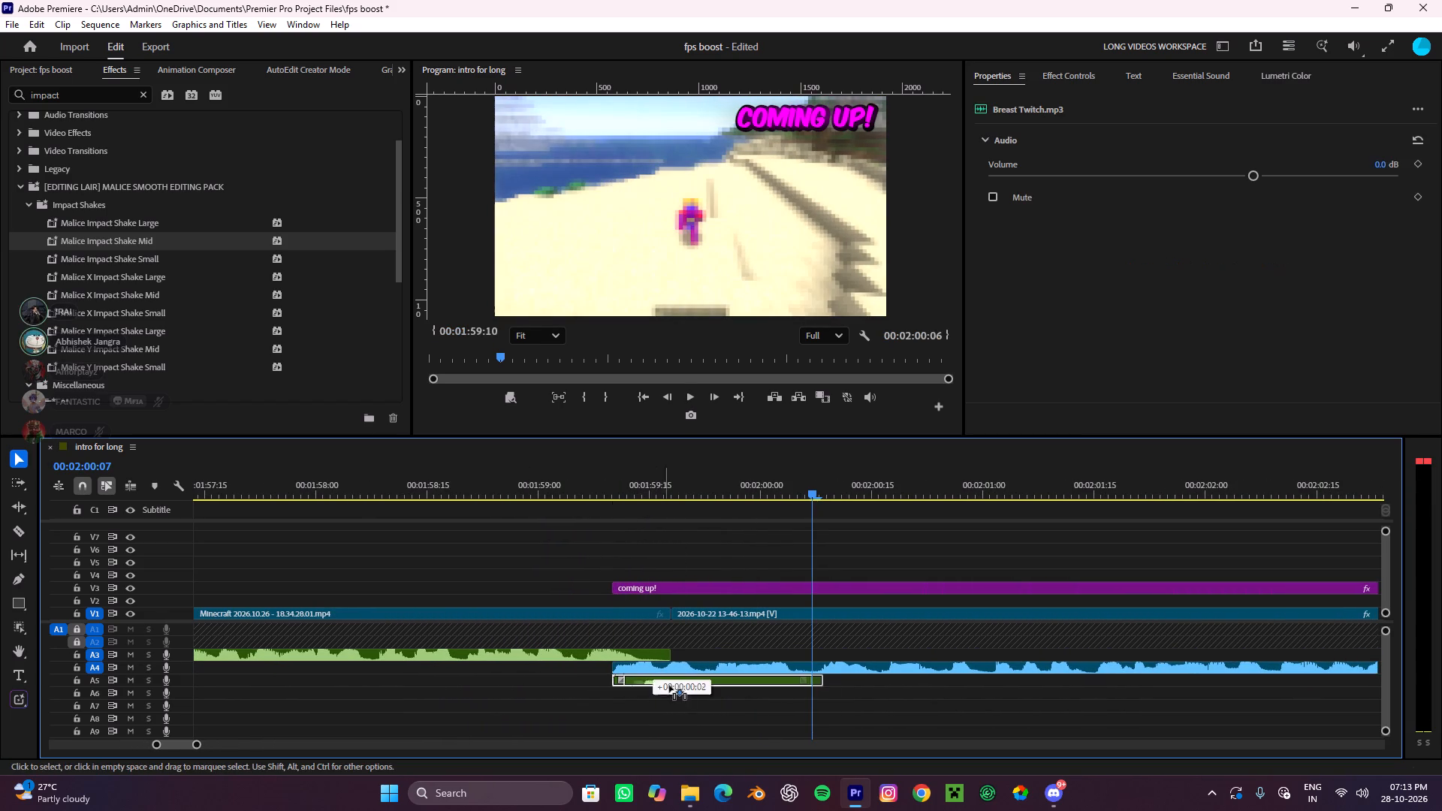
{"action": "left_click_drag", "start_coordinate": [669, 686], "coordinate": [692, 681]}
Replay the title entrance and nudge the Breast Twitch.mp3 sound about three frames earlier, to about 00:01:59:12.
{"action": "left_click_drag", "start_coordinate": [830, 480], "coordinate": [683, 487]}
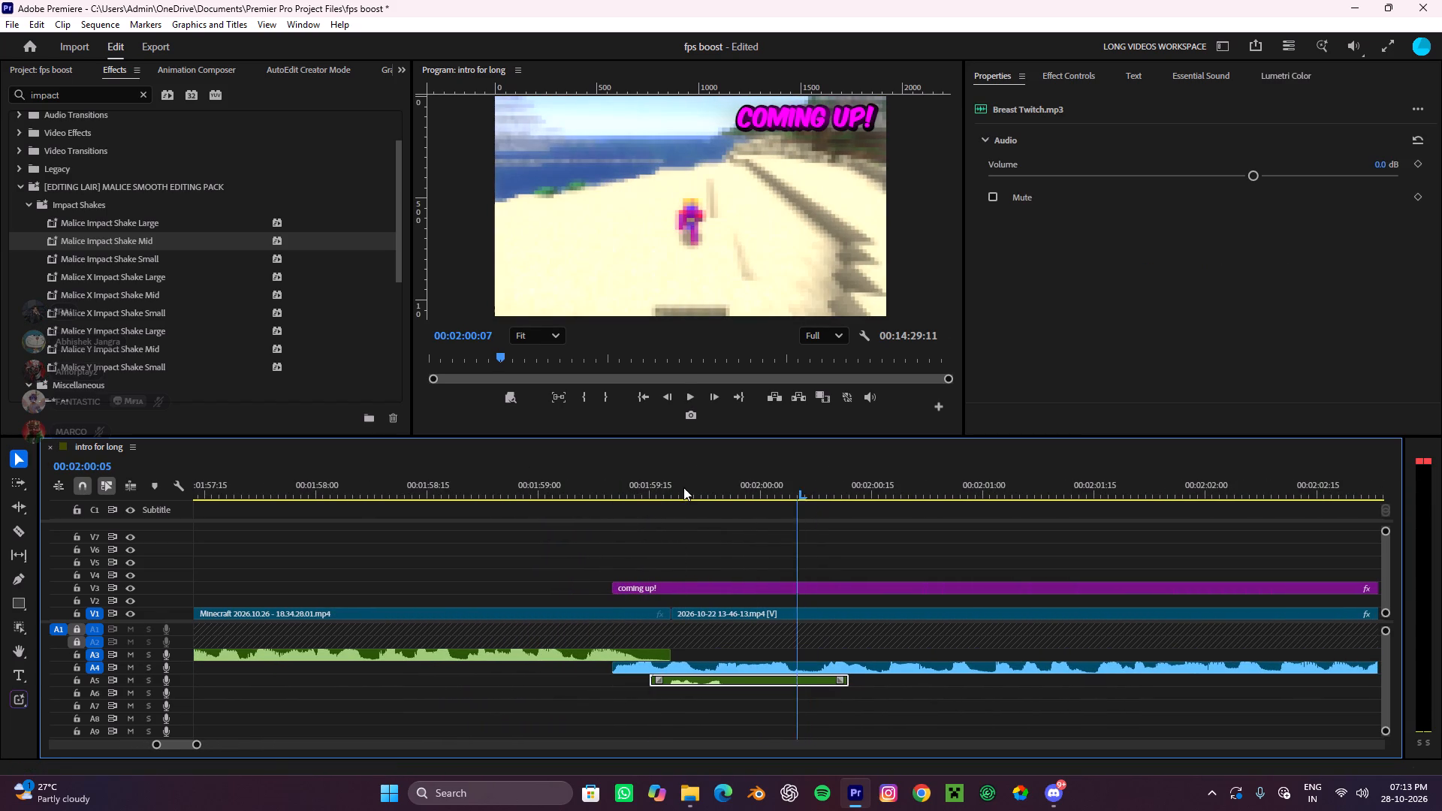
{"action": "left_click_drag", "start_coordinate": [683, 487], "coordinate": [591, 542]}
{"action": "key", "text": "space"}
{"action": "scroll", "coordinate": [650, 567], "scroll_direction": "down", "scroll_amount": 10, "text": "alt"}
{"action": "key", "text": "space"}
{"action": "scroll", "coordinate": [607, 618], "scroll_direction": "up", "scroll_amount": 5, "text": "alt"}
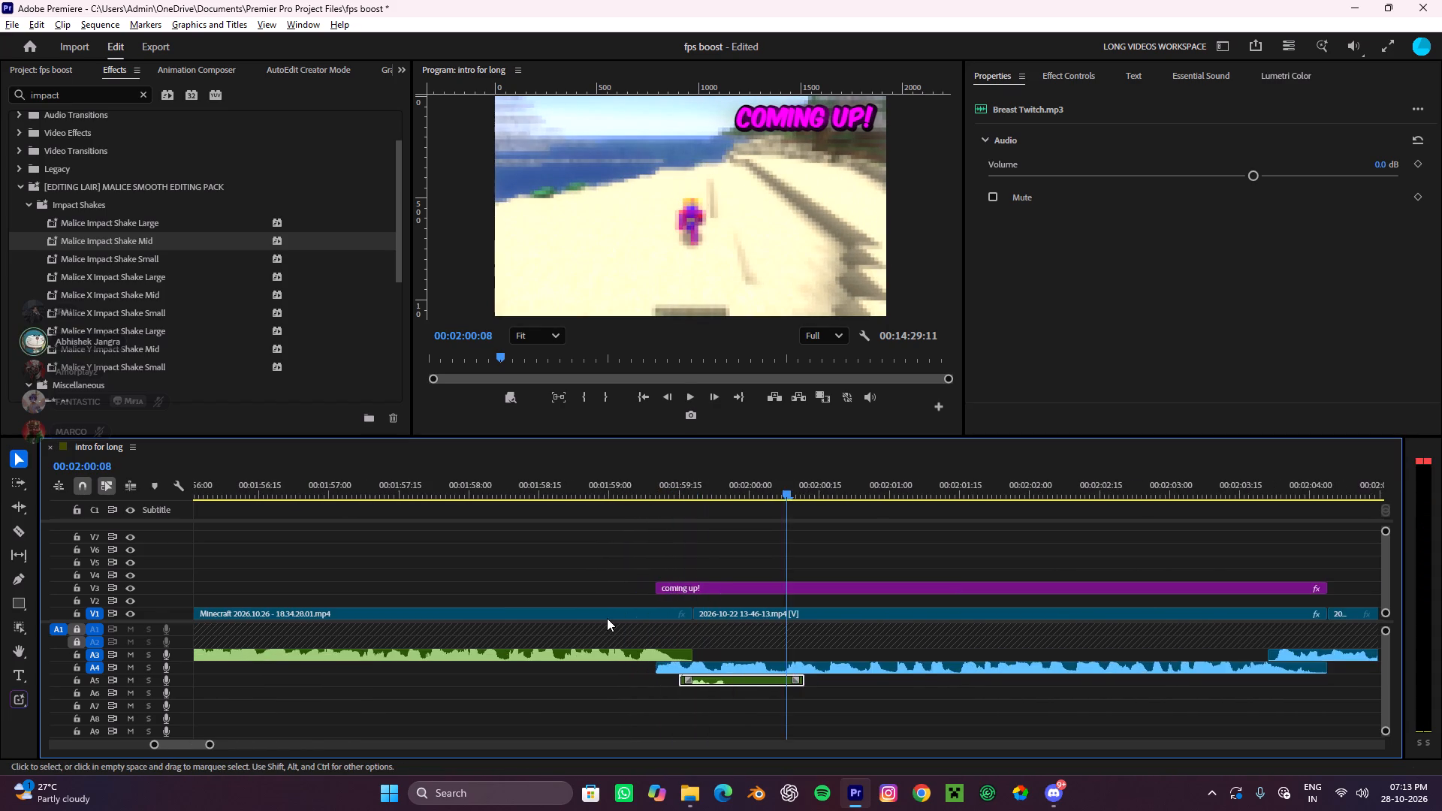
{"action": "scroll", "coordinate": [607, 618], "scroll_direction": "up", "scroll_amount": 5, "text": "alt"}
{"action": "left_click_drag", "start_coordinate": [765, 680], "coordinate": [747, 680]}
Play back the "coming up!" title entrance to check the timing of its sound effect.
{"action": "left_click_drag", "start_coordinate": [891, 481], "coordinate": [673, 510]}
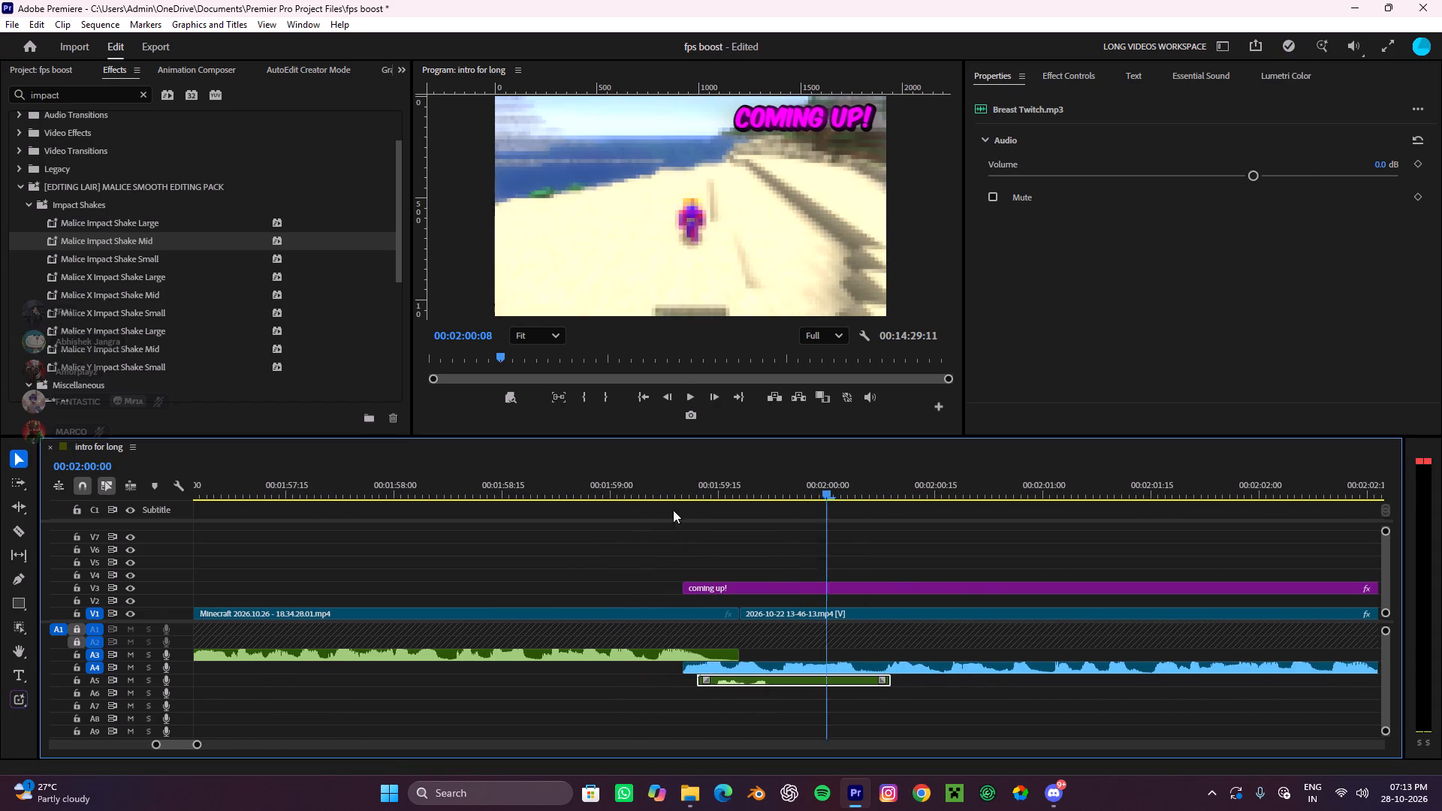
{"action": "left_click_drag", "start_coordinate": [673, 510], "coordinate": [644, 532]}
{"action": "key", "text": "space"}
{"action": "scroll", "coordinate": [713, 553], "scroll_direction": "down", "scroll_amount": 9, "text": "alt"}
{"action": "key", "text": "space"}
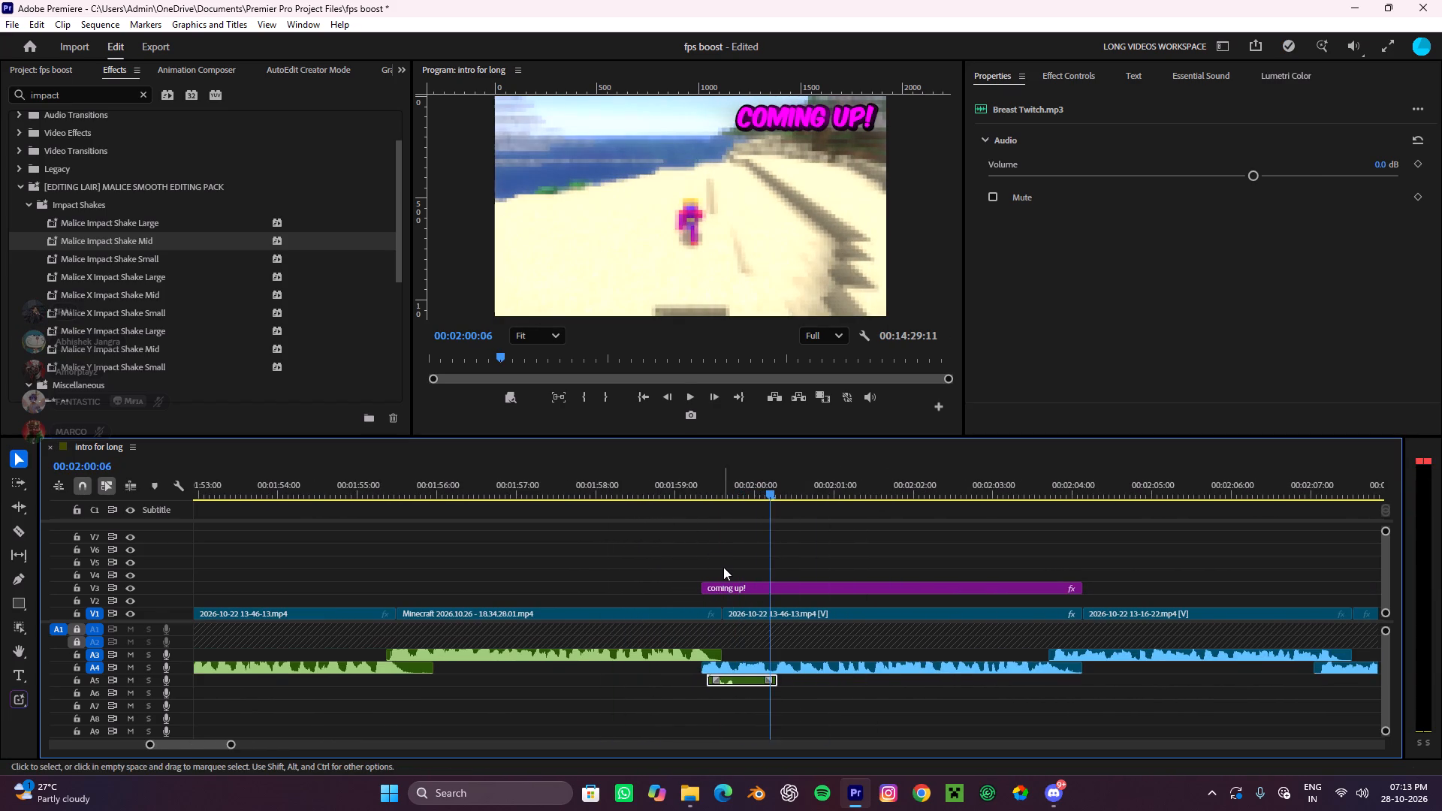
{"action": "scroll", "coordinate": [723, 567], "scroll_direction": "down", "scroll_amount": 4, "text": "alt"}
{"action": "key", "text": "space"}
{"action": "scroll", "coordinate": [723, 567], "scroll_direction": "down", "scroll_amount": 4, "text": "alt"}
{"action": "scroll", "coordinate": [723, 571], "scroll_direction": "up", "scroll_amount": 1, "text": "alt"}
{"action": "scroll", "coordinate": [721, 571], "scroll_direction": "down", "scroll_amount": 4, "text": "alt"}
{"action": "key", "text": "space"}
Return to the start of the sequence and play the opening of the intro.
{"action": "scroll", "coordinate": [337, 498], "scroll_direction": "down", "scroll_amount": 4, "text": "alt"}
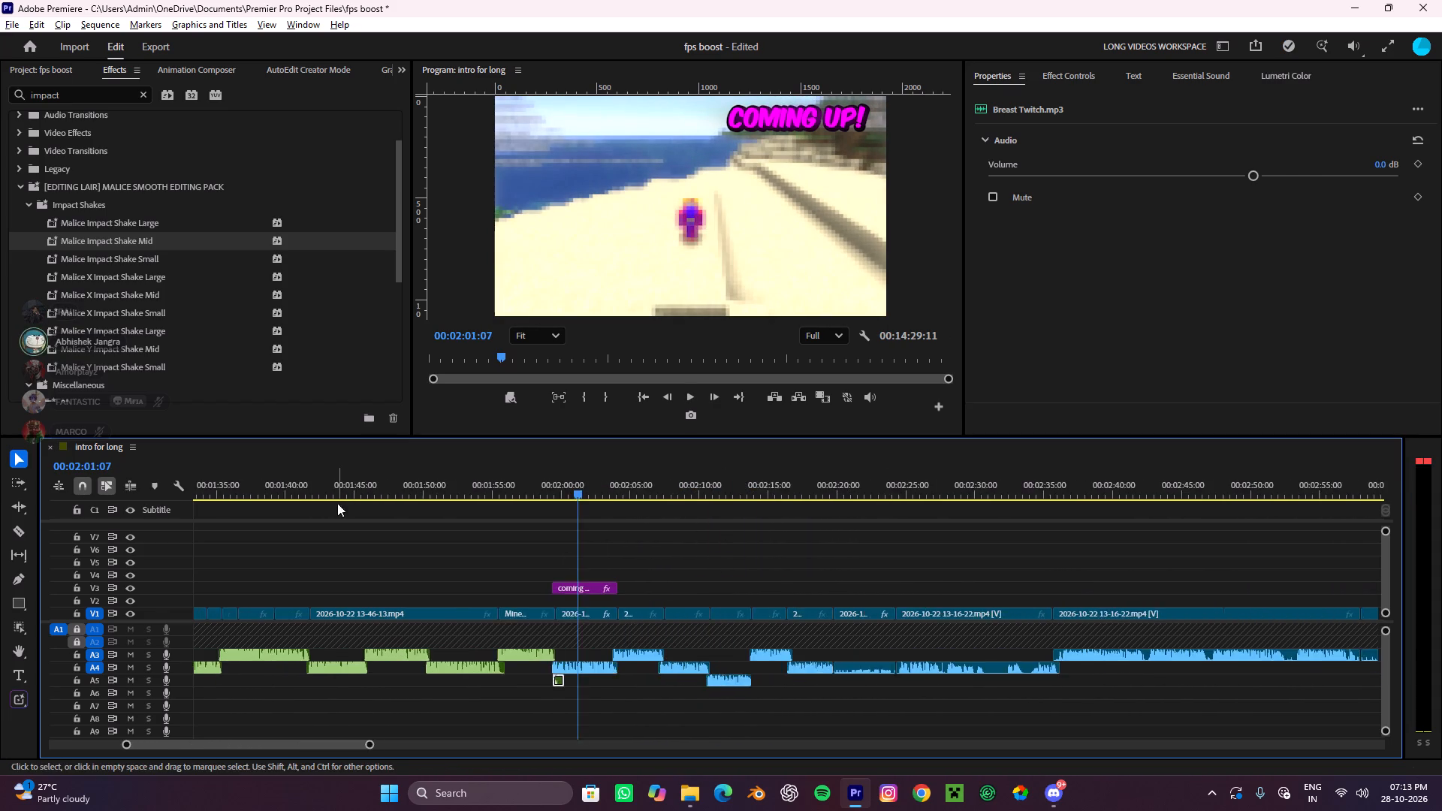
{"action": "scroll", "coordinate": [337, 503], "scroll_direction": "down", "scroll_amount": 6, "text": "alt"}
{"action": "left_click_drag", "start_coordinate": [483, 487], "coordinate": [0, 506]}
{"action": "scroll", "coordinate": [506, 600], "scroll_direction": "up", "scroll_amount": 4, "text": "alt"}
{"action": "scroll", "coordinate": [370, 548], "scroll_direction": "up", "scroll_amount": 12}
{"action": "key", "text": "space"}
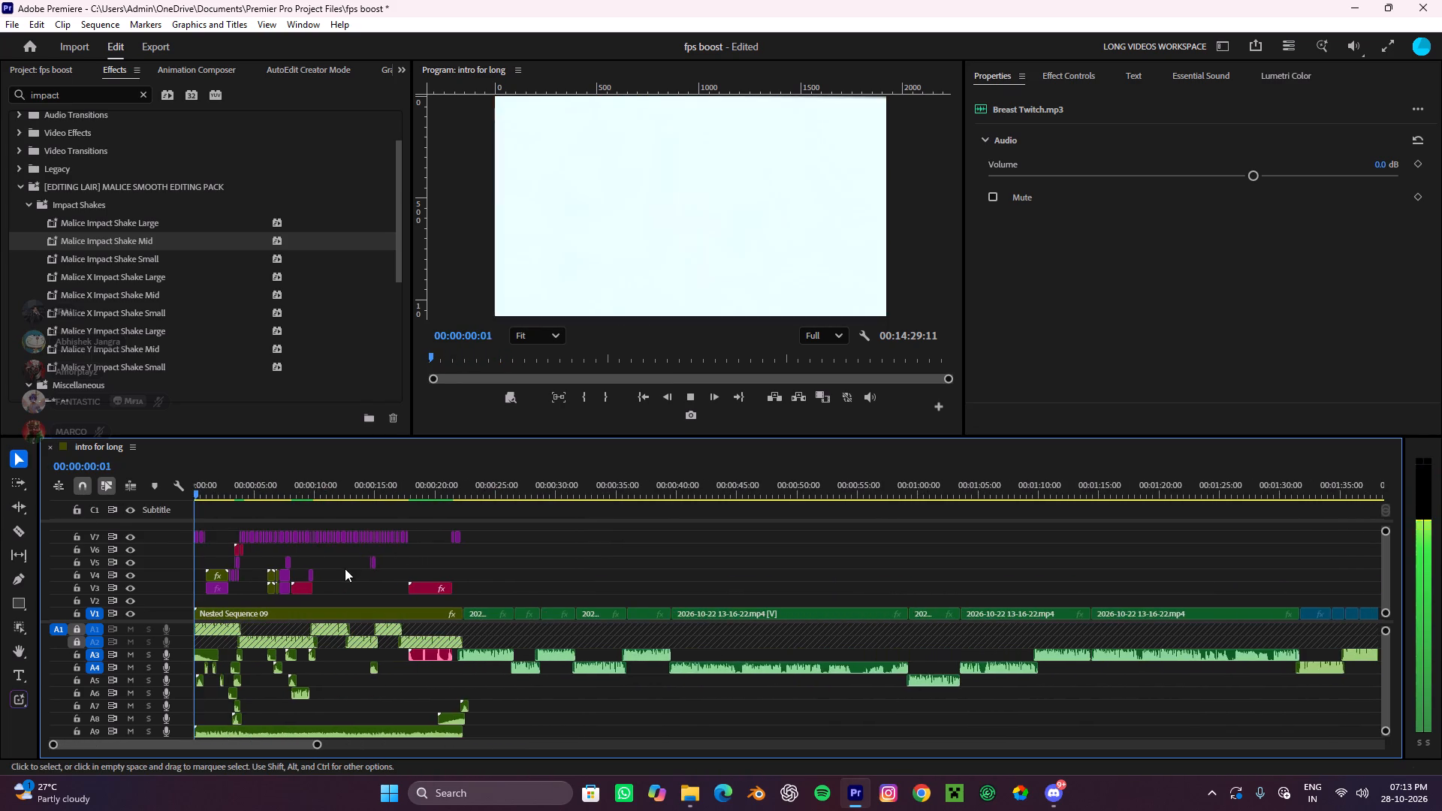
{"action": "scroll", "coordinate": [345, 568], "scroll_direction": "up", "scroll_amount": 11, "text": "alt"}
{"action": "key", "text": "space"}
Open the Mastering custom setup of the New Donk City music on A9 and choose the Make Room For Vocals preset.
{"action": "left_click", "coordinate": [481, 725]}
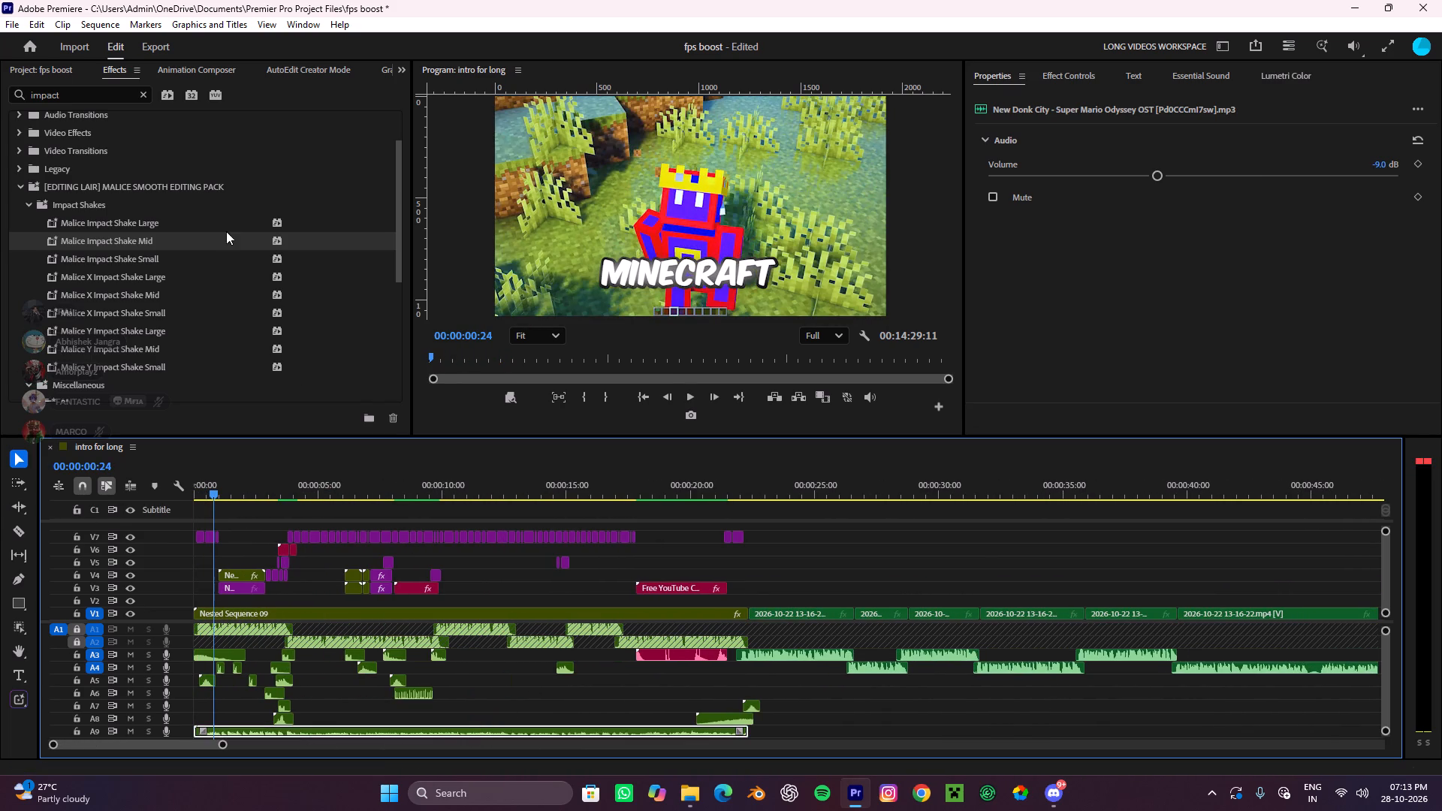
{"action": "left_click_drag", "start_coordinate": [84, 97], "coordinate": [0, 89]}
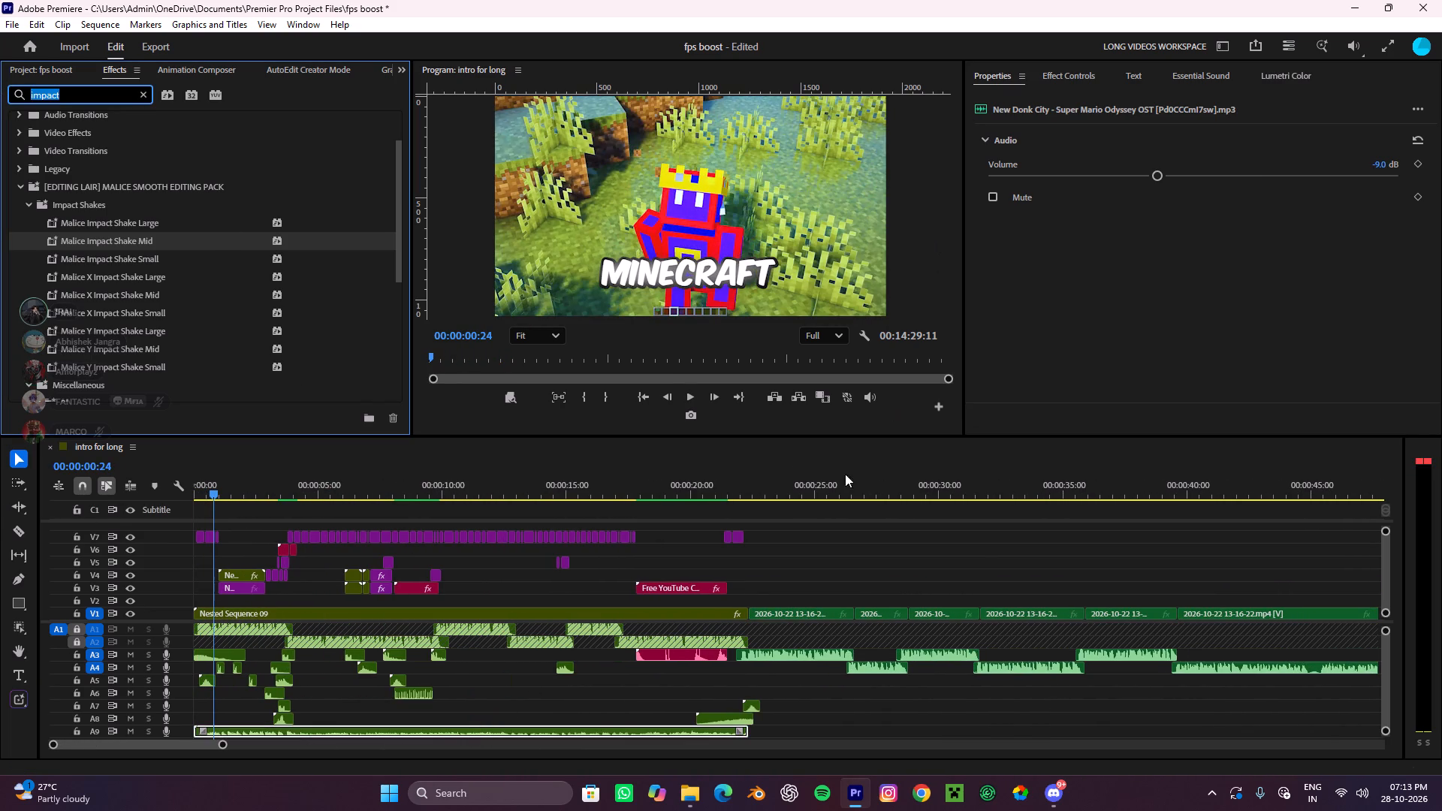
{"action": "left_click", "coordinate": [1095, 70]}
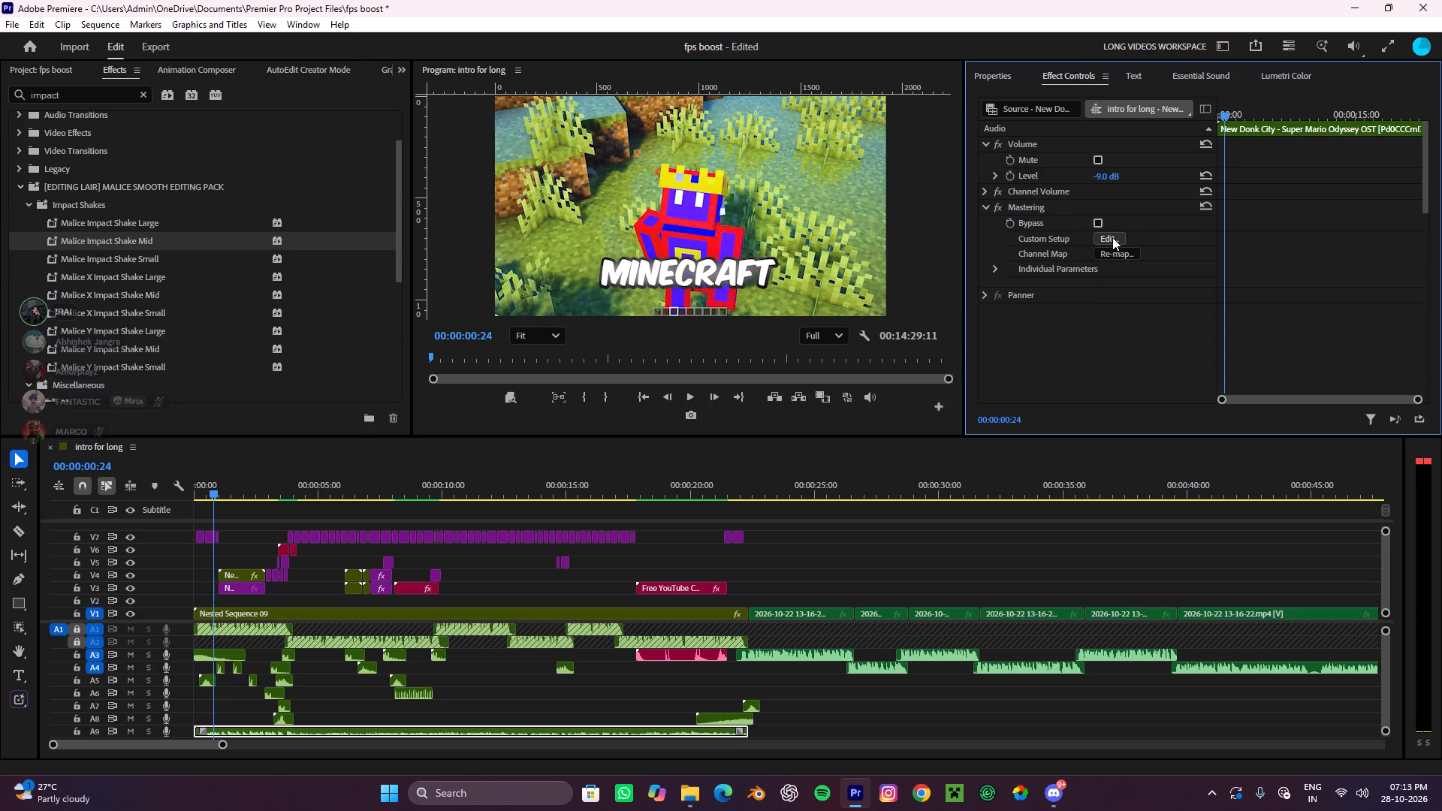
{"action": "left_click", "coordinate": [1112, 237]}
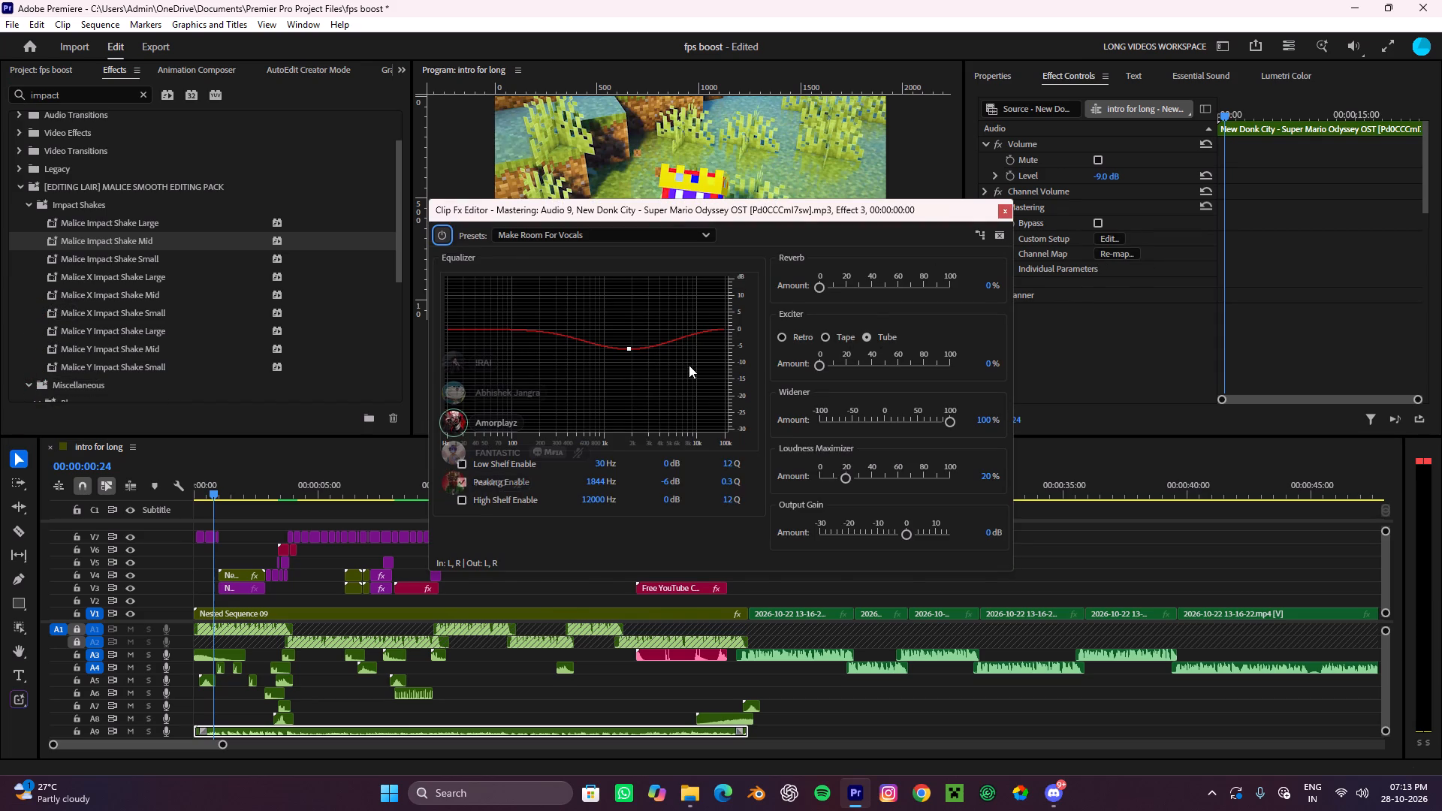
{"action": "left_click", "coordinate": [645, 232]}
{"action": "left_click", "coordinate": [576, 332]}
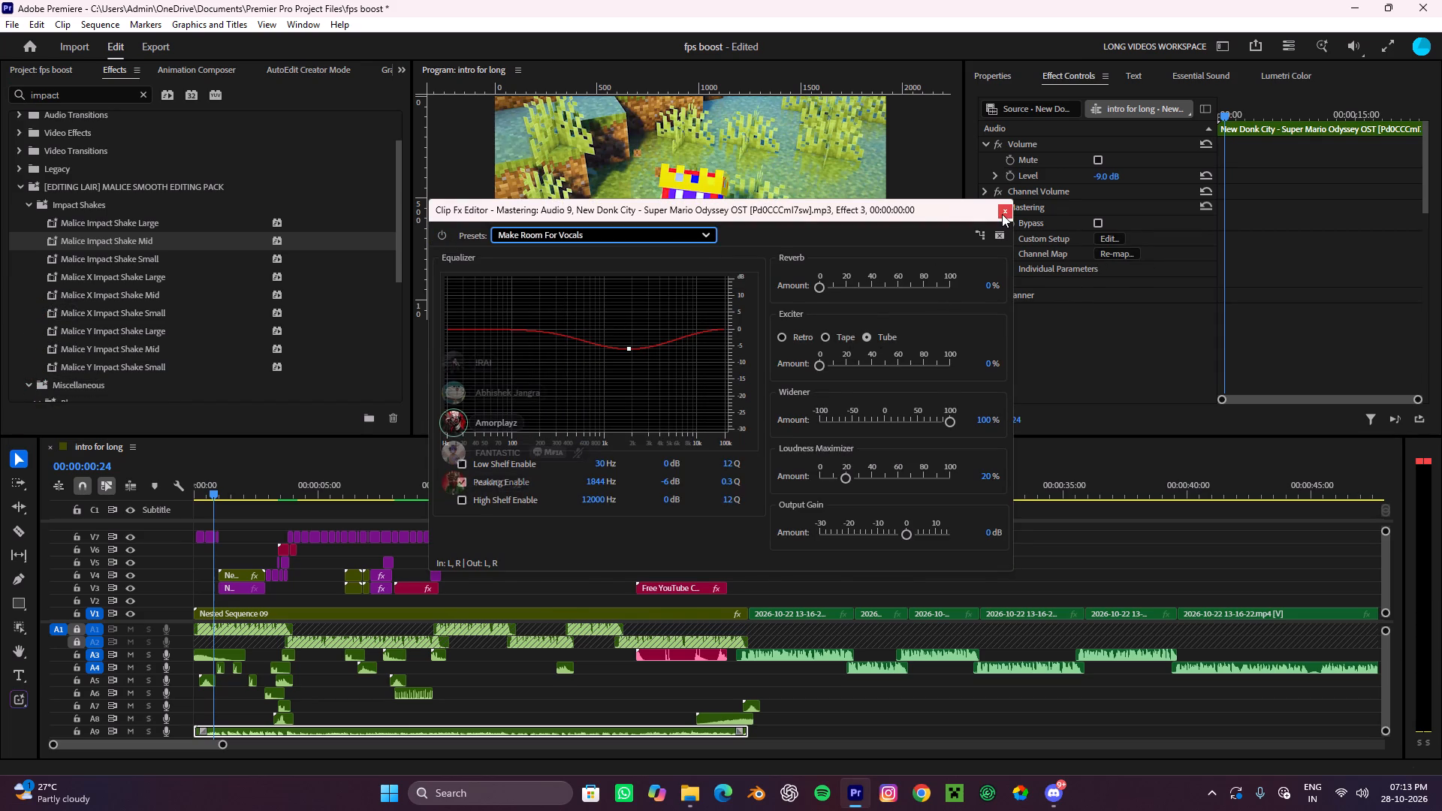
{"action": "left_click", "coordinate": [1002, 214]}
{"action": "left_click", "coordinate": [840, 552]}
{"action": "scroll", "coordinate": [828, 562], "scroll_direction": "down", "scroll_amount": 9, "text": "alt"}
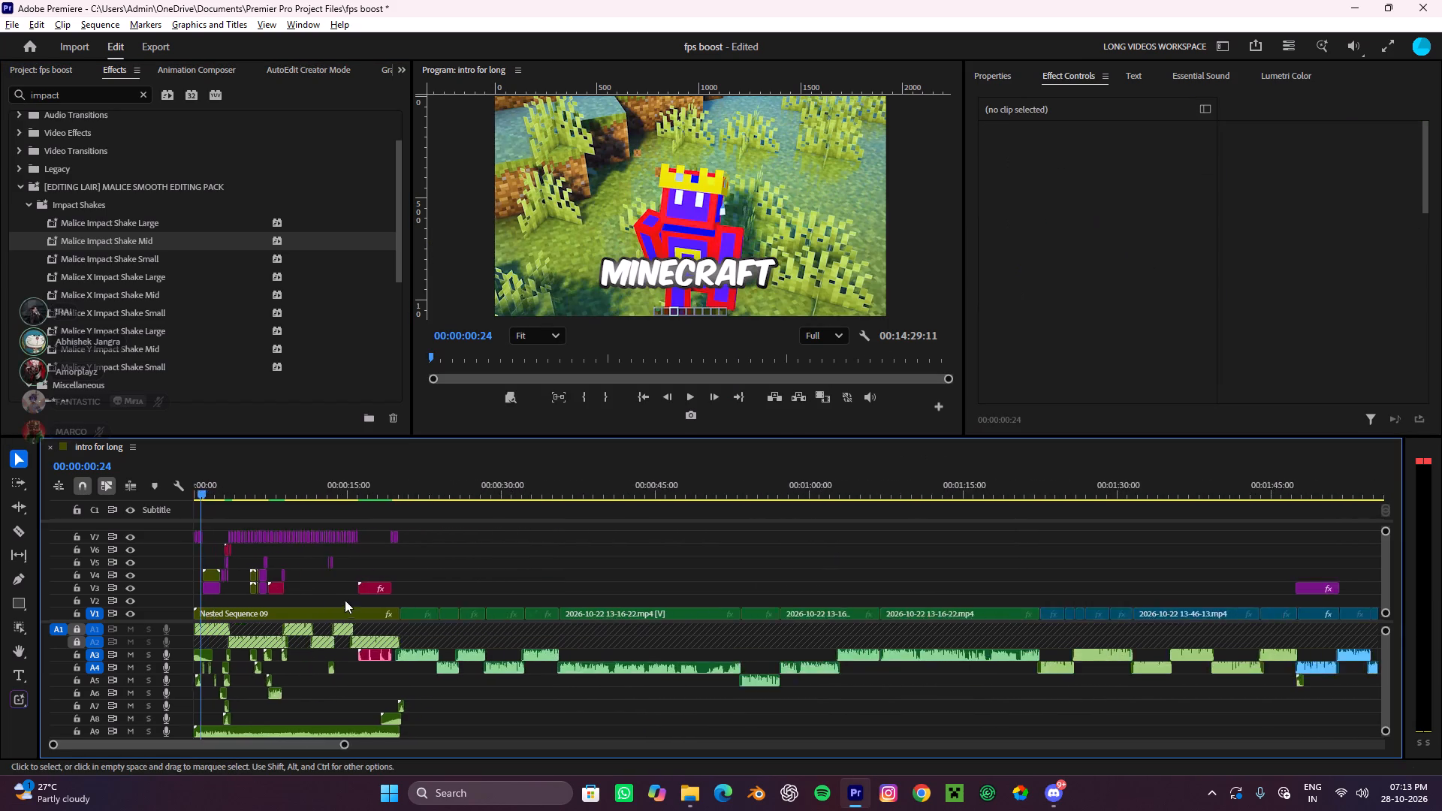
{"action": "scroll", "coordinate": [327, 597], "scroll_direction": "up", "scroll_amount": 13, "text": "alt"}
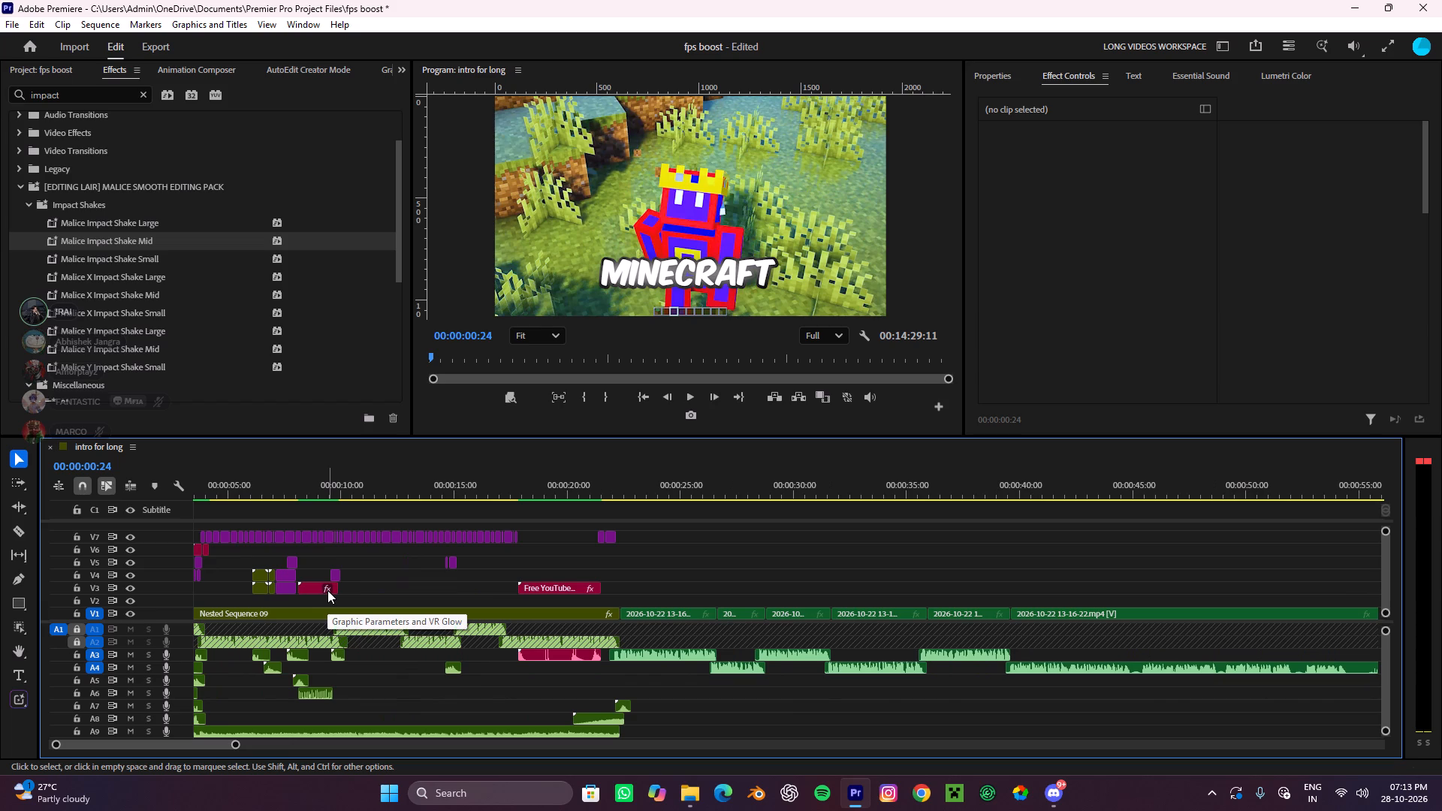
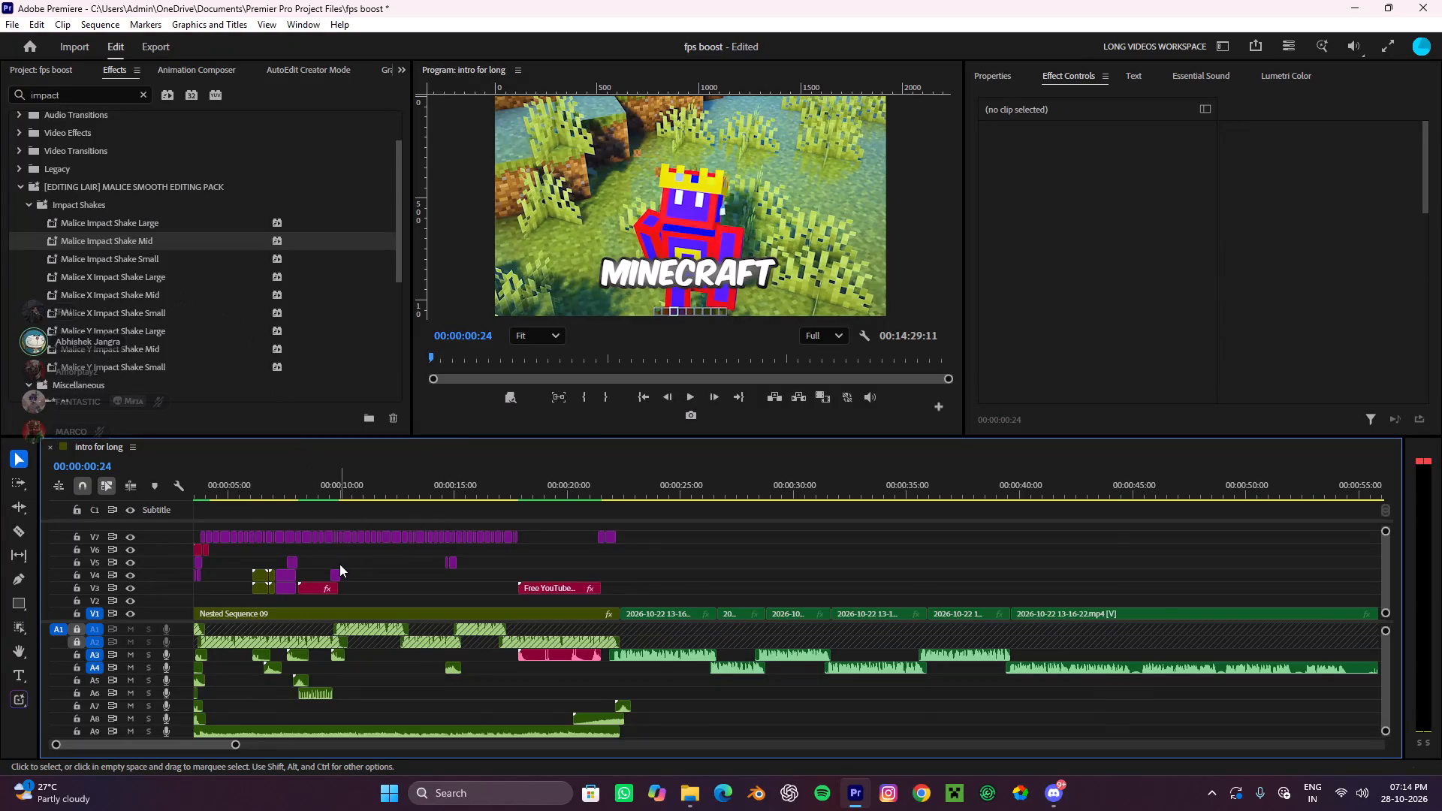
Return the playhead to the start of the sequence and select the "Aaj main" subtitle graphic on V7 to inspect the opening.
{"action": "scroll", "coordinate": [339, 564], "scroll_direction": "down", "scroll_amount": 5, "text": "alt"}
{"action": "scroll", "coordinate": [282, 580], "scroll_direction": "up", "scroll_amount": 6, "text": "alt"}
{"action": "scroll", "coordinate": [282, 580], "scroll_direction": "up", "scroll_amount": 8}
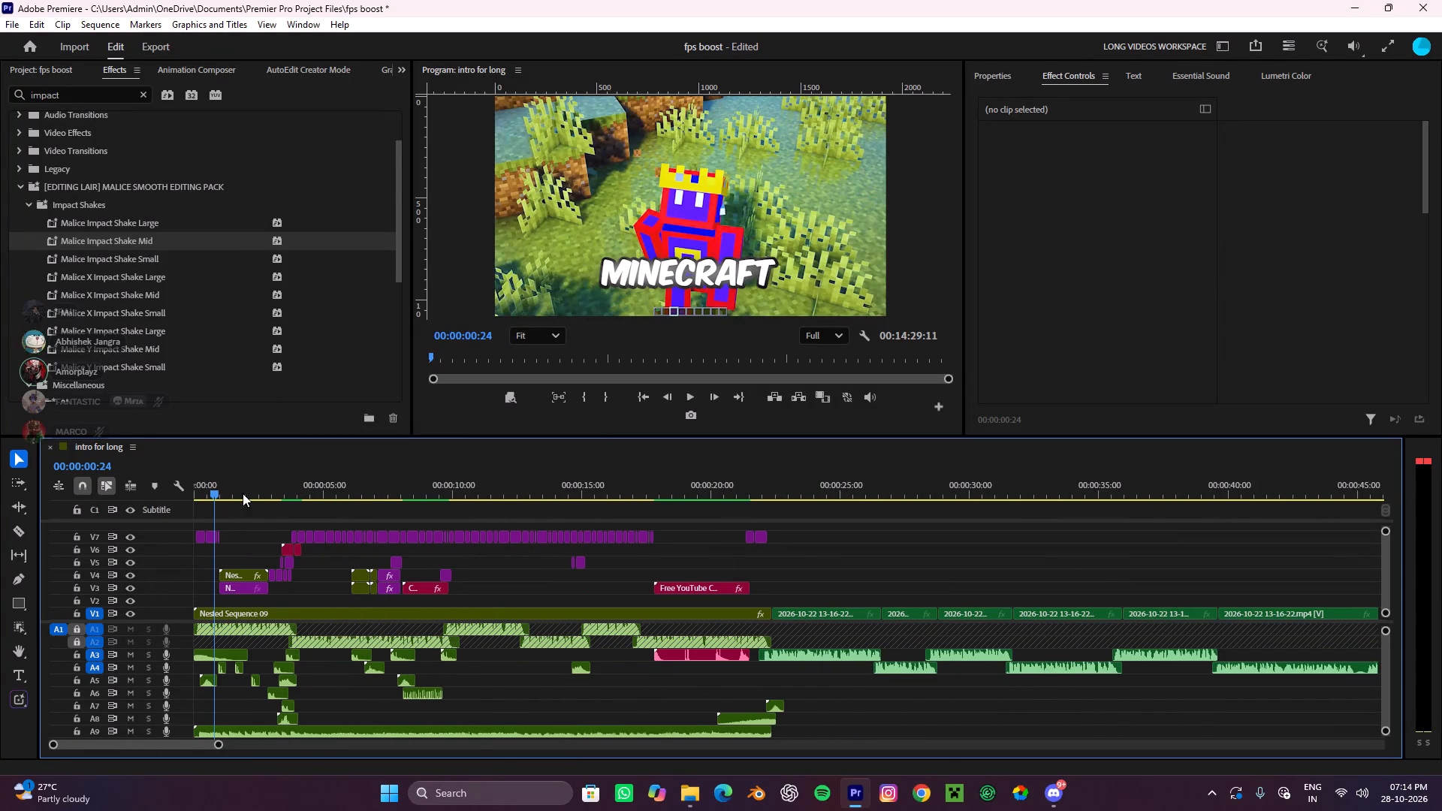
{"action": "left_click_drag", "start_coordinate": [225, 484], "coordinate": [146, 499]}
{"action": "scroll", "coordinate": [225, 541], "scroll_direction": "up", "scroll_amount": 20, "text": "alt"}
{"action": "scroll", "coordinate": [225, 541], "scroll_direction": "up", "scroll_amount": 1, "text": "alt"}
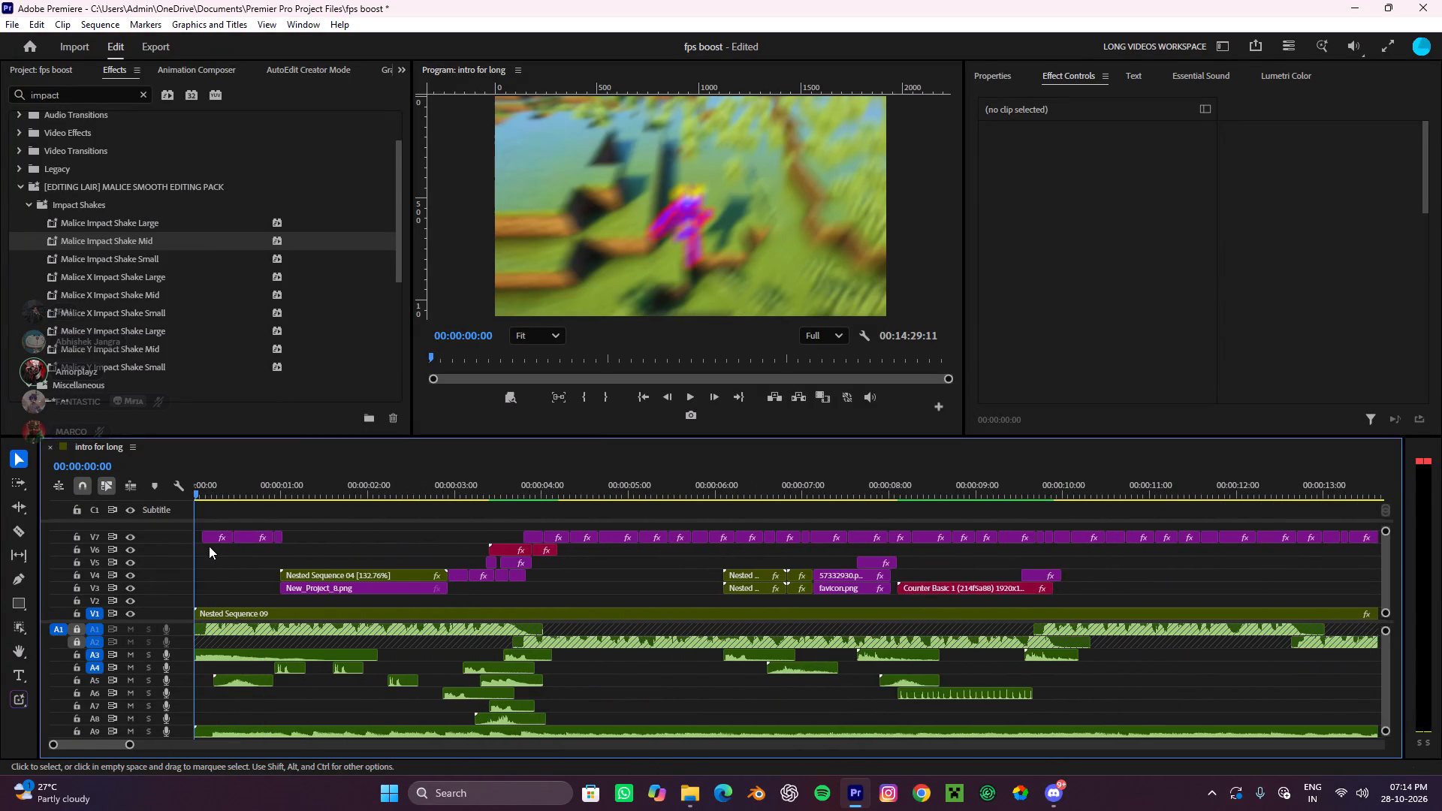
{"action": "scroll", "coordinate": [209, 546], "scroll_direction": "up", "scroll_amount": 12, "text": "alt"}
{"action": "left_click", "coordinate": [246, 537]}
{"action": "scroll", "coordinate": [244, 562], "scroll_direction": "down", "scroll_amount": 2, "text": "alt"}
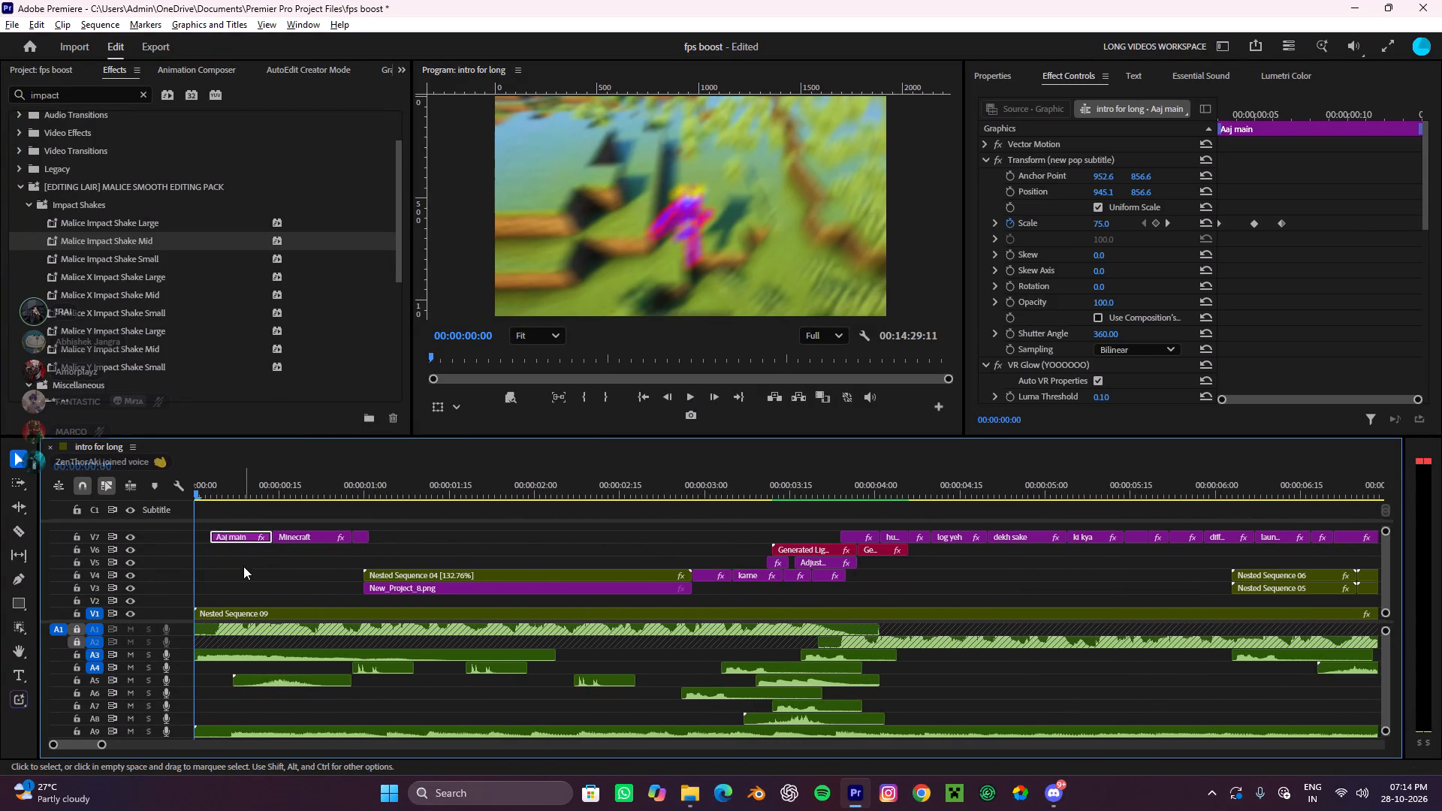
{"action": "scroll", "coordinate": [243, 566], "scroll_direction": "down", "scroll_amount": 12, "text": "alt"}
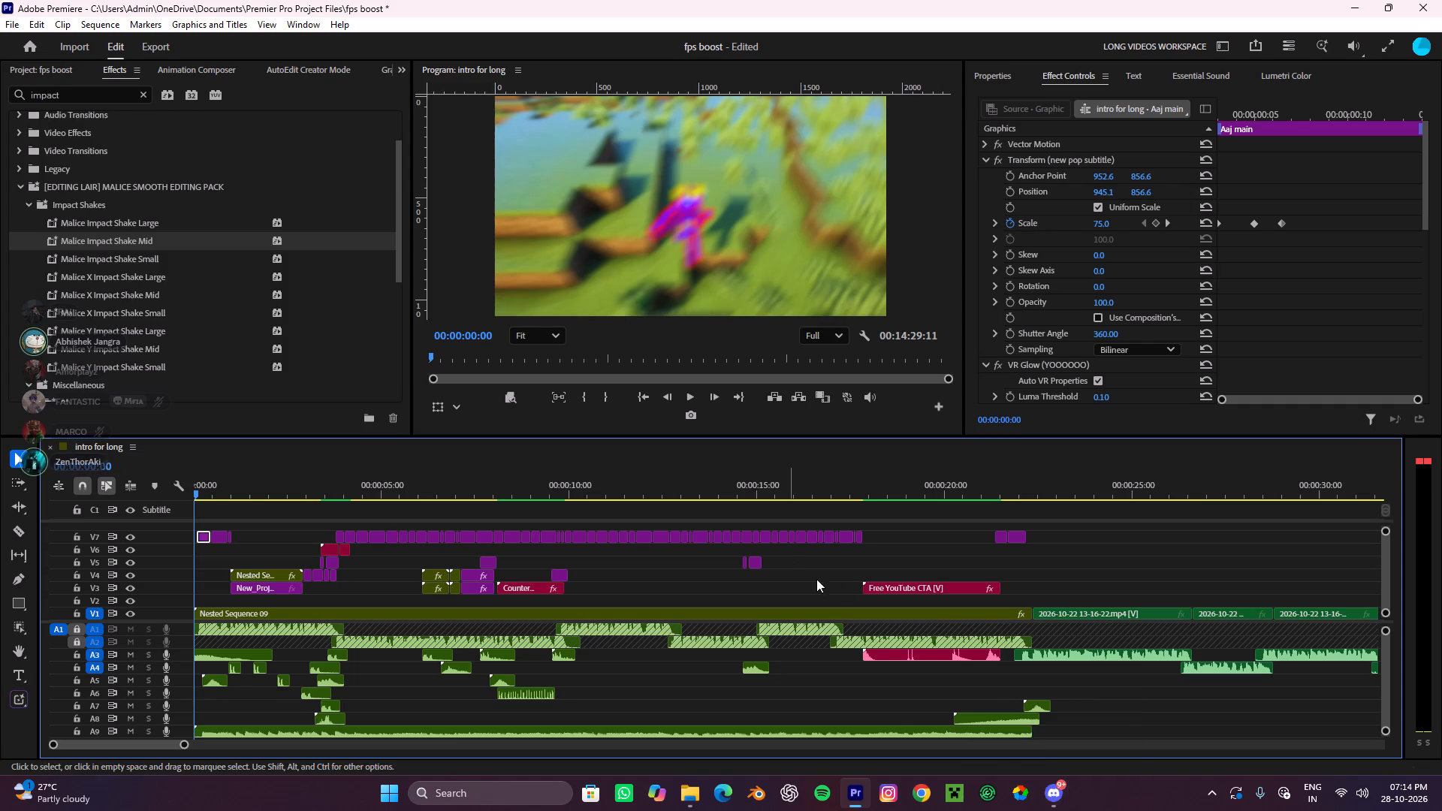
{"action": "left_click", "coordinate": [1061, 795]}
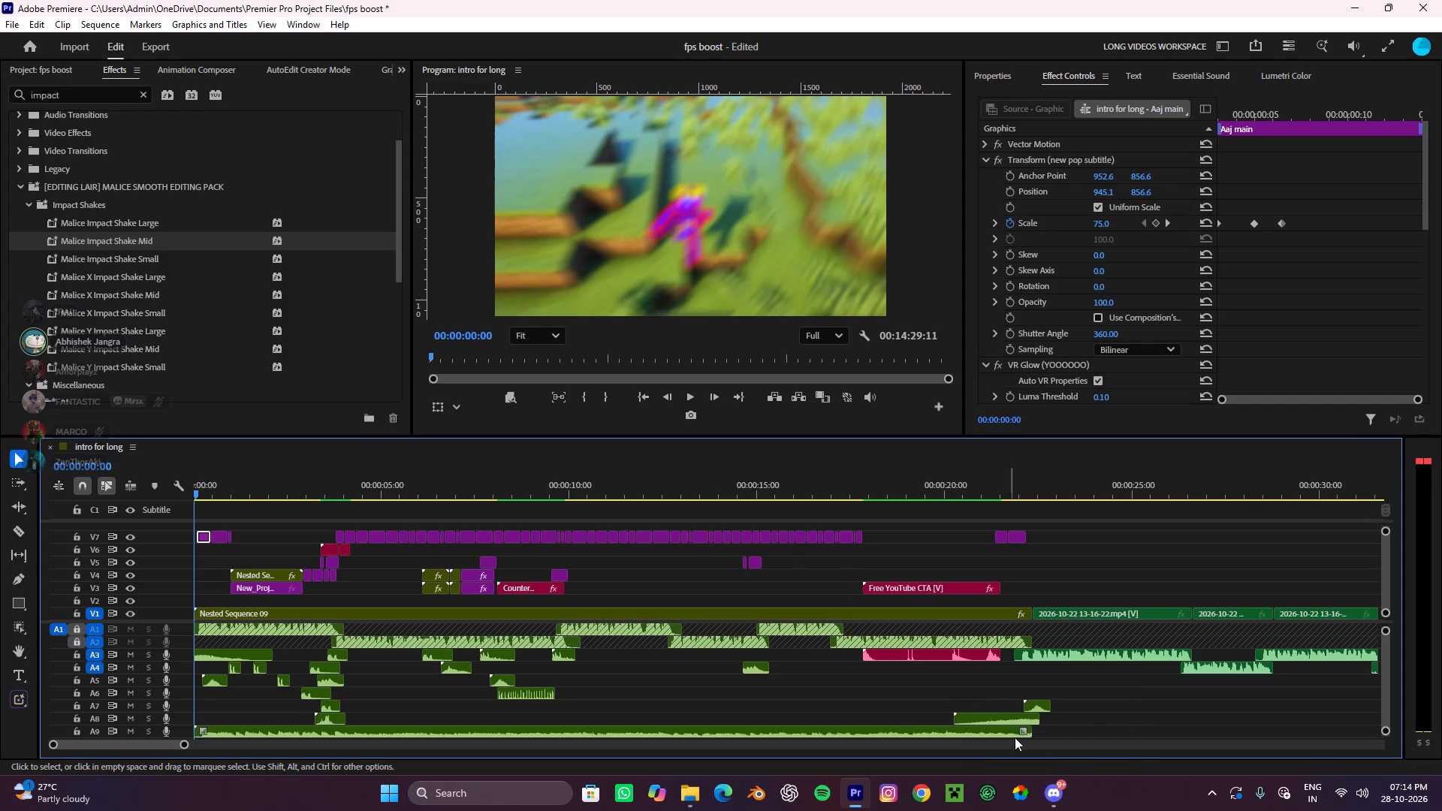
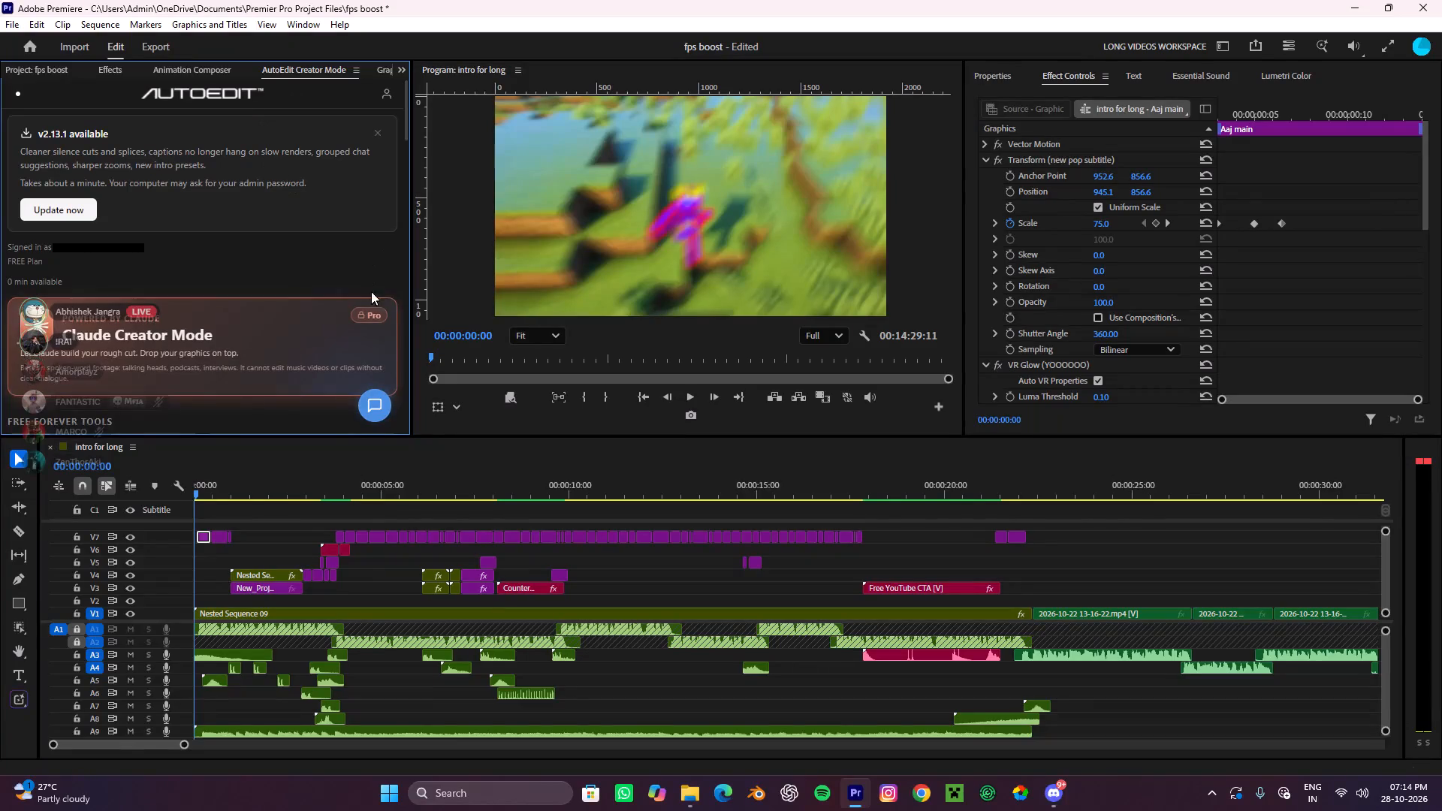
Browse AutoEdit's free and pro tools and look at the Paste Image tool's page.
{"action": "scroll", "coordinate": [248, 255], "scroll_direction": "down", "scroll_amount": 2}
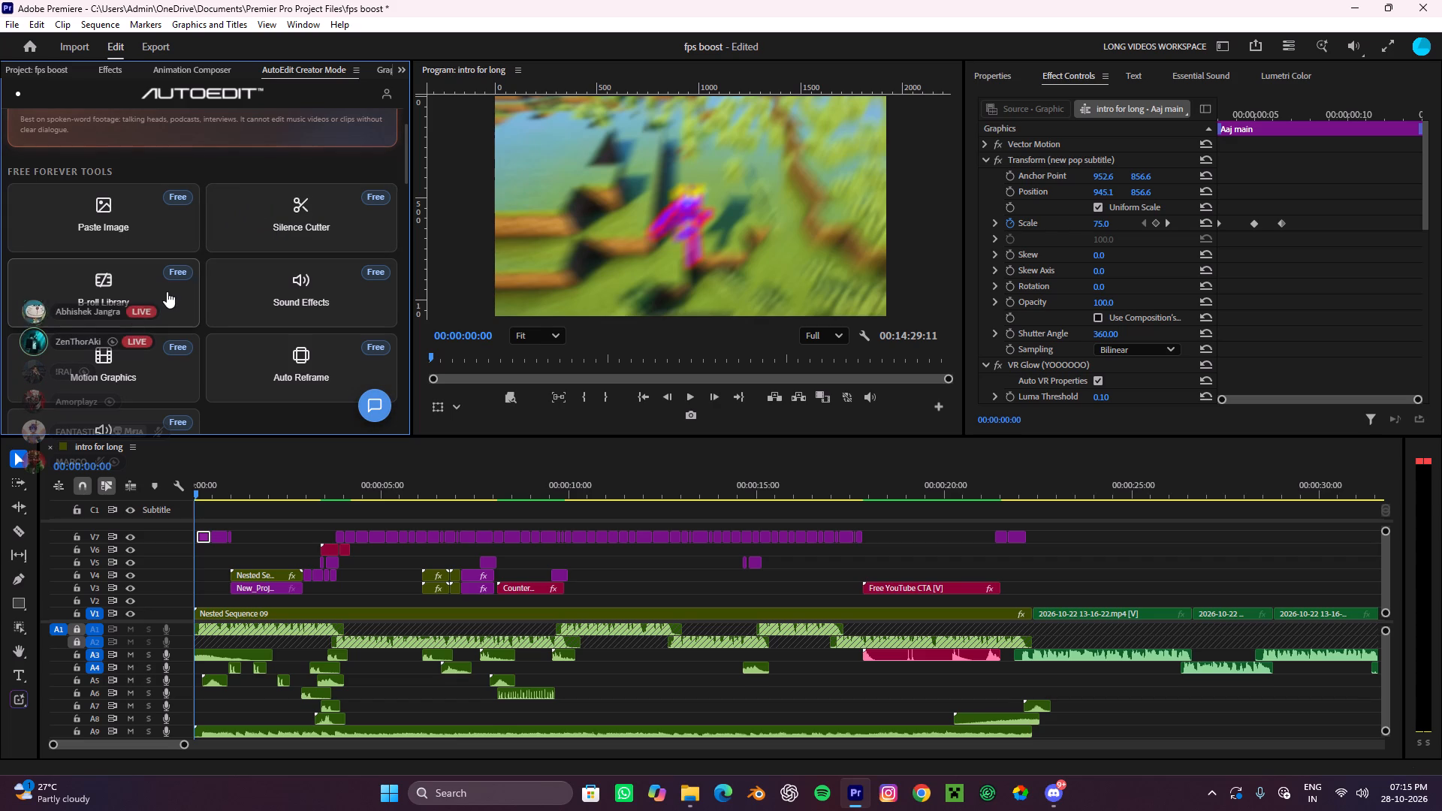
{"action": "scroll", "coordinate": [167, 294], "scroll_direction": "down", "scroll_amount": 4}
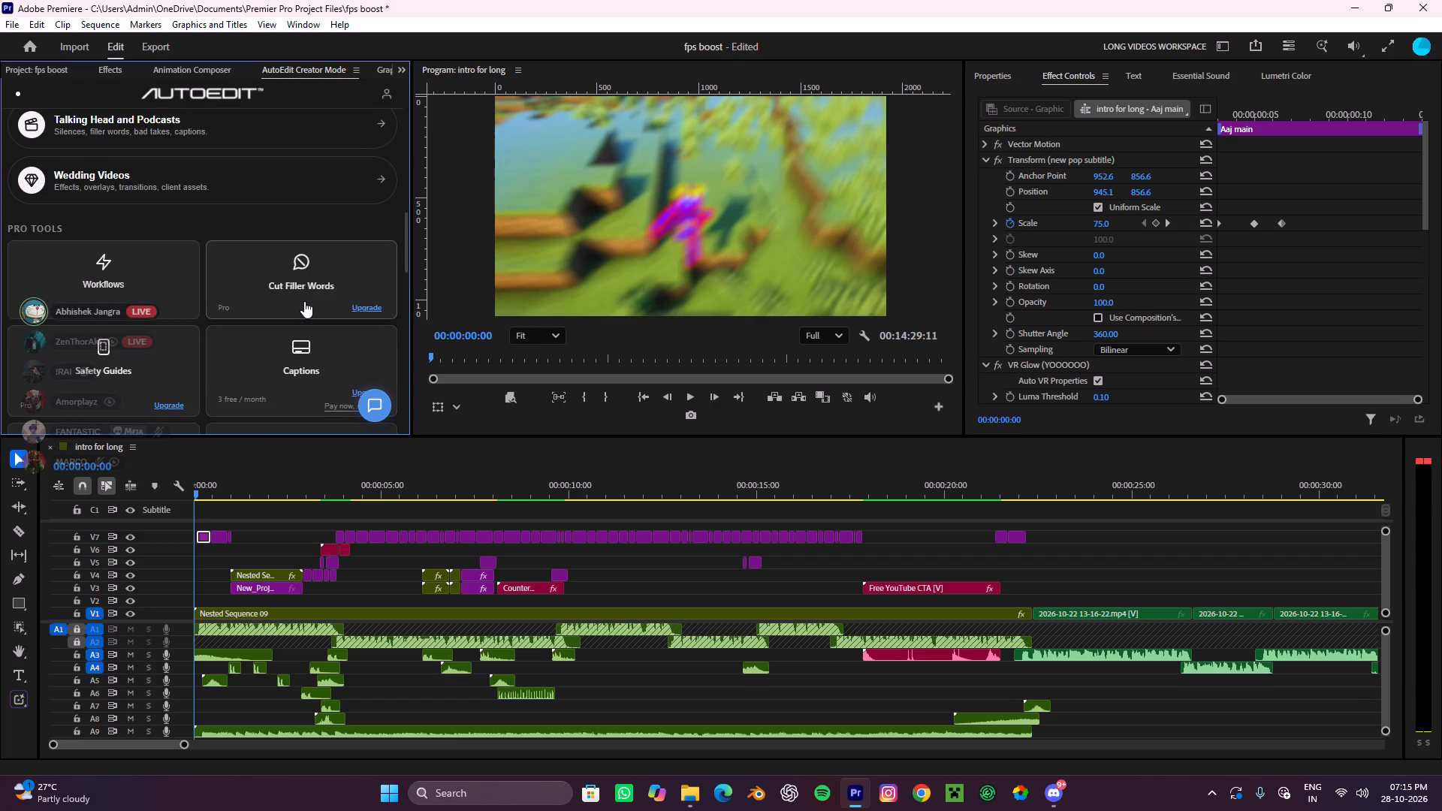
{"action": "scroll", "coordinate": [212, 292], "scroll_direction": "down", "scroll_amount": 1}
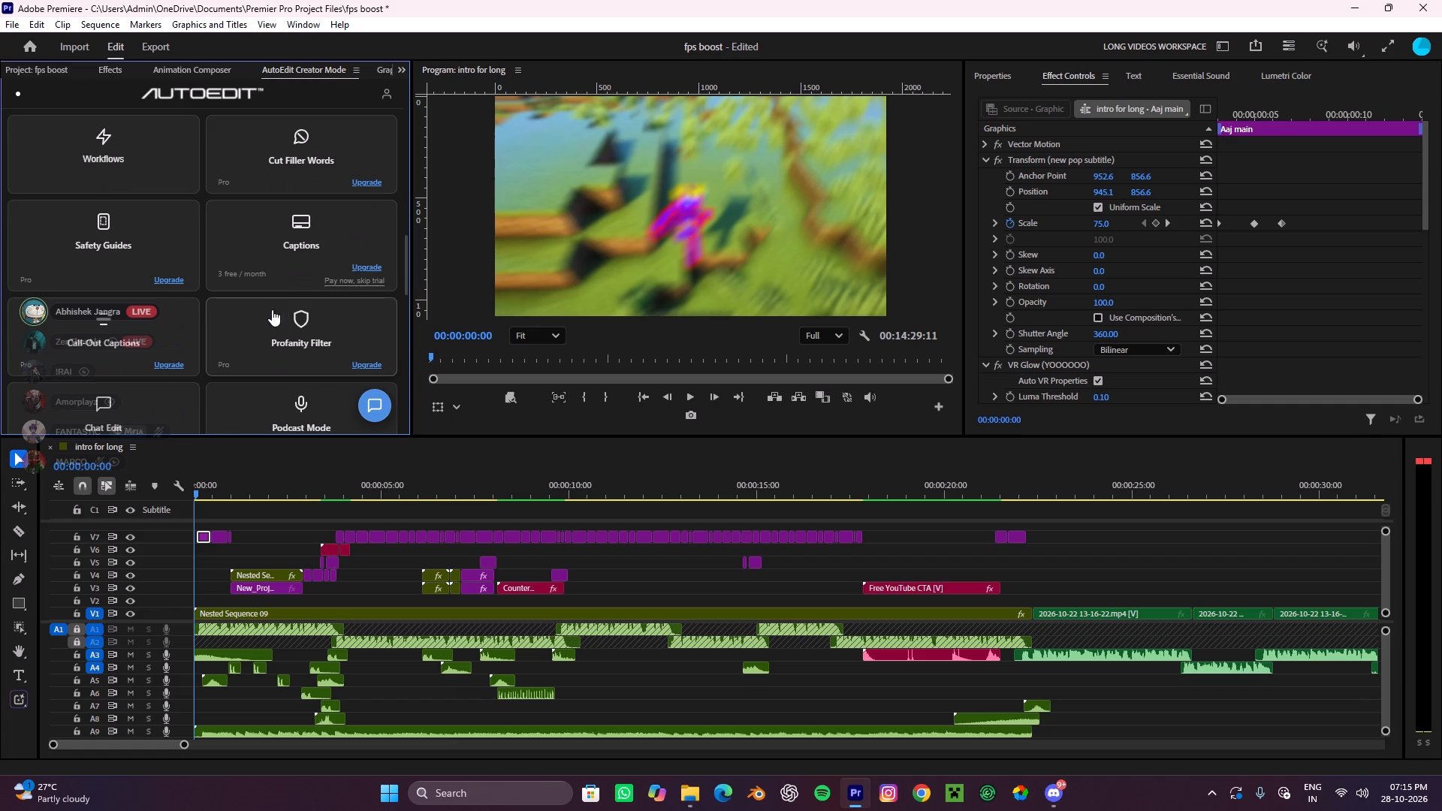
{"action": "scroll", "coordinate": [328, 241], "scroll_direction": "down", "scroll_amount": 1}
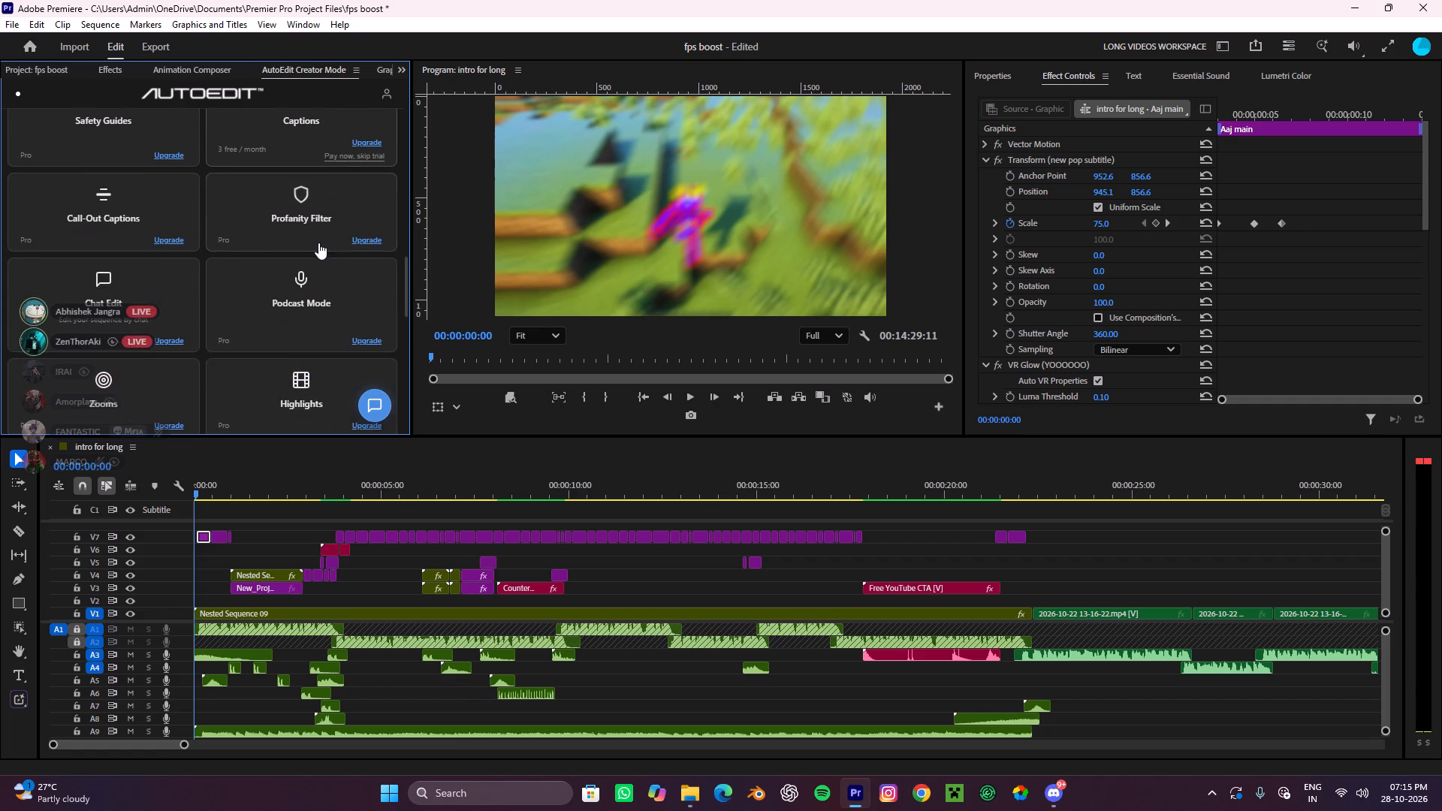
{"action": "scroll", "coordinate": [294, 269], "scroll_direction": "down", "scroll_amount": 2}
{"action": "scroll", "coordinate": [344, 327], "scroll_direction": "down", "scroll_amount": 1}
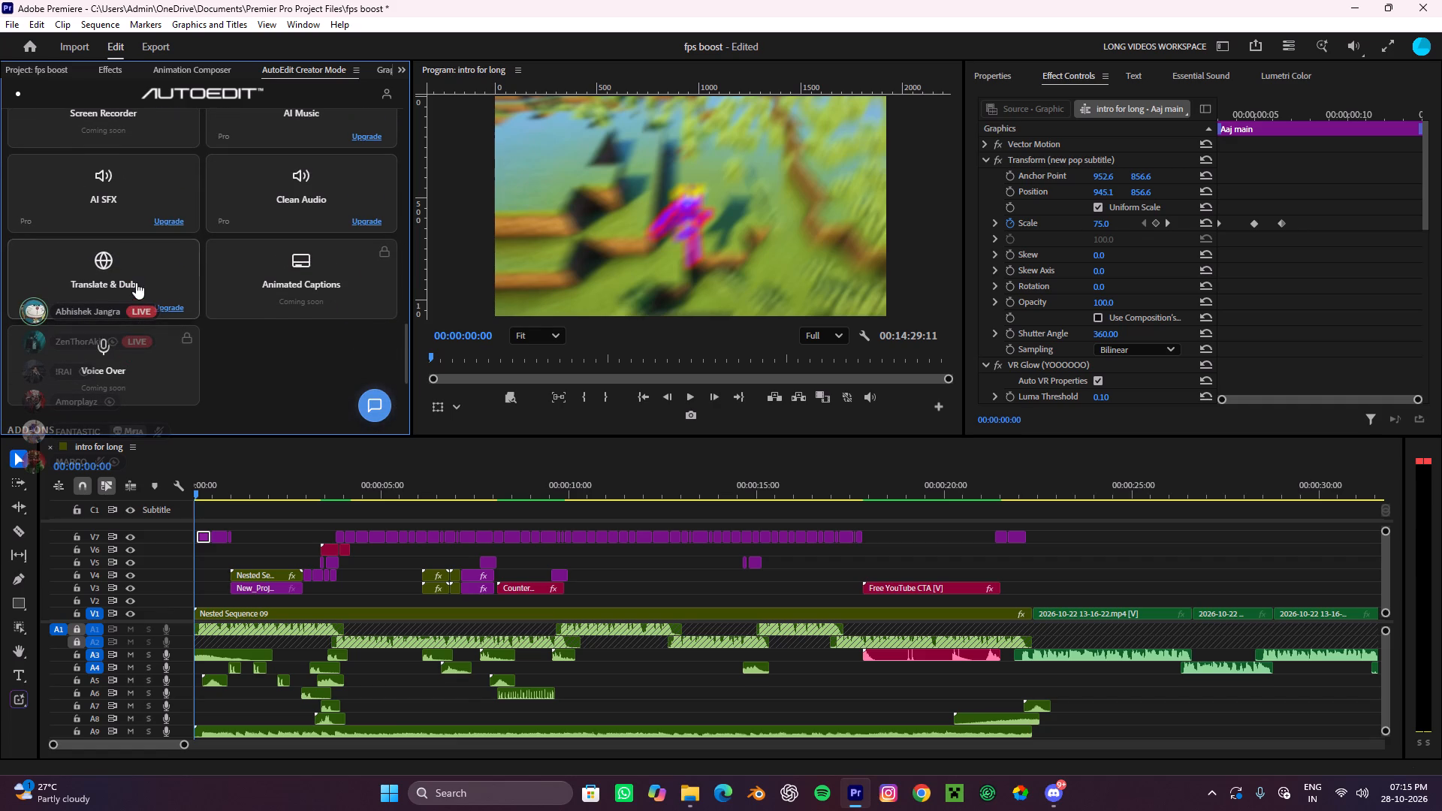
{"action": "scroll", "coordinate": [148, 276], "scroll_direction": "up", "scroll_amount": 9}
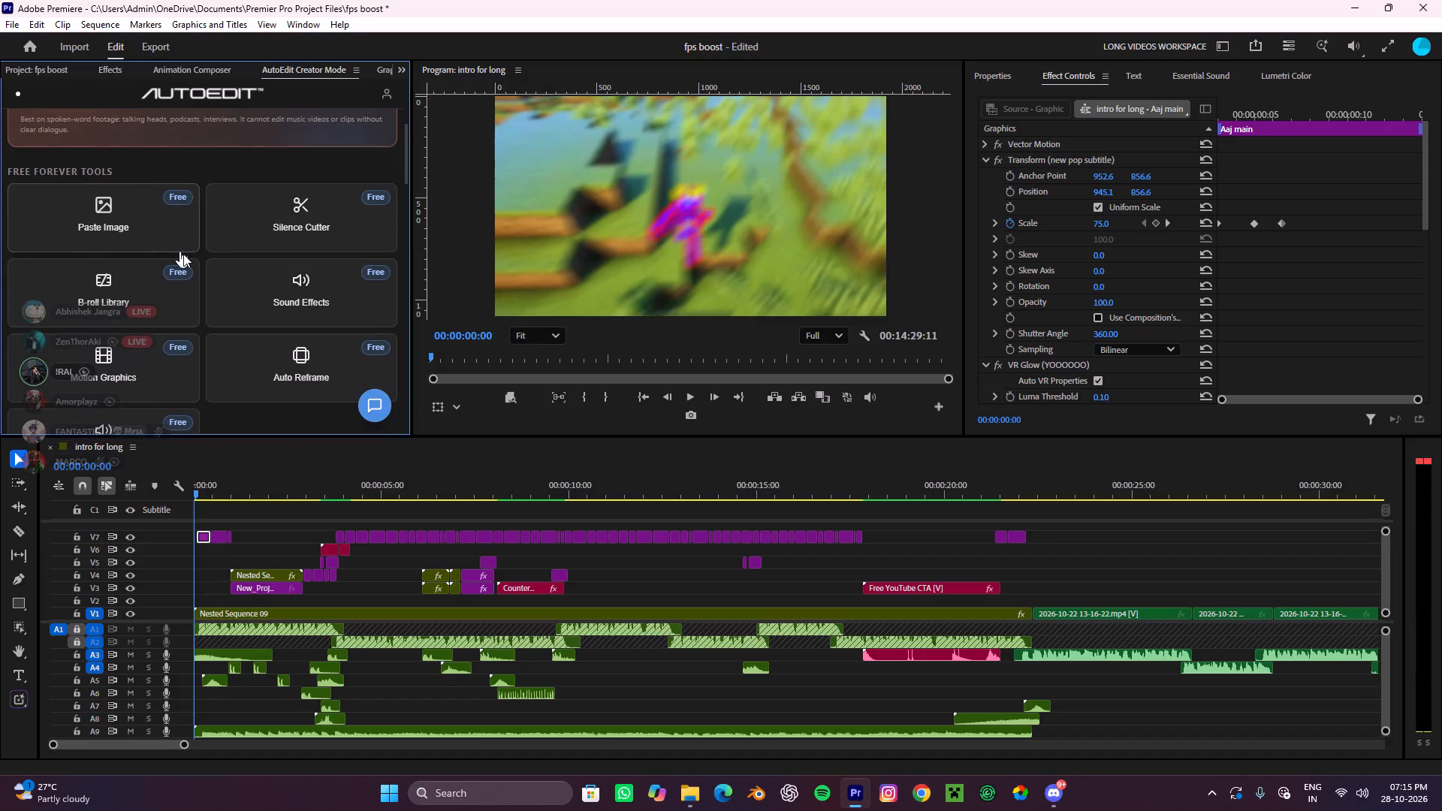
{"action": "left_click", "coordinate": [155, 232]}
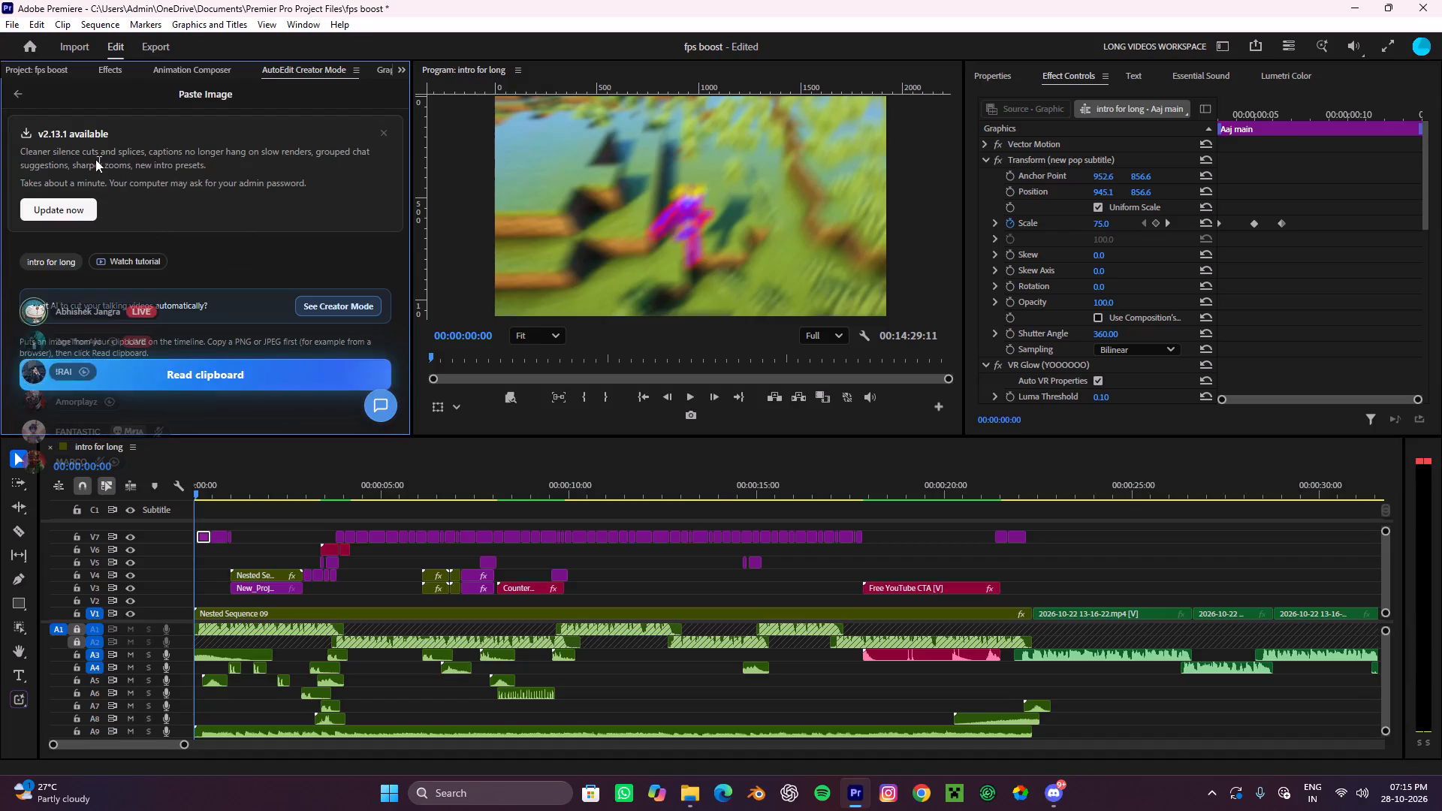
{"action": "scroll", "coordinate": [225, 303], "scroll_direction": "down", "scroll_amount": 2}
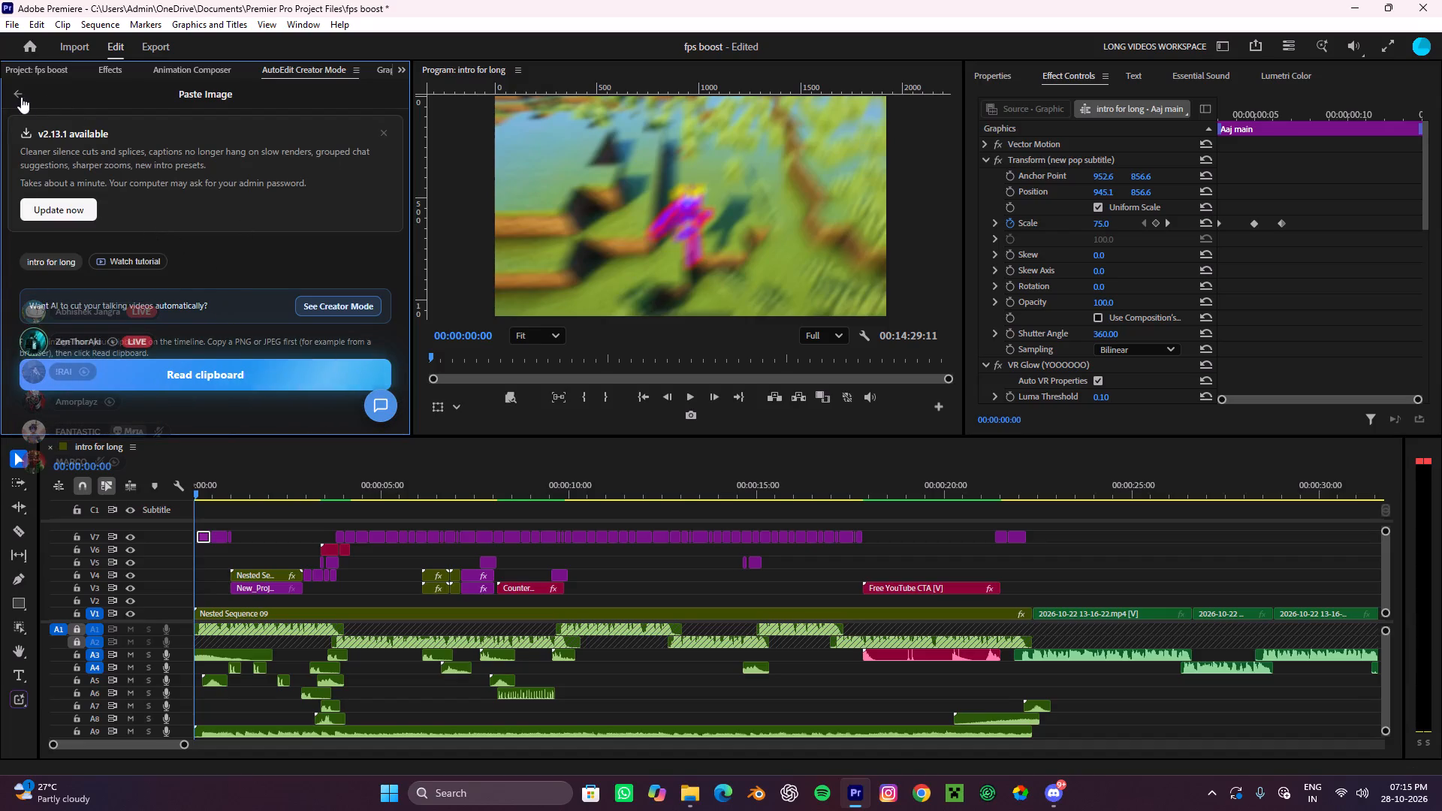
{"action": "left_click", "coordinate": [20, 96]}
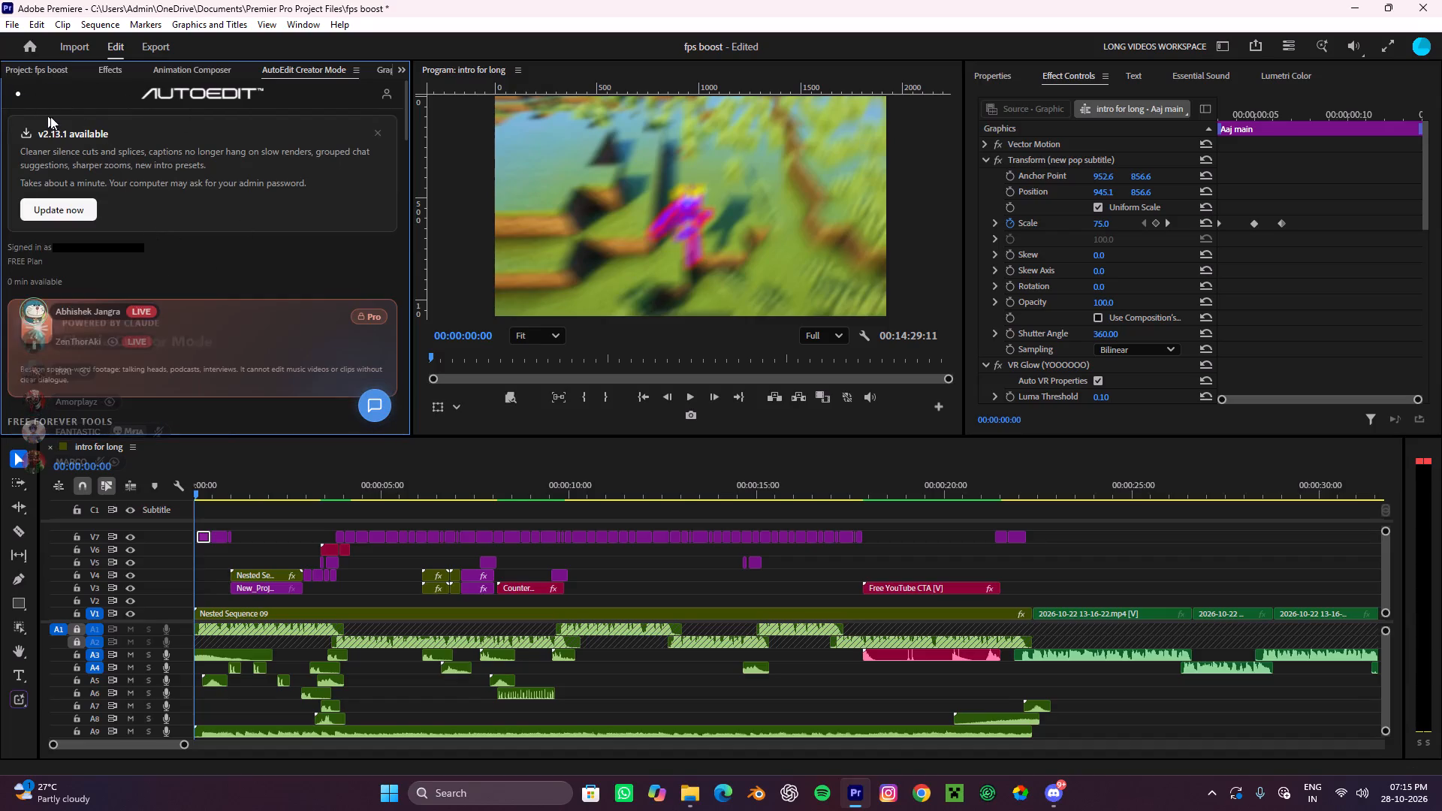
Open the Claude Creator Mode description to see what it offers, and close it.
{"action": "scroll", "coordinate": [157, 251], "scroll_direction": "down", "scroll_amount": 1}
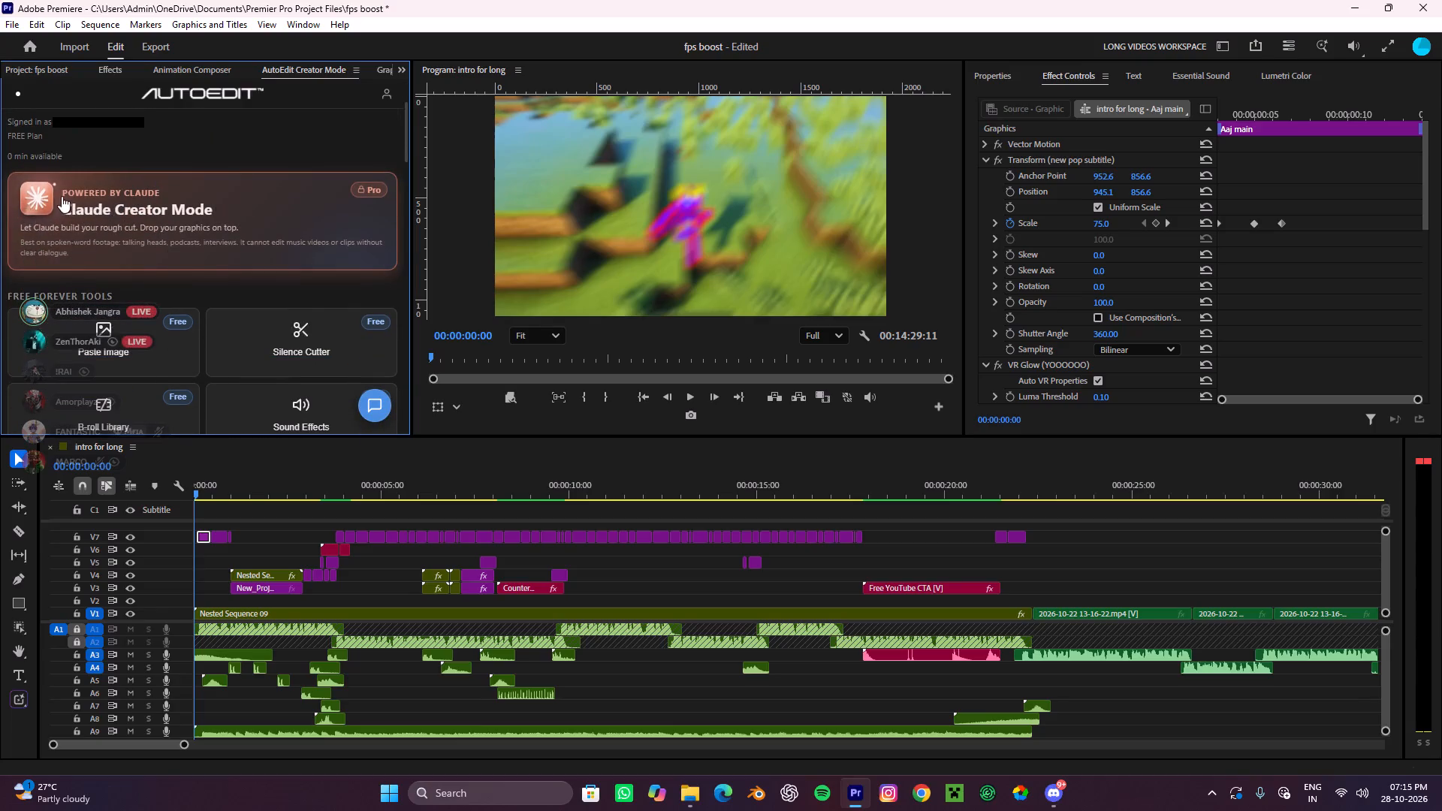
{"action": "left_click_drag", "start_coordinate": [62, 196], "coordinate": [249, 218]}
{"action": "left_click", "coordinate": [273, 210]}
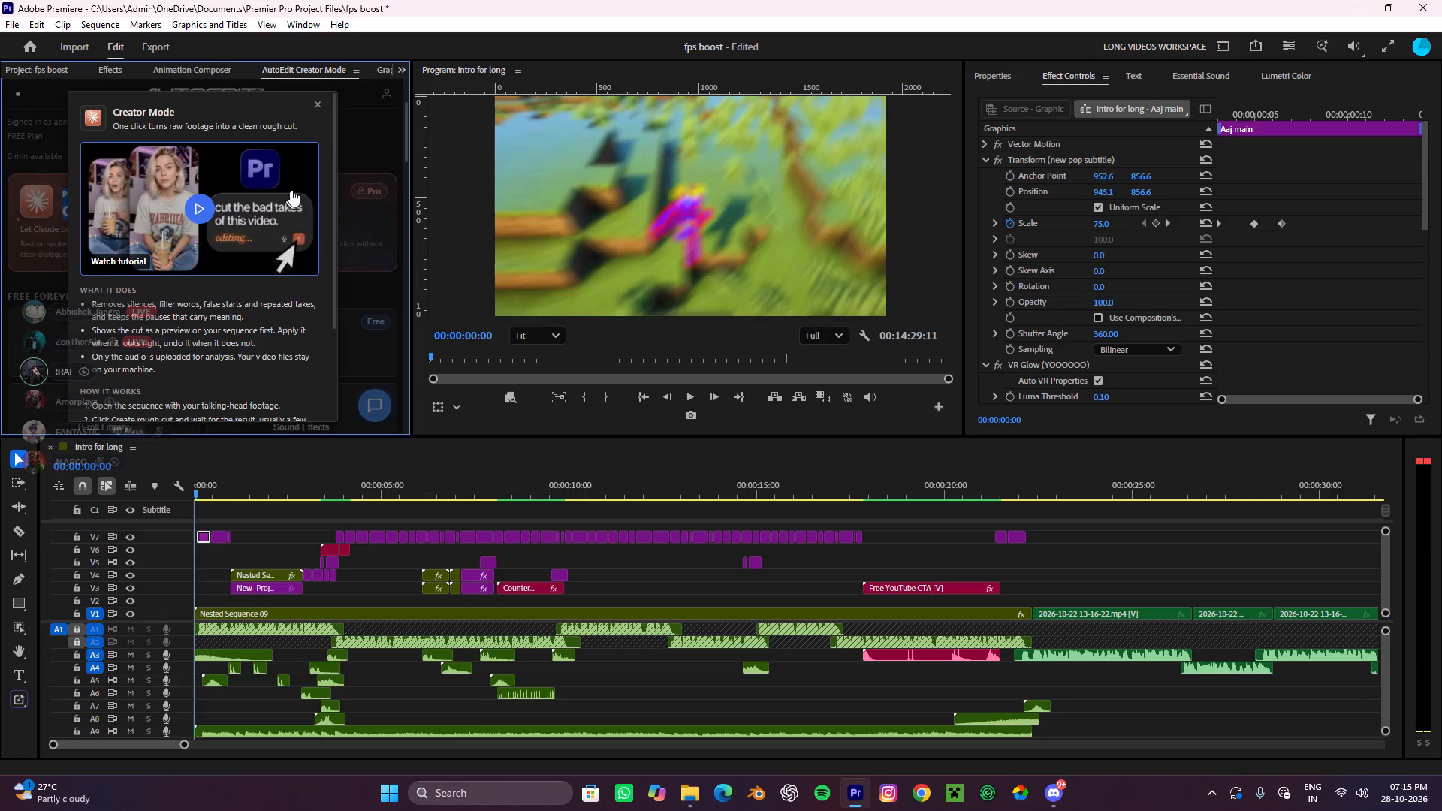
{"action": "left_click", "coordinate": [315, 95]}
{"action": "left_click", "coordinate": [287, 190]}
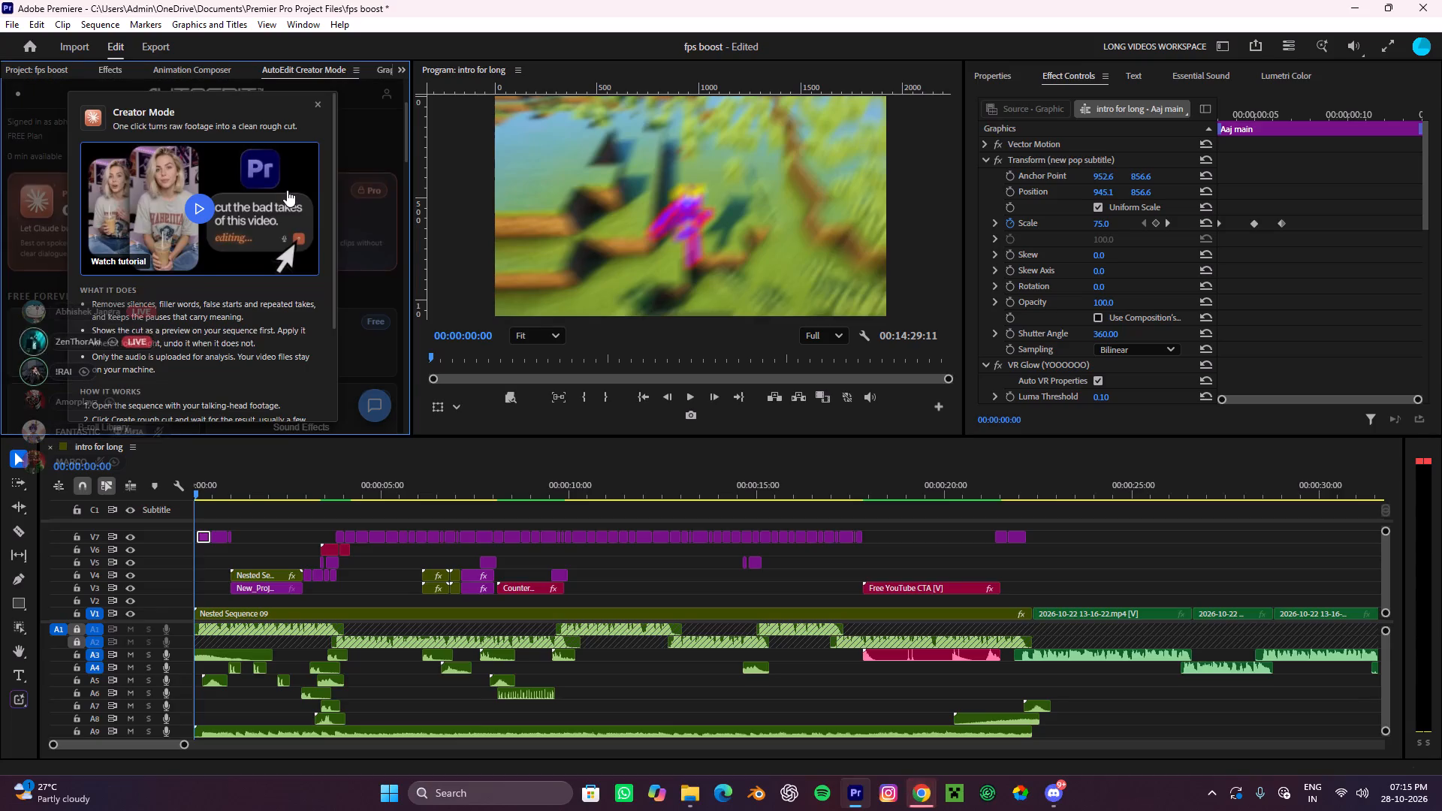
{"action": "left_click", "coordinate": [322, 98]}
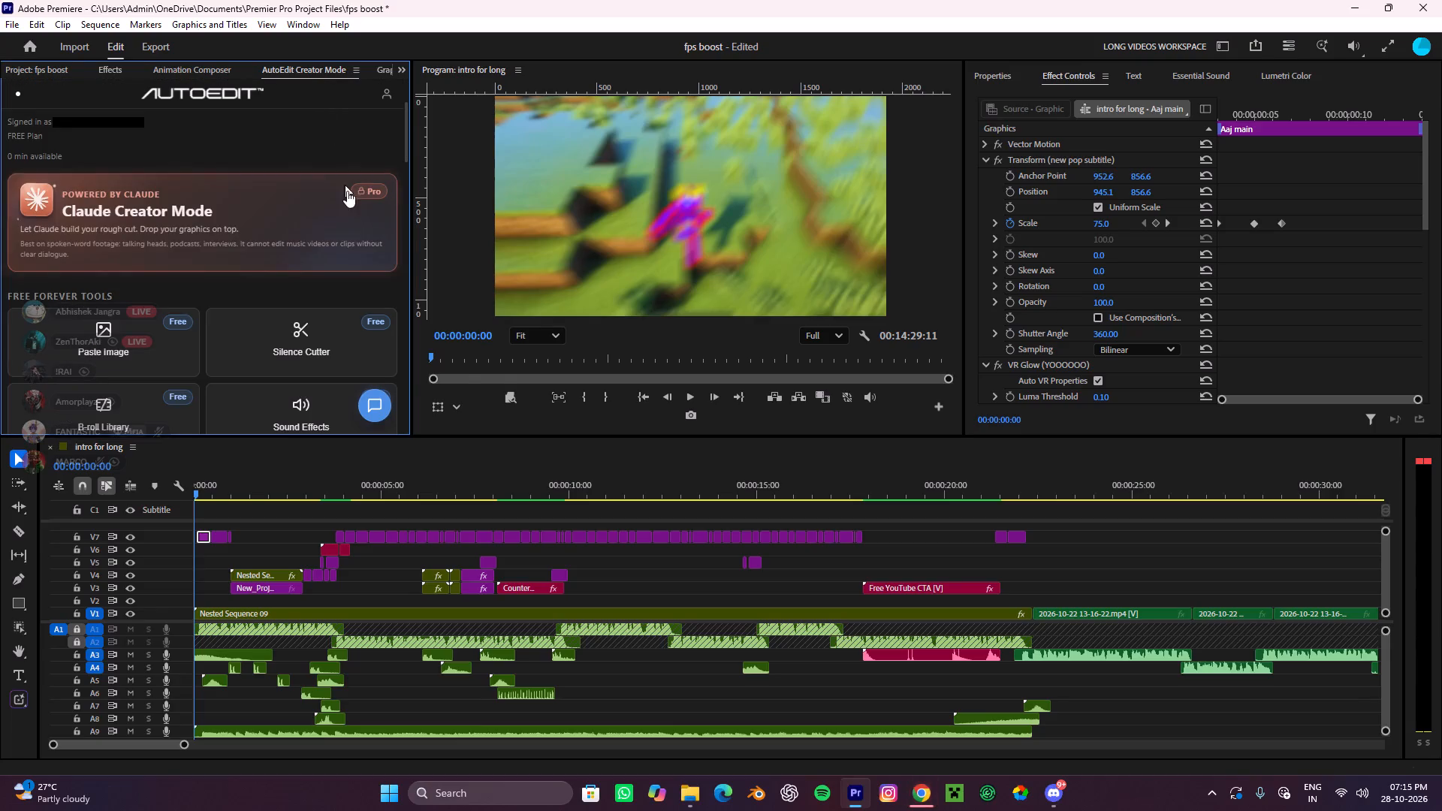
Look through AutoEdit's Motion Graphics library, covering the free templates, intro recipes, overlays and premium picks.
{"action": "scroll", "coordinate": [160, 306], "scroll_direction": "down", "scroll_amount": 3}
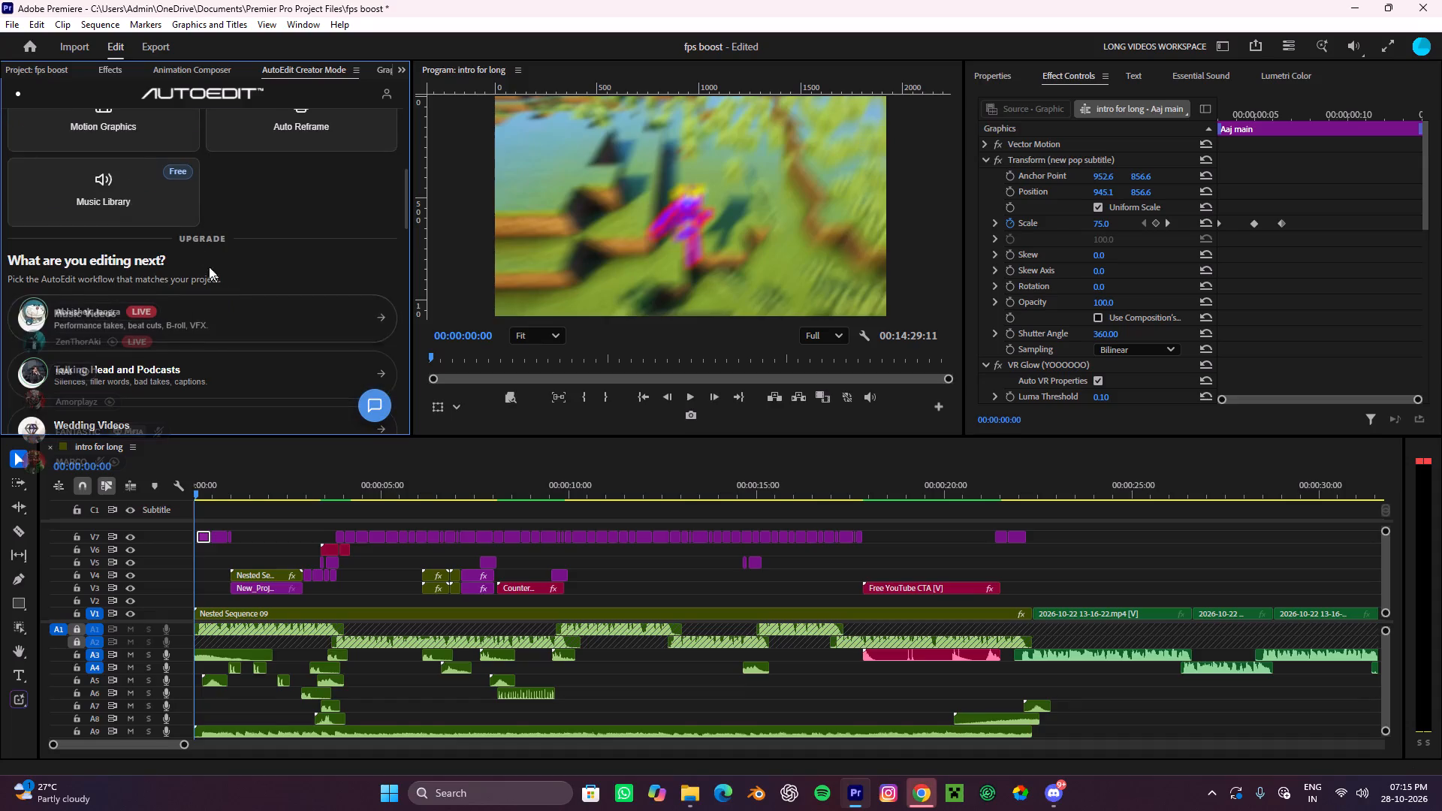
{"action": "scroll", "coordinate": [121, 176], "scroll_direction": "up", "scroll_amount": 1}
{"action": "left_click", "coordinate": [138, 260]}
{"action": "scroll", "coordinate": [152, 275], "scroll_direction": "down", "scroll_amount": 2}
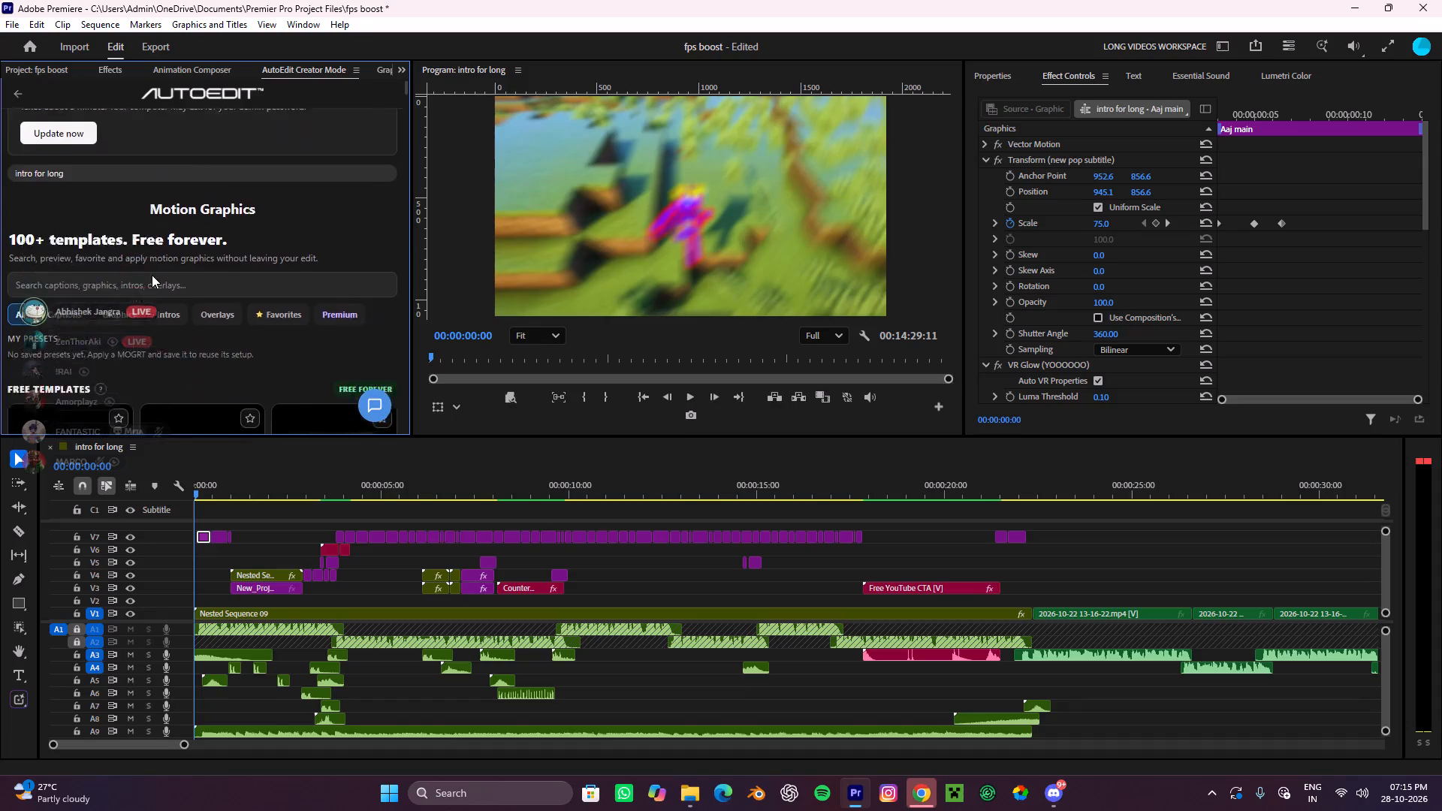
{"action": "scroll", "coordinate": [152, 275], "scroll_direction": "down", "scroll_amount": 5}
{"action": "scroll", "coordinate": [152, 275], "scroll_direction": "up", "scroll_amount": 1}
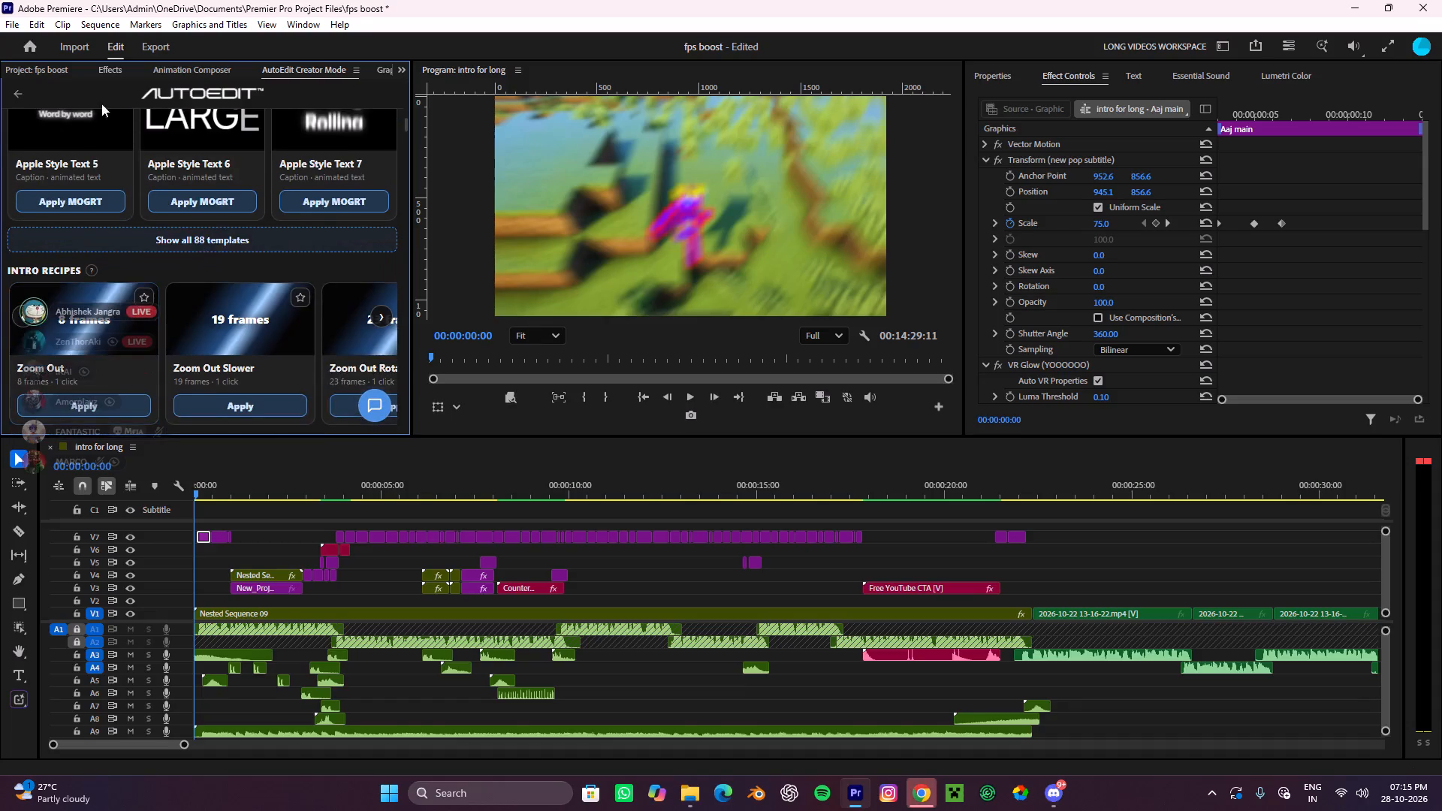
{"action": "scroll", "coordinate": [122, 157], "scroll_direction": "up", "scroll_amount": 2}
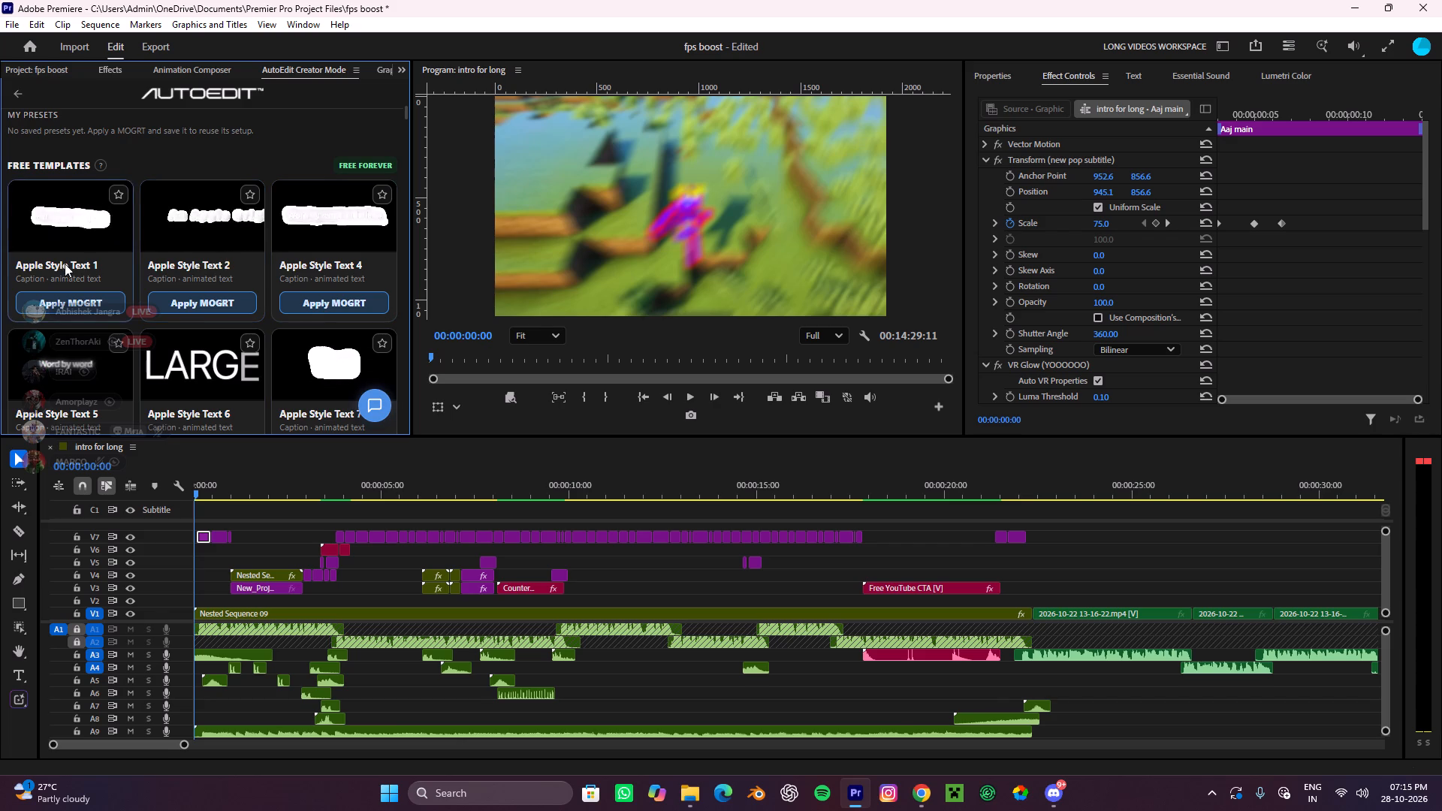
{"action": "scroll", "coordinate": [104, 302], "scroll_direction": "down", "scroll_amount": 3}
{"action": "scroll", "coordinate": [225, 249], "scroll_direction": "down", "scroll_amount": 2}
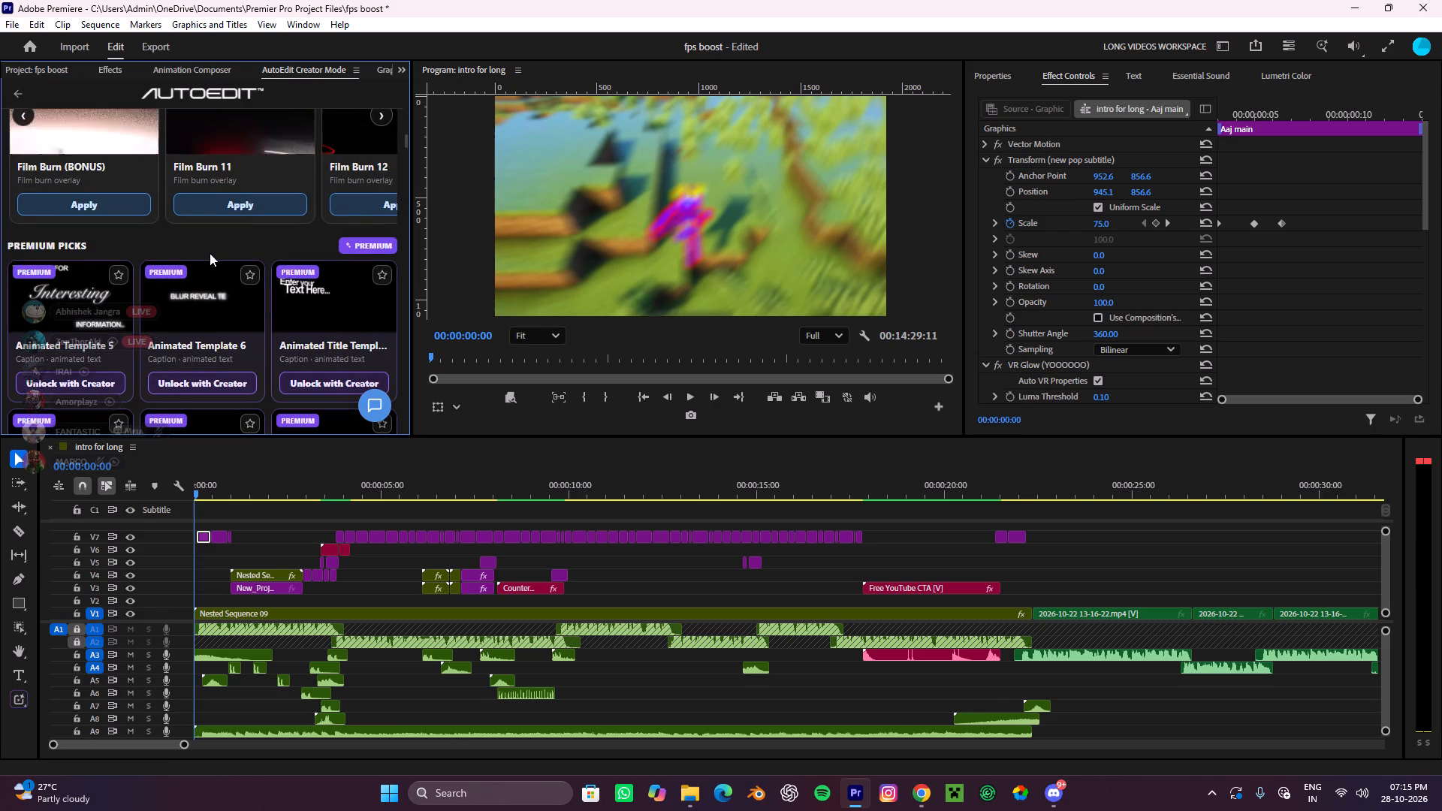
{"action": "scroll", "coordinate": [210, 253], "scroll_direction": "down", "scroll_amount": 13}
{"action": "scroll", "coordinate": [192, 261], "scroll_direction": "up", "scroll_amount": 9}
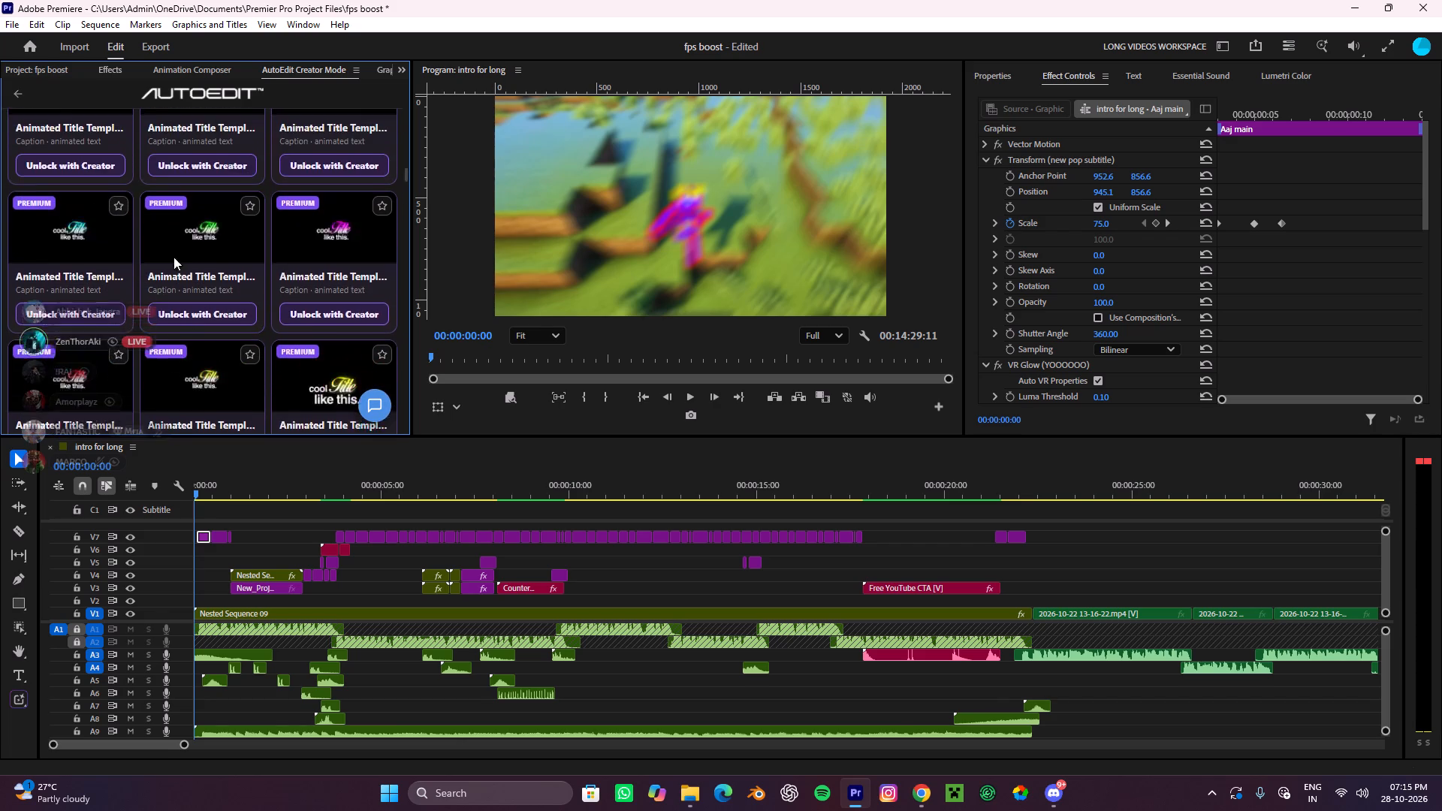
{"action": "scroll", "coordinate": [173, 257], "scroll_direction": "up", "scroll_amount": 18}
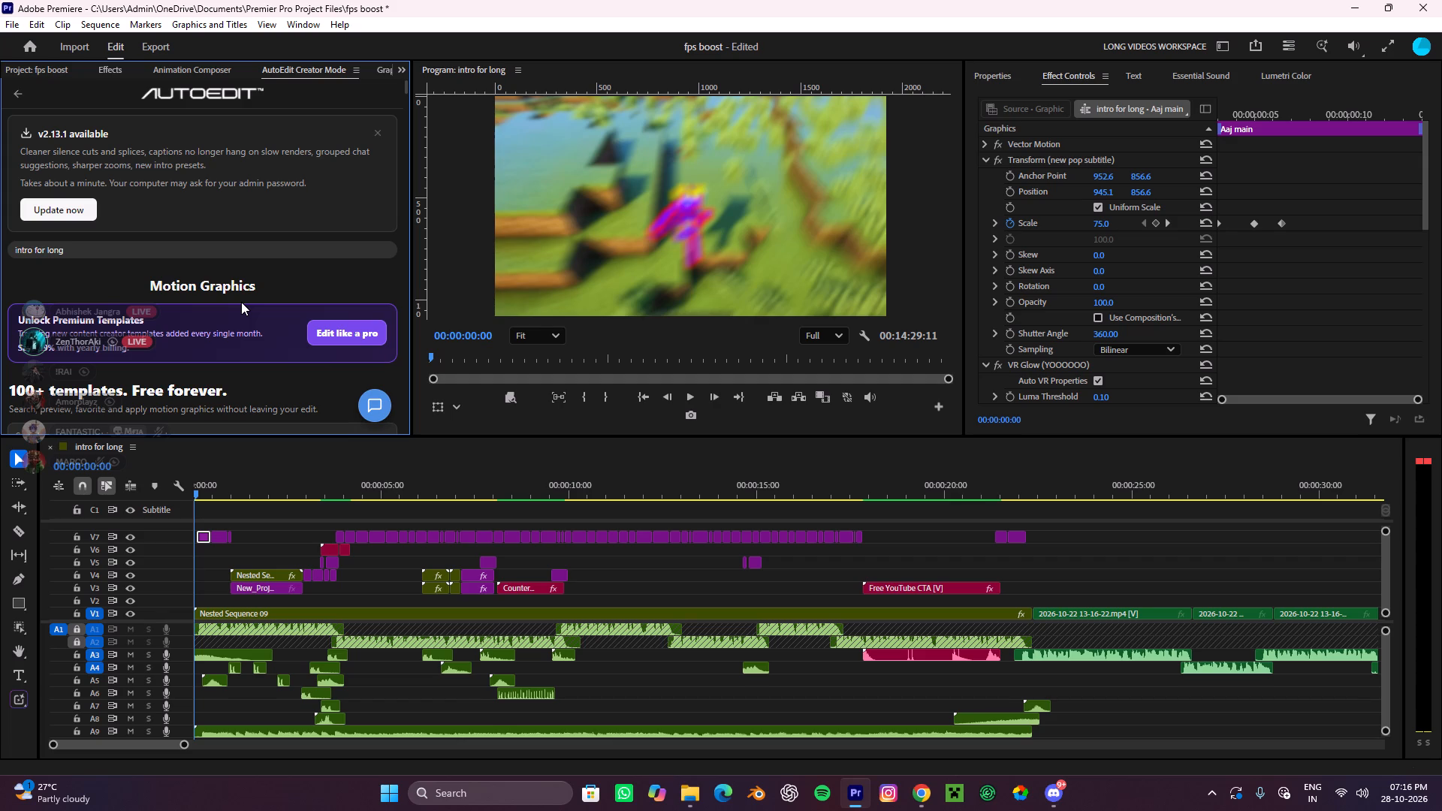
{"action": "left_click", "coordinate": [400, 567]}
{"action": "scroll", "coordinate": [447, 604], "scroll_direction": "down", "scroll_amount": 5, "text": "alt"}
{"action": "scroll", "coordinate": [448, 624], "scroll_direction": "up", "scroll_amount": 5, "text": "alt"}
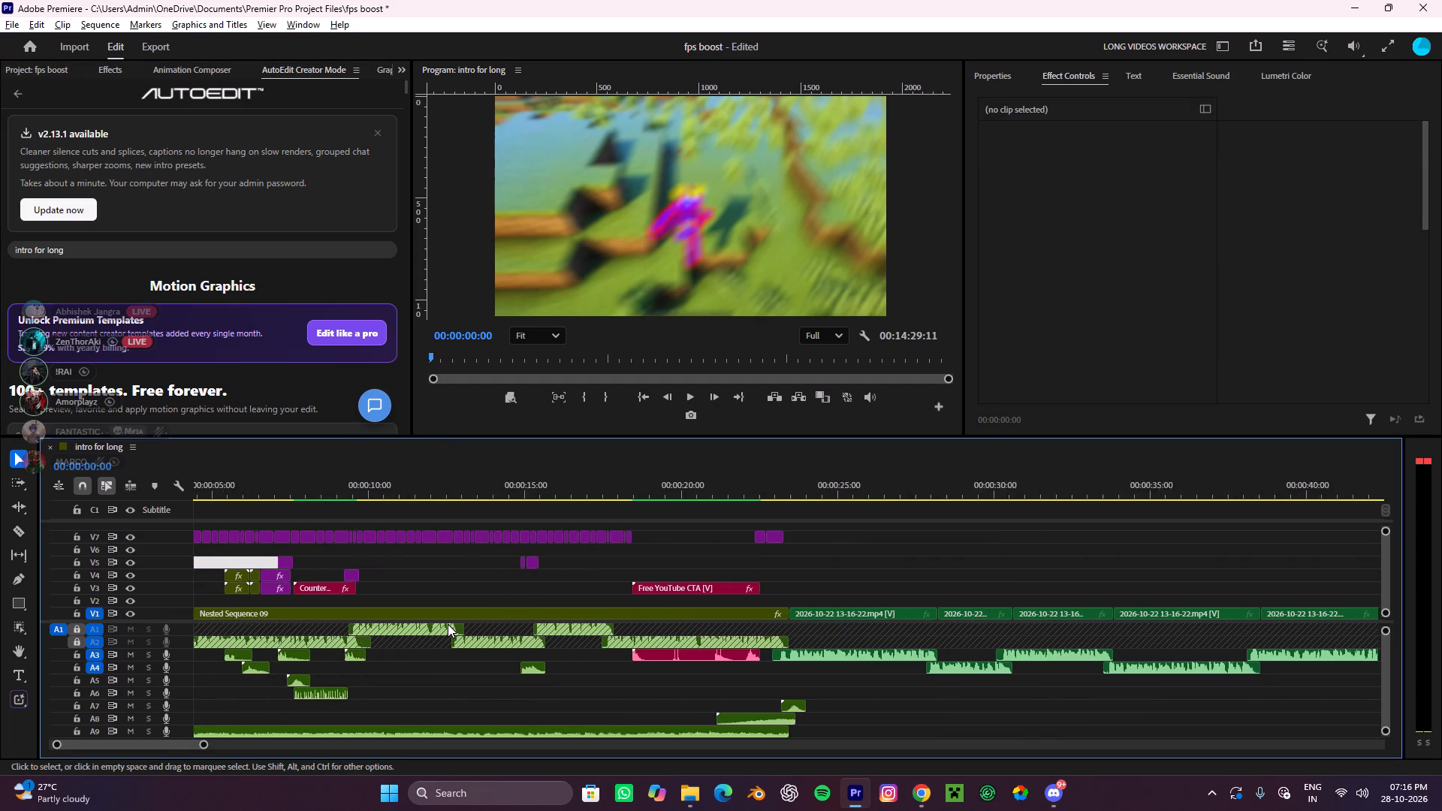
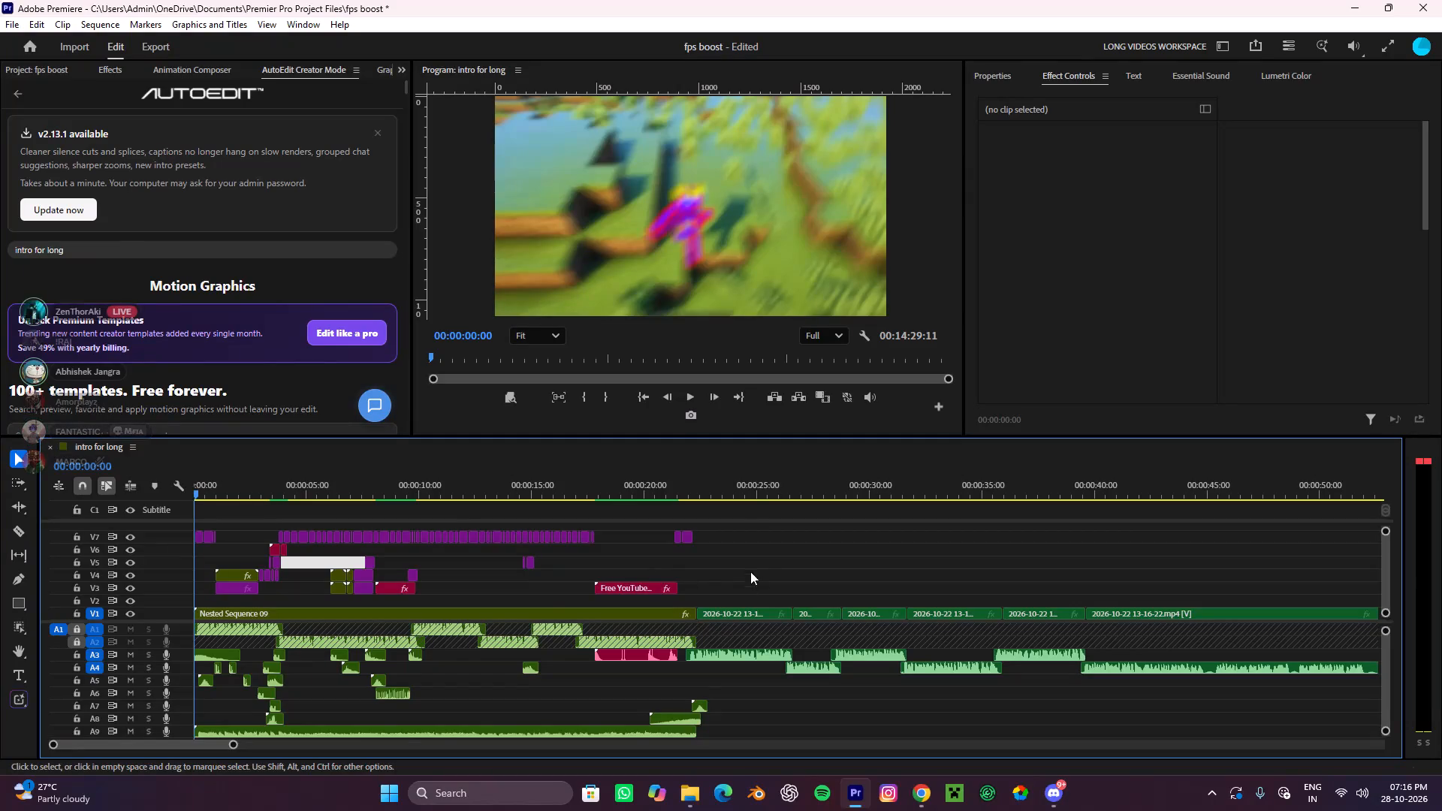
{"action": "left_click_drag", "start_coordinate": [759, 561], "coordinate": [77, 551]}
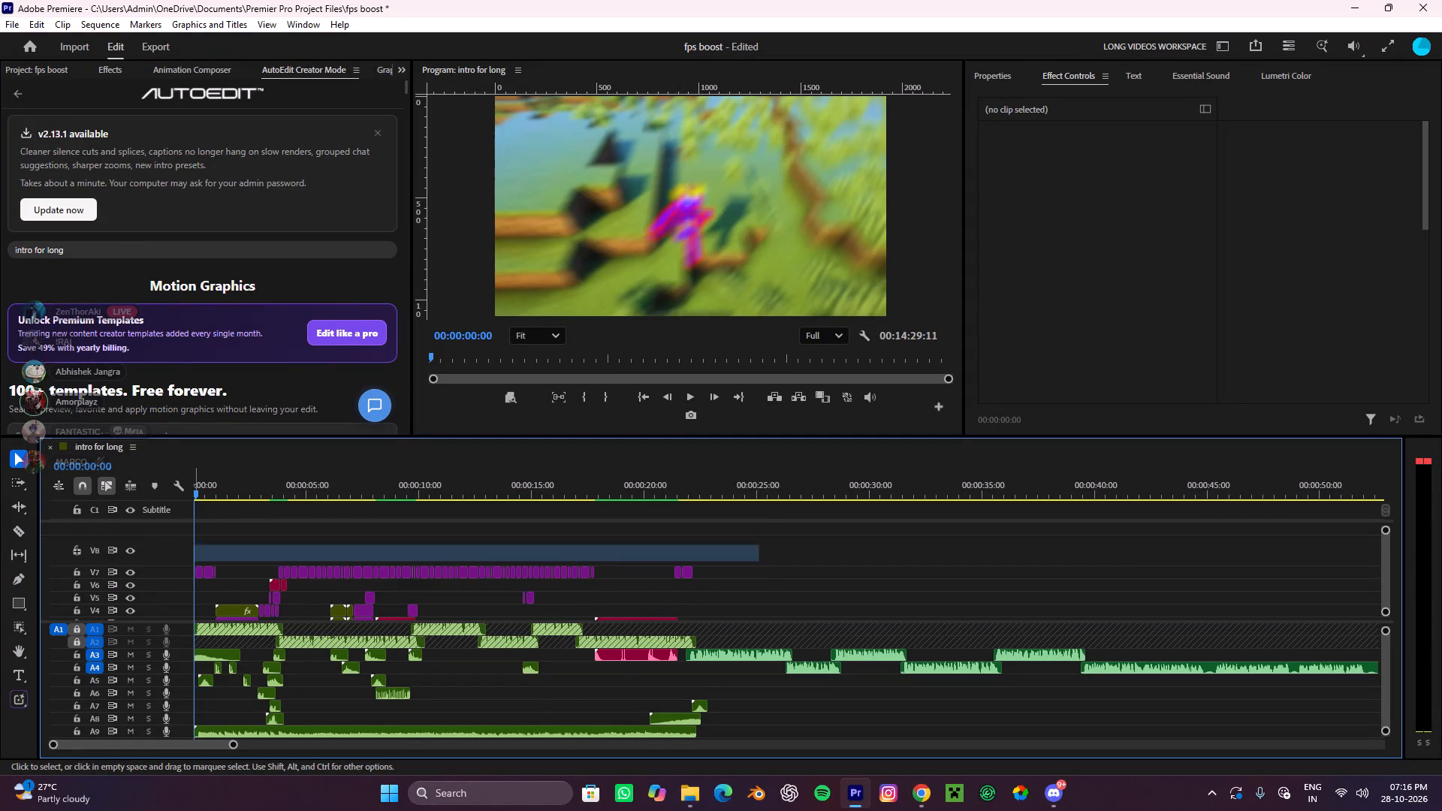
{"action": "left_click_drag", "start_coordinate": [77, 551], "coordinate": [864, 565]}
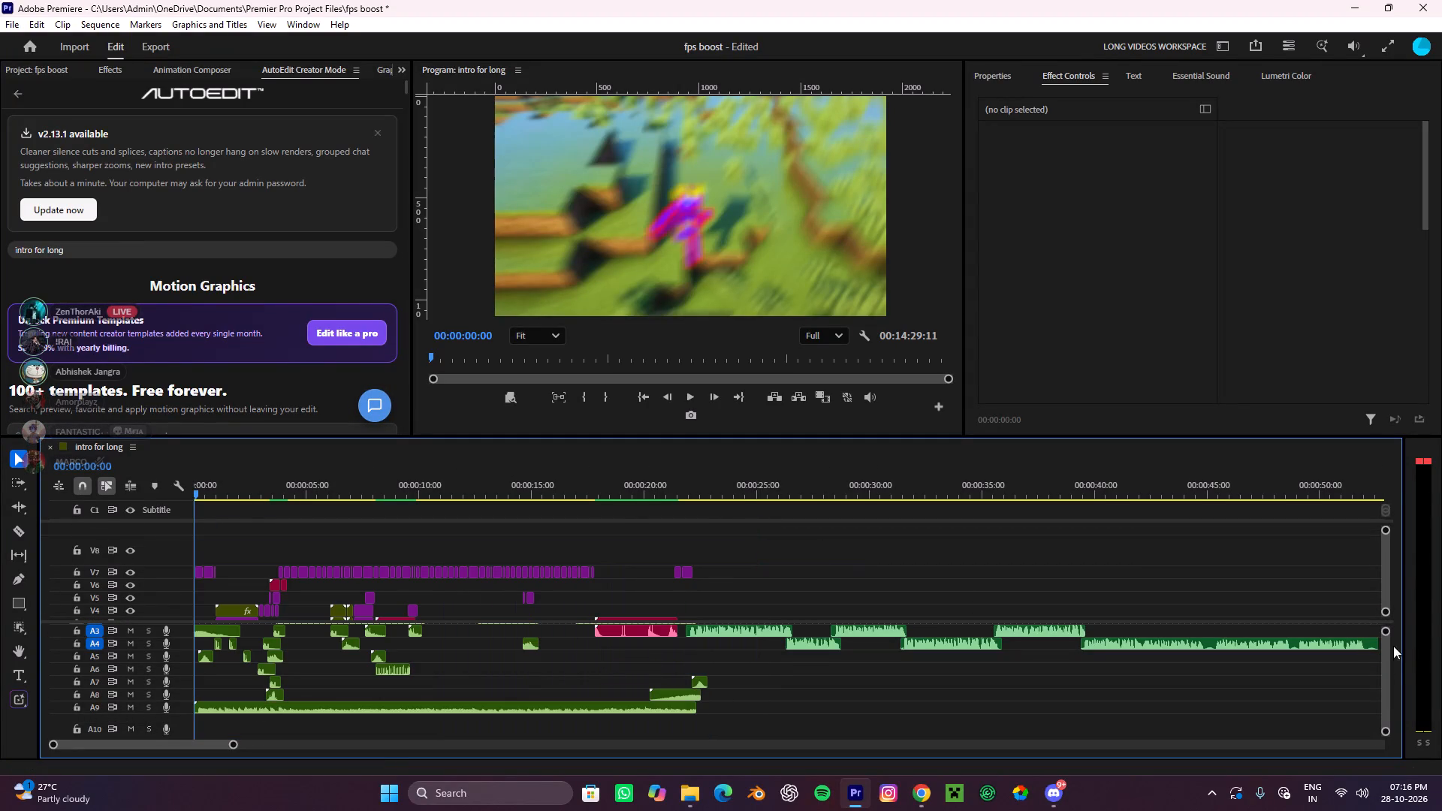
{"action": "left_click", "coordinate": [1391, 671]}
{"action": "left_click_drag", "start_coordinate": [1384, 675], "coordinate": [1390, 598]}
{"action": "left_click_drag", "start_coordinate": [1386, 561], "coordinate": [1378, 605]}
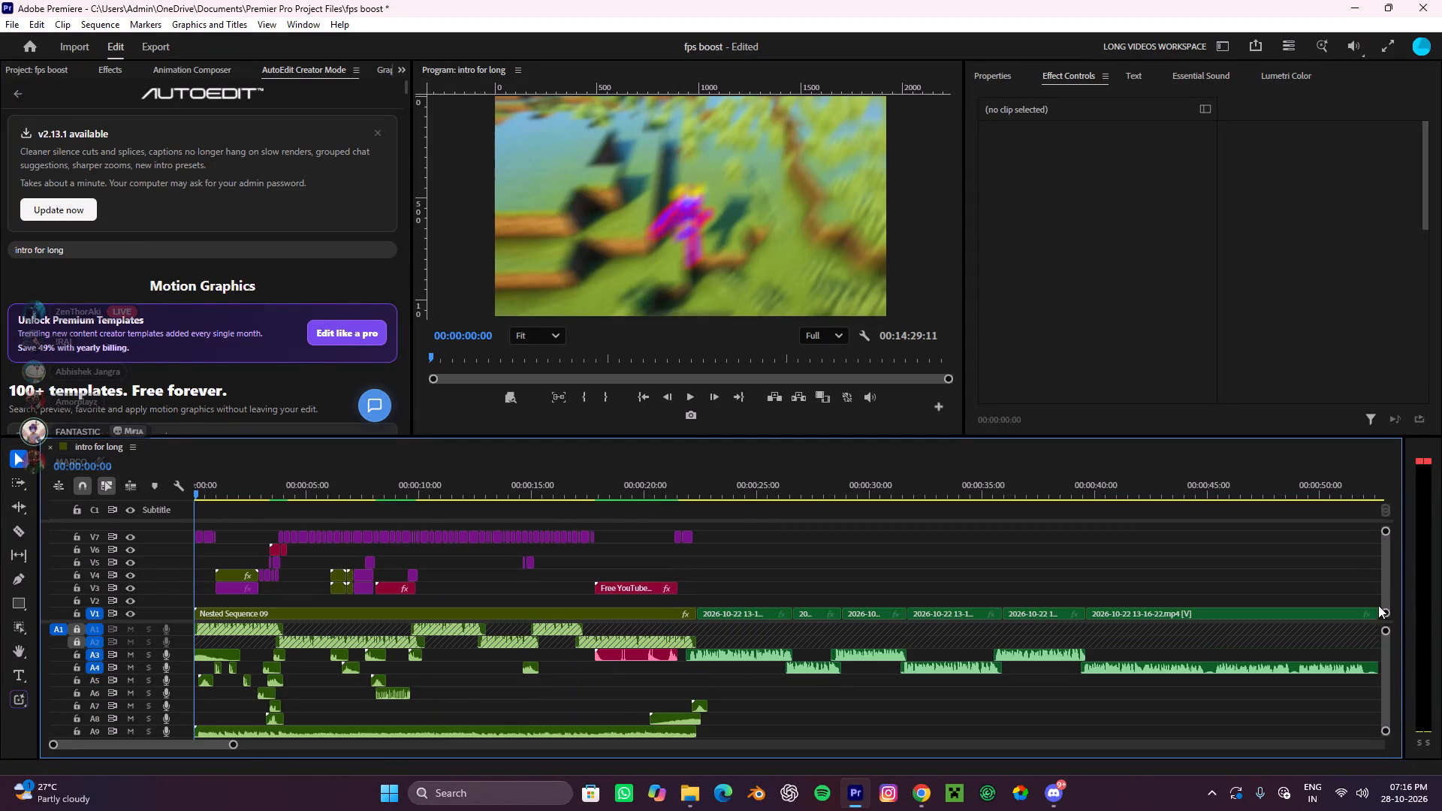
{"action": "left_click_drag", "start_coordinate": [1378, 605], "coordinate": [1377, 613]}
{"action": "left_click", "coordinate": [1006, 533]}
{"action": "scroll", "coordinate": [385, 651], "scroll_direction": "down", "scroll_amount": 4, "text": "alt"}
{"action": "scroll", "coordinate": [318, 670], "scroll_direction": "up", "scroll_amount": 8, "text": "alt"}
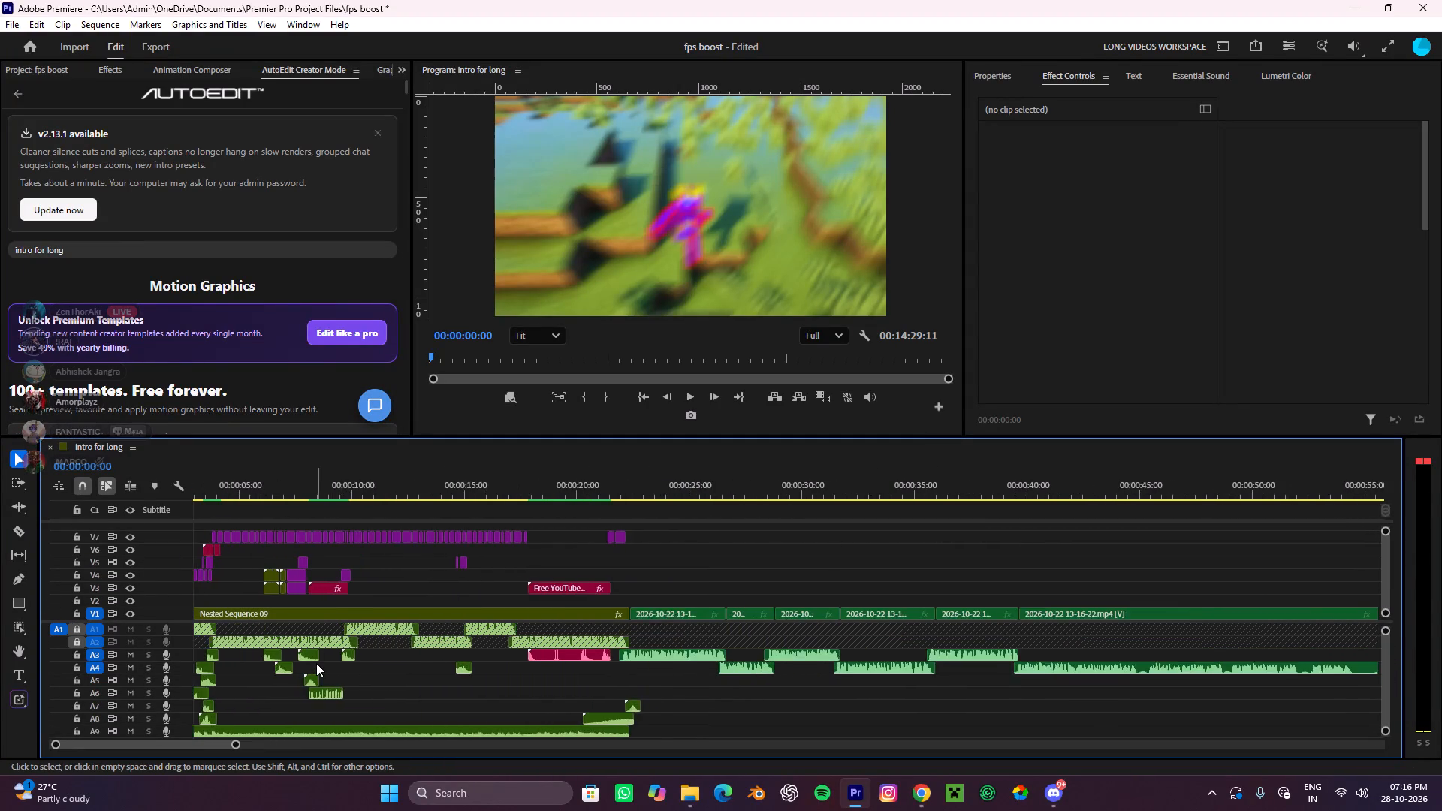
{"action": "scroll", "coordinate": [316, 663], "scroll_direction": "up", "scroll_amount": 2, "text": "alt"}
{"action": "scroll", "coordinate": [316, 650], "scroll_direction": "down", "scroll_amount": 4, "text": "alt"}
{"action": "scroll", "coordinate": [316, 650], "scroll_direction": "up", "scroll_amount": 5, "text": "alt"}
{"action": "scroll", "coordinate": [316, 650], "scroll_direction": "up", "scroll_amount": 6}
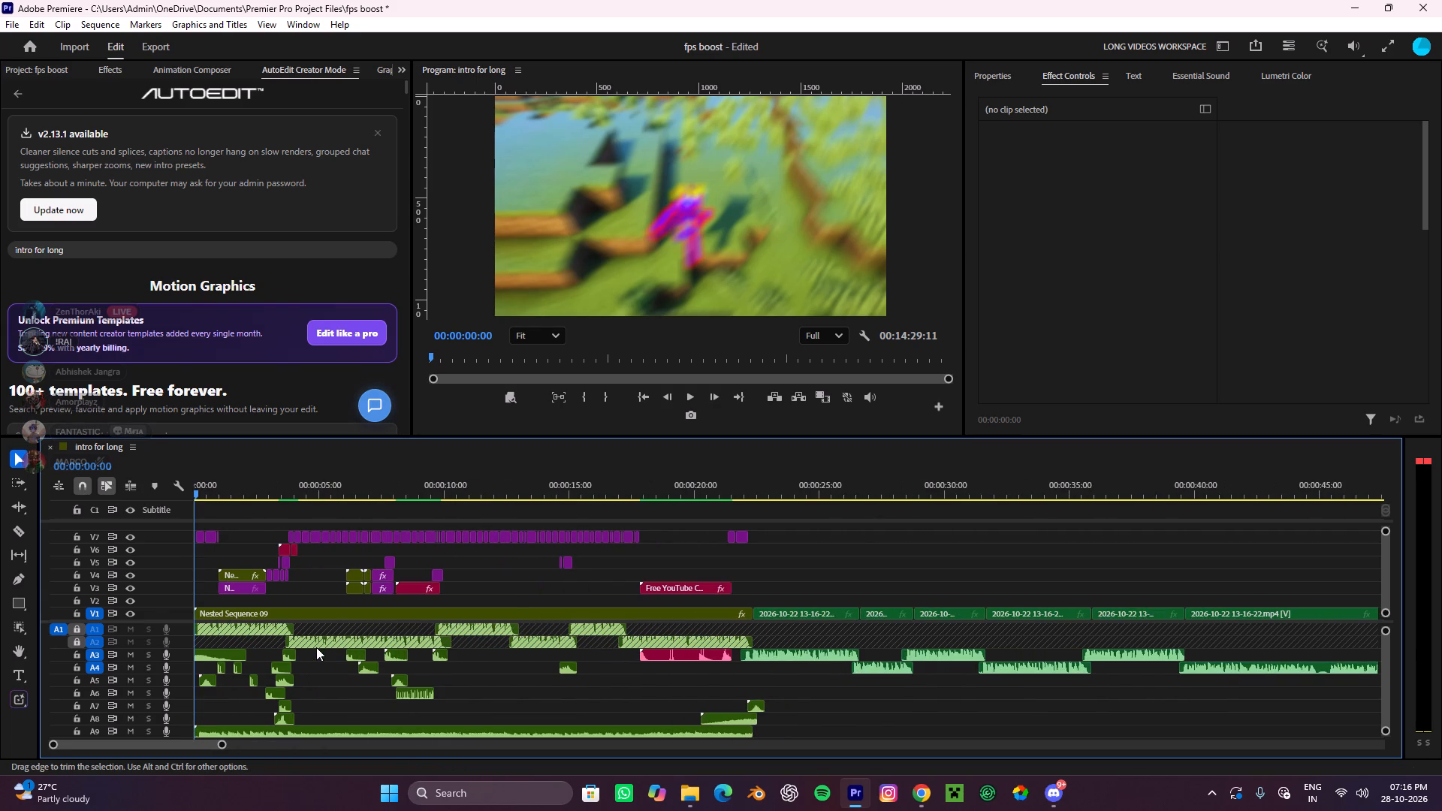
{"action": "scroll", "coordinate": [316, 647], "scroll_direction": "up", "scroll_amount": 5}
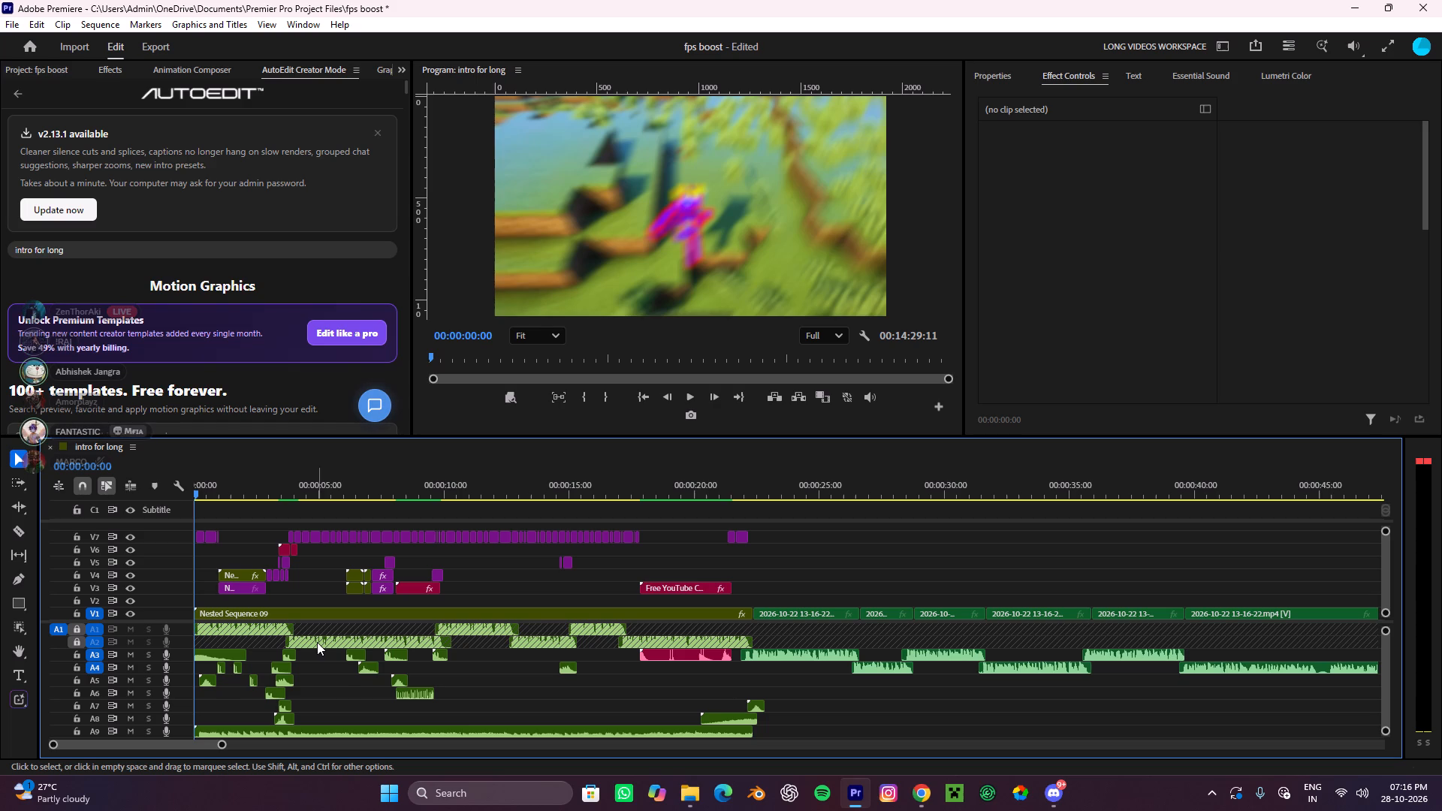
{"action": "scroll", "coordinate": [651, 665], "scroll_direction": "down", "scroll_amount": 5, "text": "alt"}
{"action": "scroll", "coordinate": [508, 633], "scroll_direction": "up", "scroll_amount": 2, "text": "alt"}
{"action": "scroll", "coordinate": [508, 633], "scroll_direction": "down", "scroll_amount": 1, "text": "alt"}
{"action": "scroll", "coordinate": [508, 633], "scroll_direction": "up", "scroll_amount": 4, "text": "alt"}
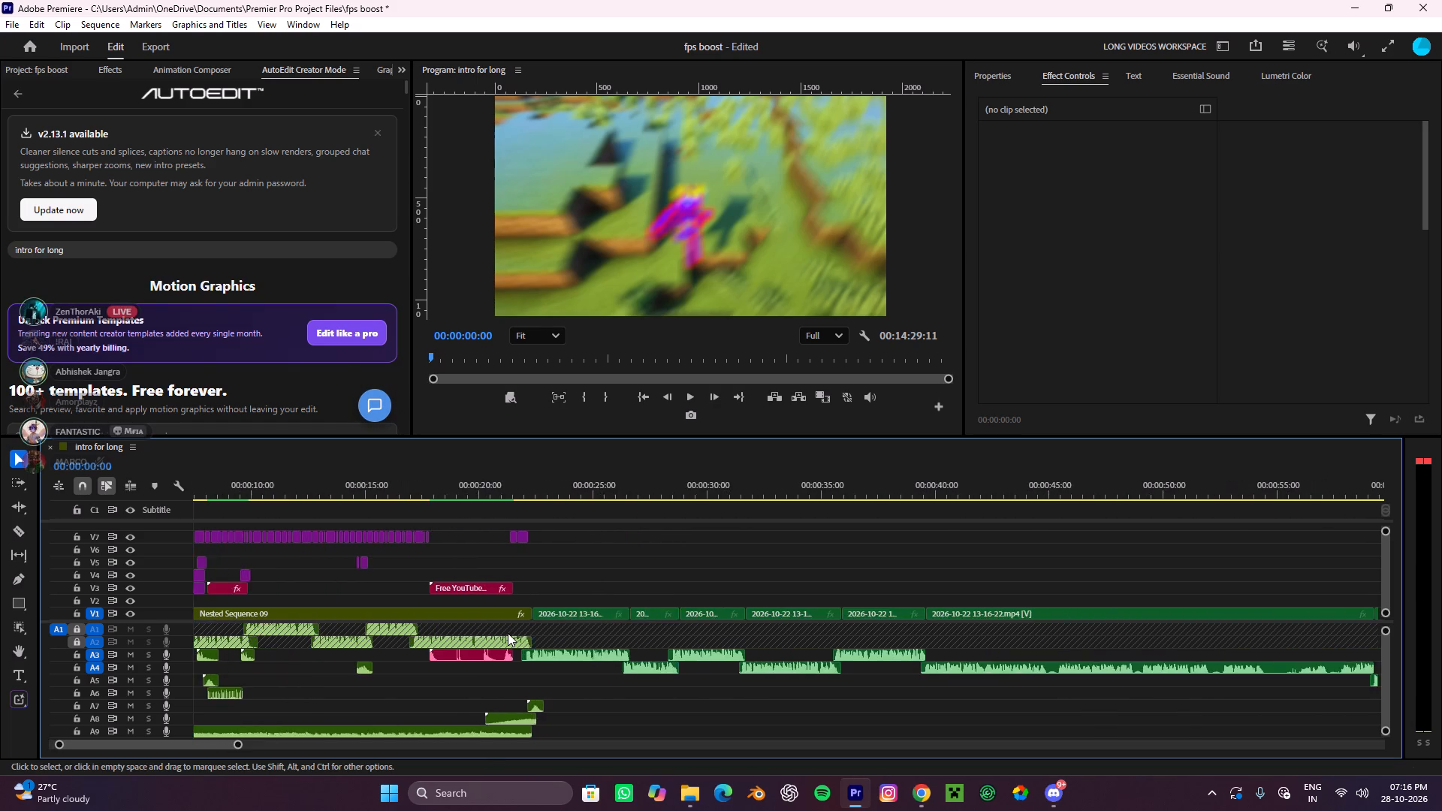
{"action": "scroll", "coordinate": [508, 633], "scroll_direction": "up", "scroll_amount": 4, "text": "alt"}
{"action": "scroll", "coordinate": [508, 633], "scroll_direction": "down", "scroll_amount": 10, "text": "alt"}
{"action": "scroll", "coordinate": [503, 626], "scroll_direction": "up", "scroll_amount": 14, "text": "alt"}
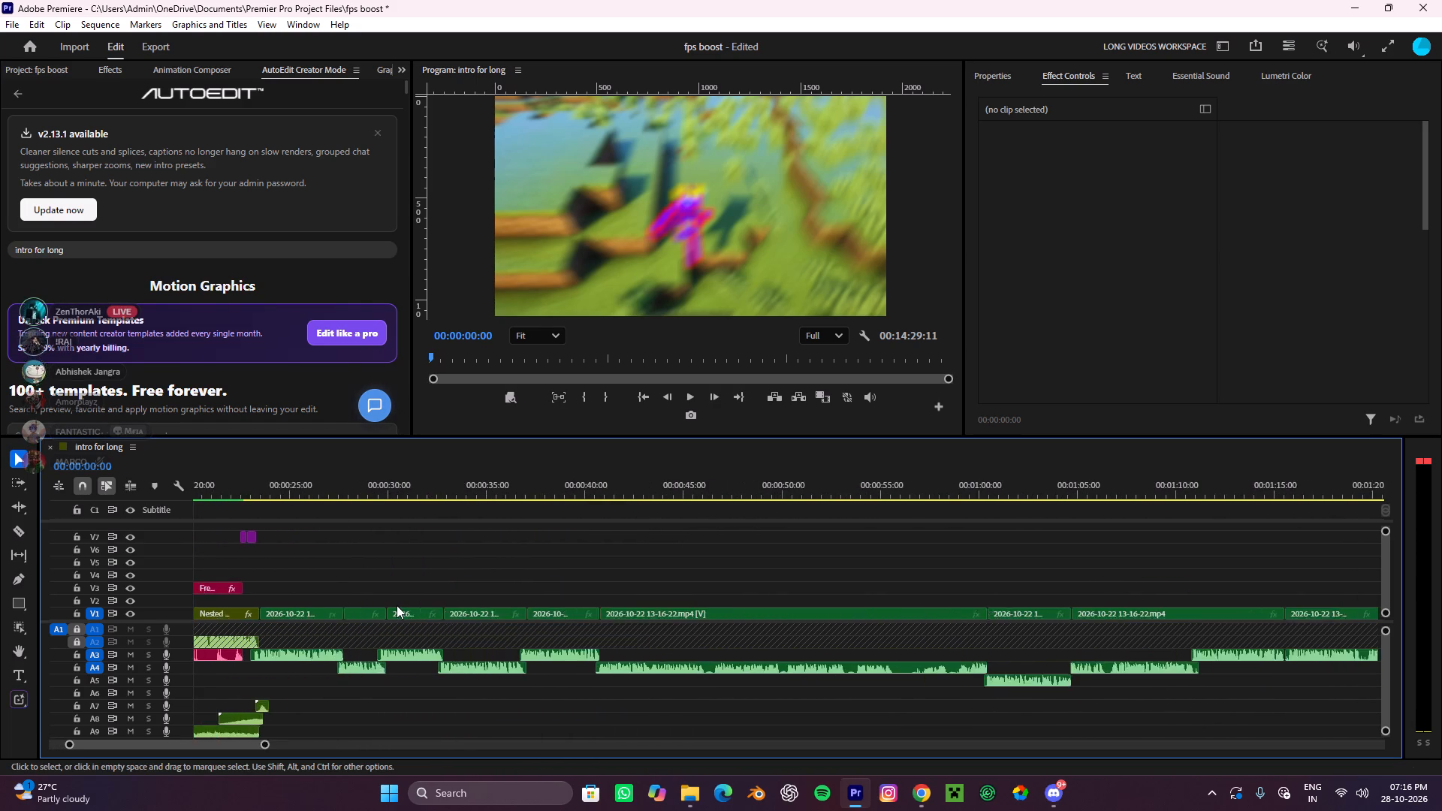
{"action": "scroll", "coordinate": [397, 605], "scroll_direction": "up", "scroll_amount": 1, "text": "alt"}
Review the intro's opening seconds in playback, and scrub through the app-icon carousel of the nested clip on V4.
{"action": "key", "text": "space"}
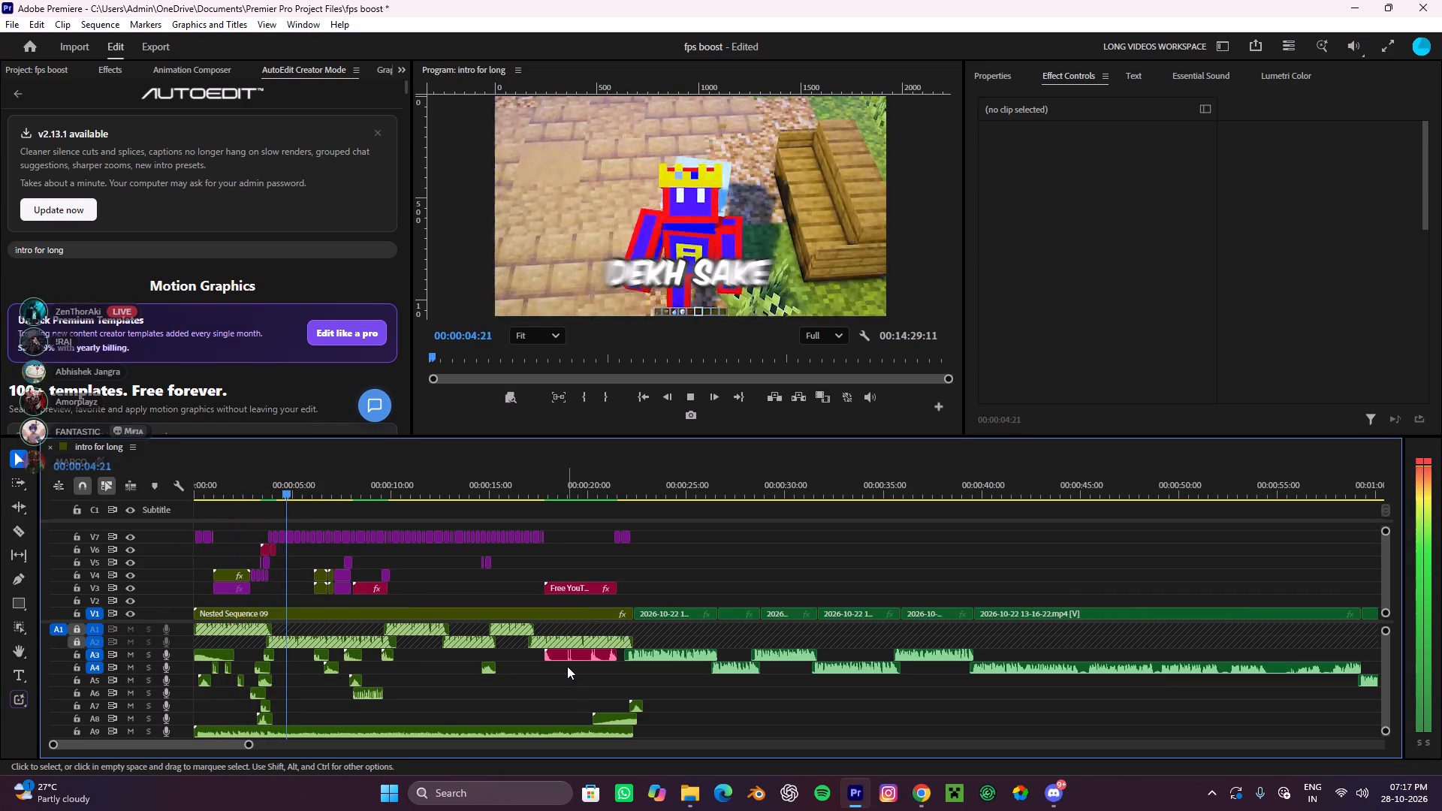
{"action": "key", "text": "space"}
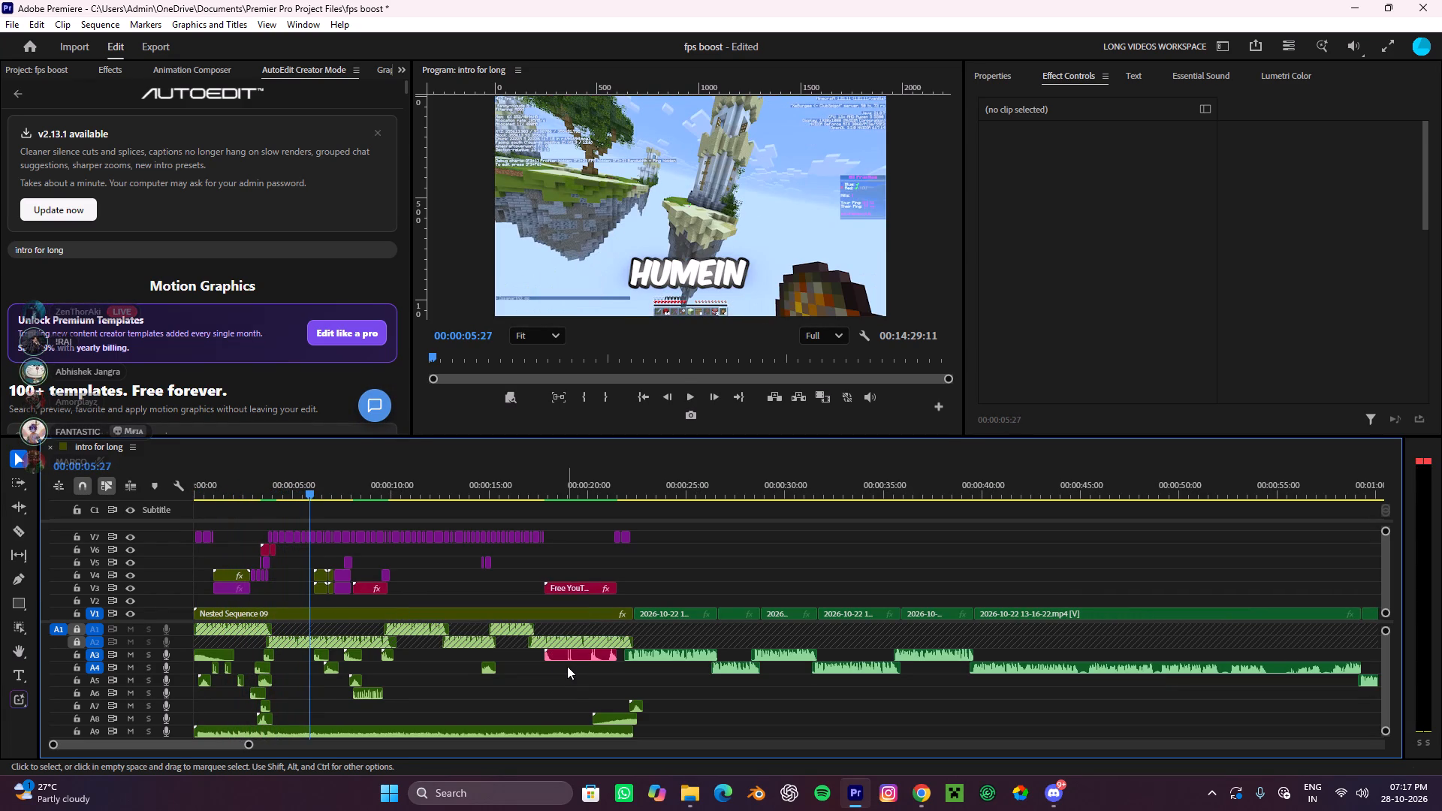
{"action": "scroll", "coordinate": [269, 508], "scroll_direction": "up", "scroll_amount": 4, "text": "alt"}
{"action": "scroll", "coordinate": [269, 508], "scroll_direction": "down", "scroll_amount": 1, "text": "alt"}
{"action": "scroll", "coordinate": [269, 508], "scroll_direction": "up", "scroll_amount": 9, "text": "alt"}
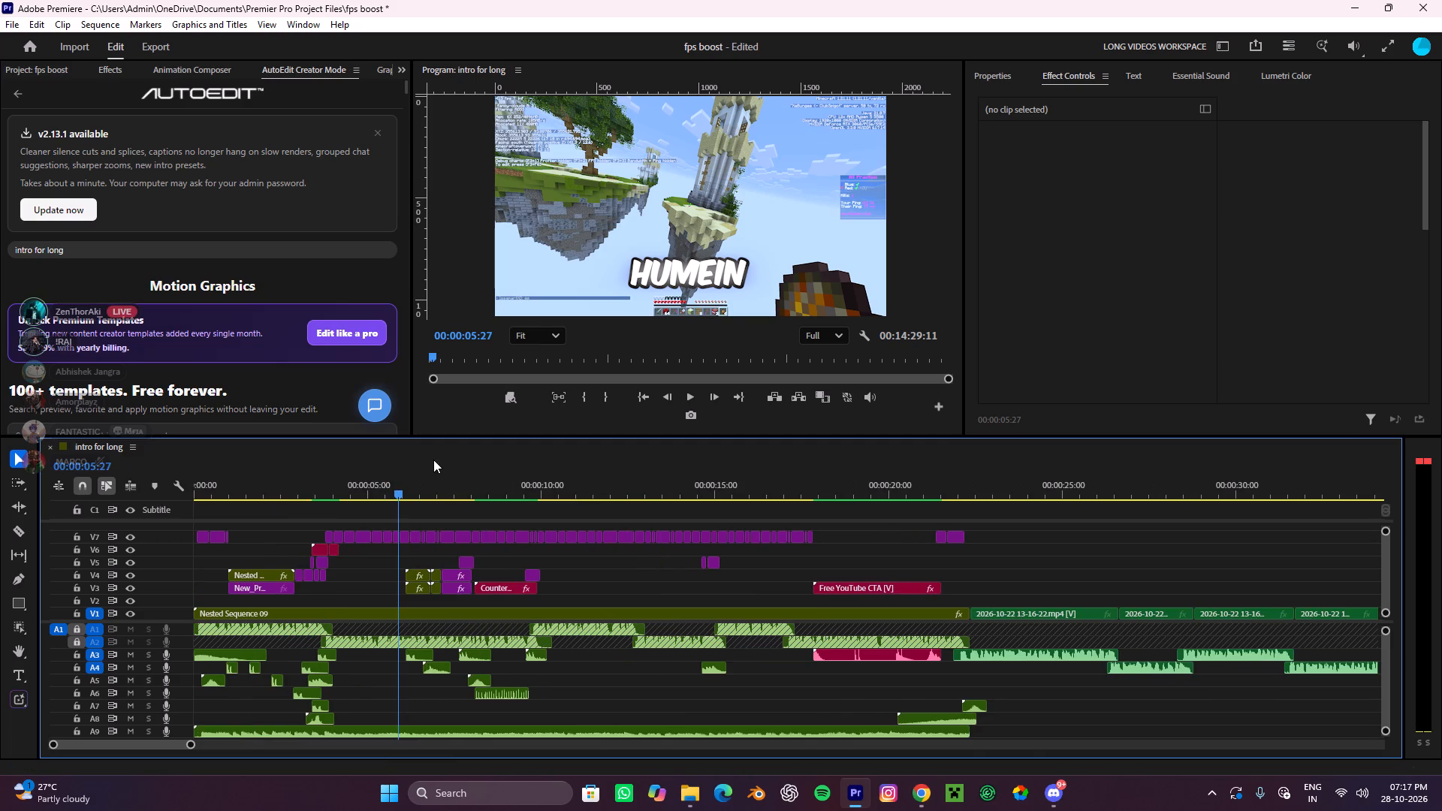
{"action": "left_click_drag", "start_coordinate": [379, 484], "coordinate": [254, 559]}
{"action": "left_click", "coordinate": [261, 571]}
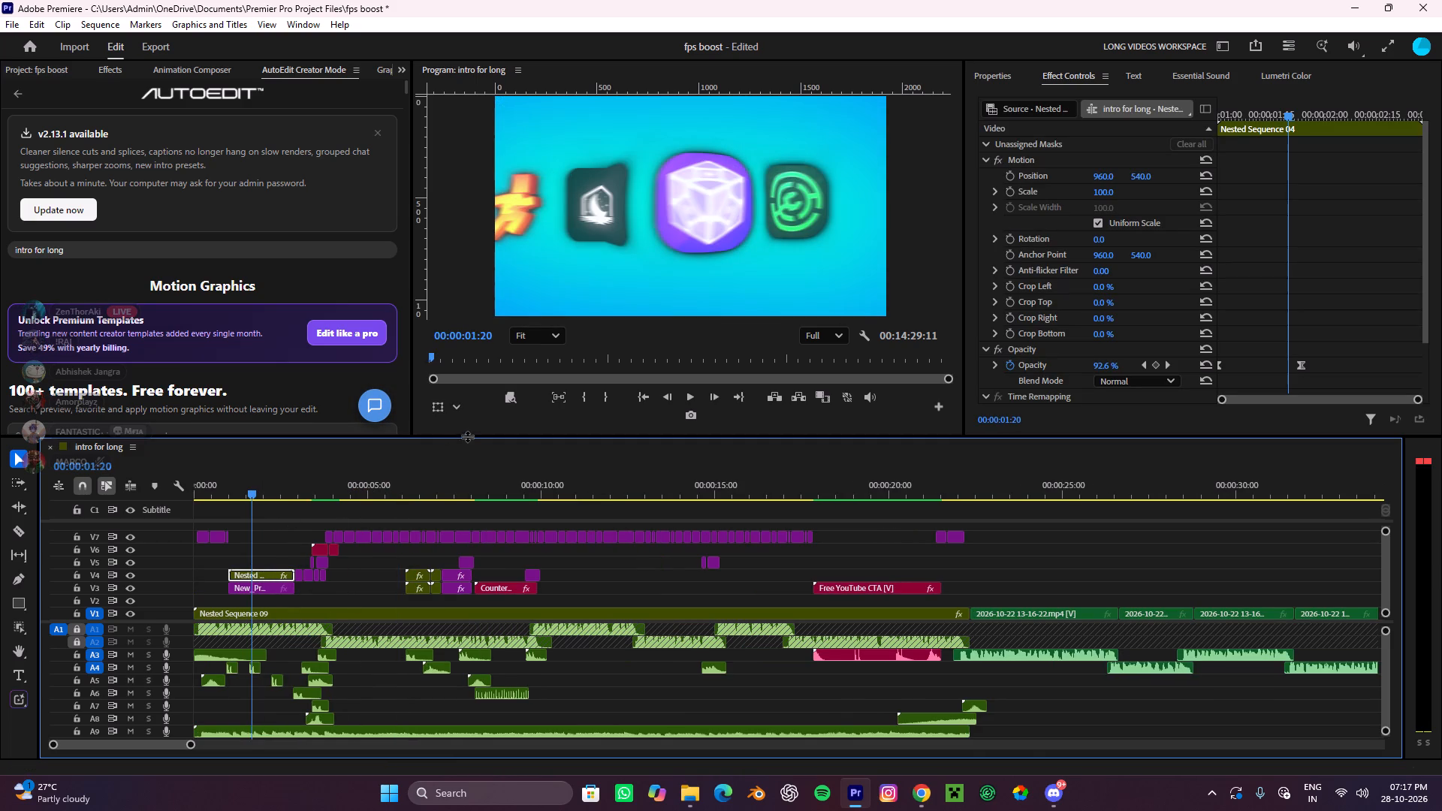
{"action": "left_click_drag", "start_coordinate": [256, 483], "coordinate": [275, 504]}
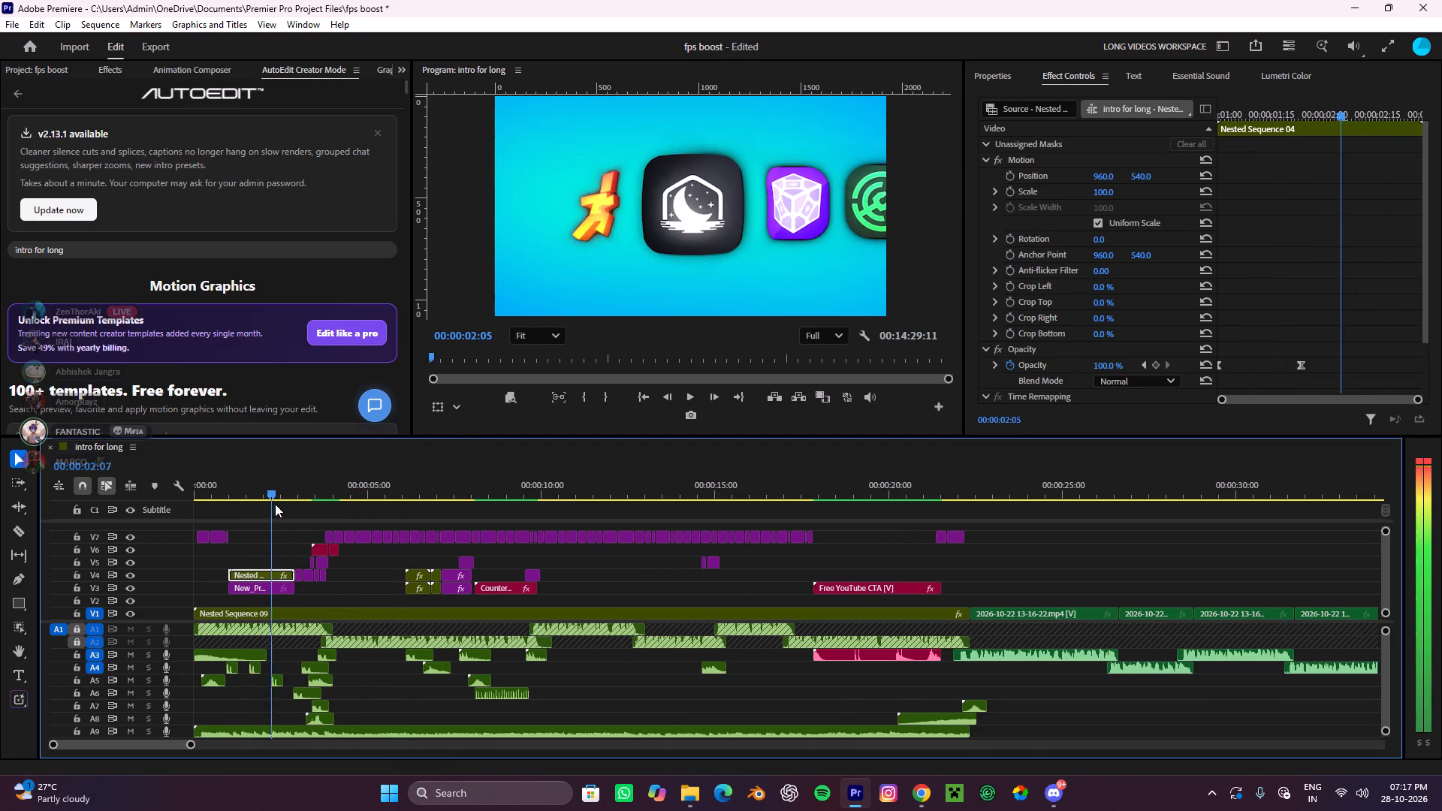
{"action": "left_click_drag", "start_coordinate": [275, 504], "coordinate": [285, 499]}
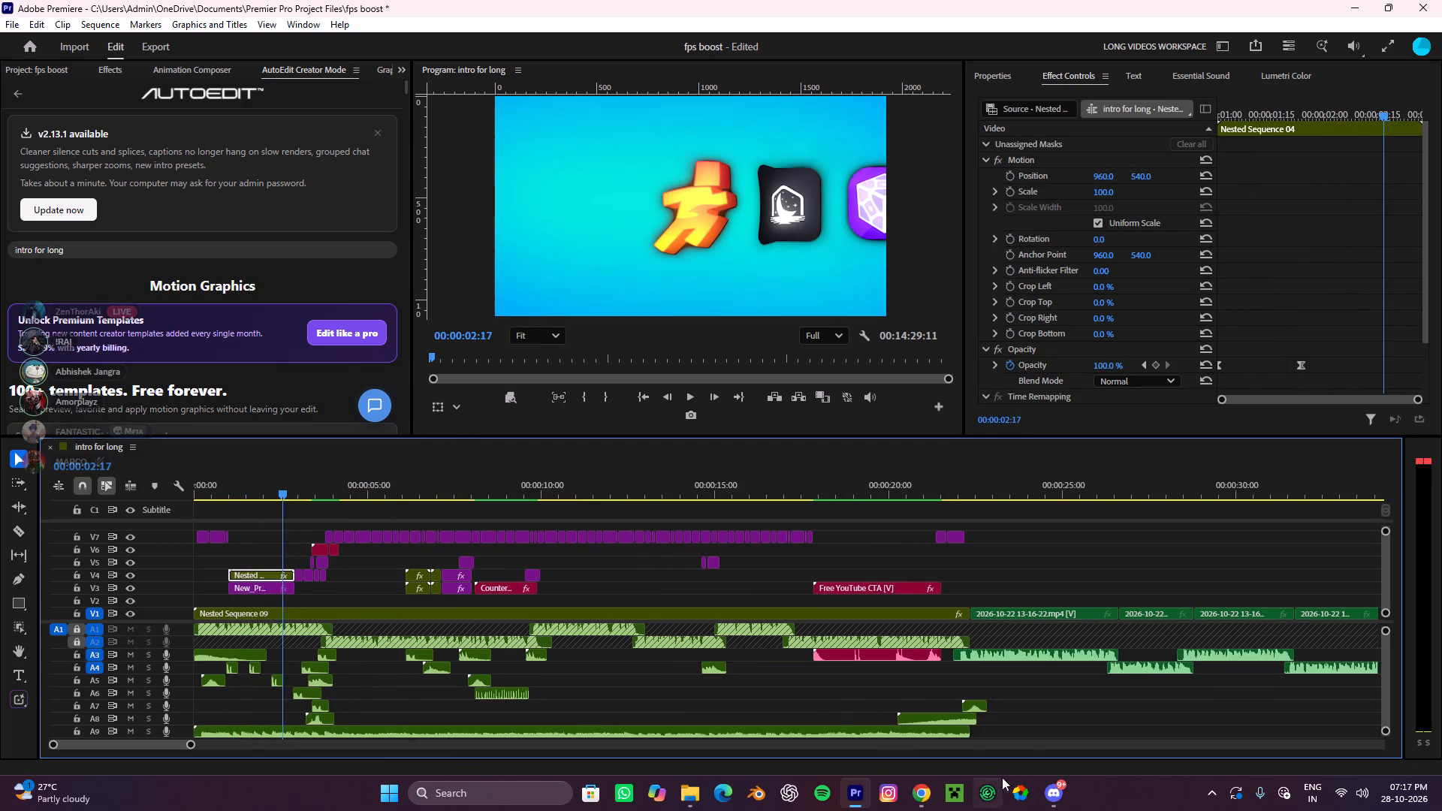
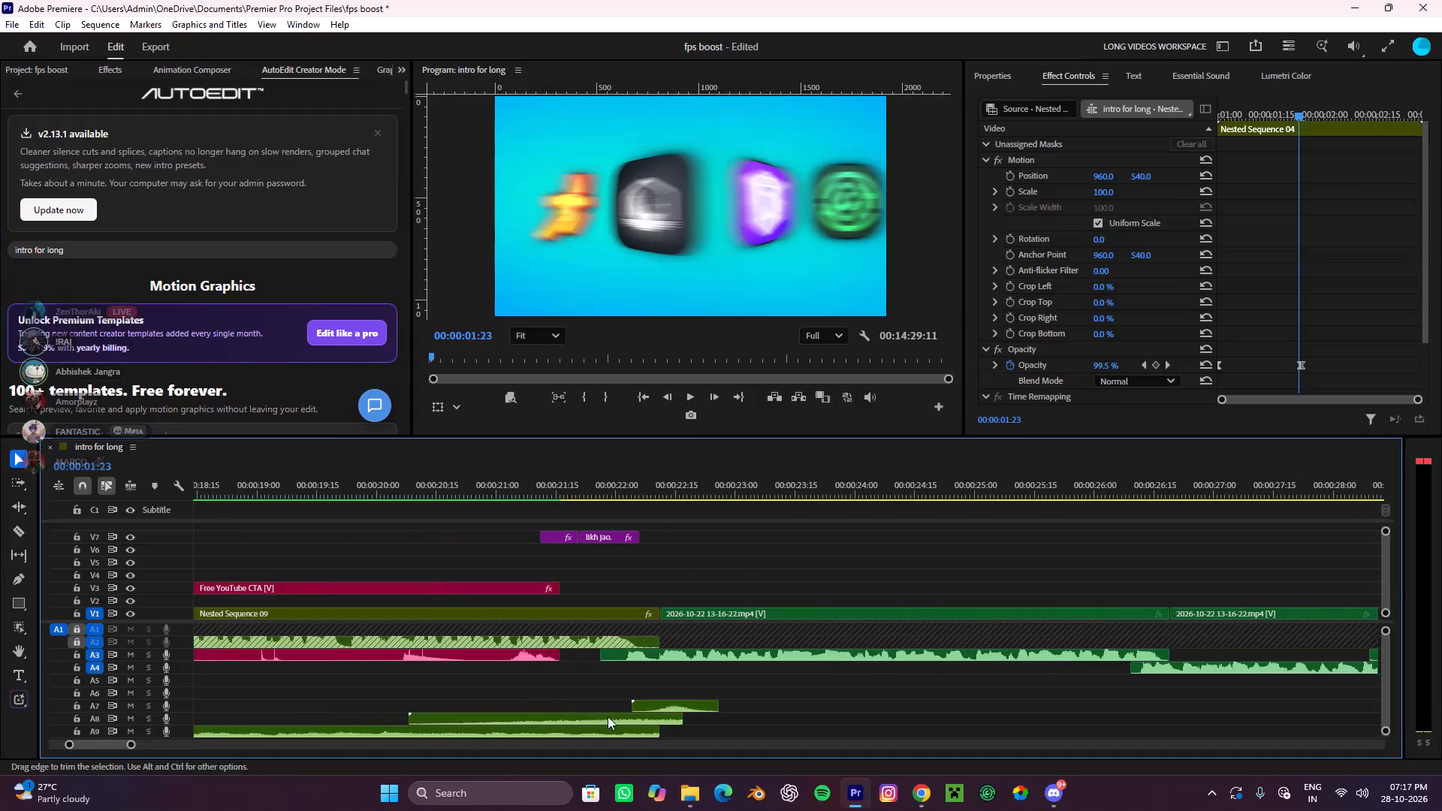
Shift A8's Riser Eerie earlier to end at the cut after Nested Sequence 09, and A7's Swoosh02 earlier to centre on that cut.
{"action": "left_click_drag", "start_coordinate": [627, 716], "coordinate": [609, 720]}
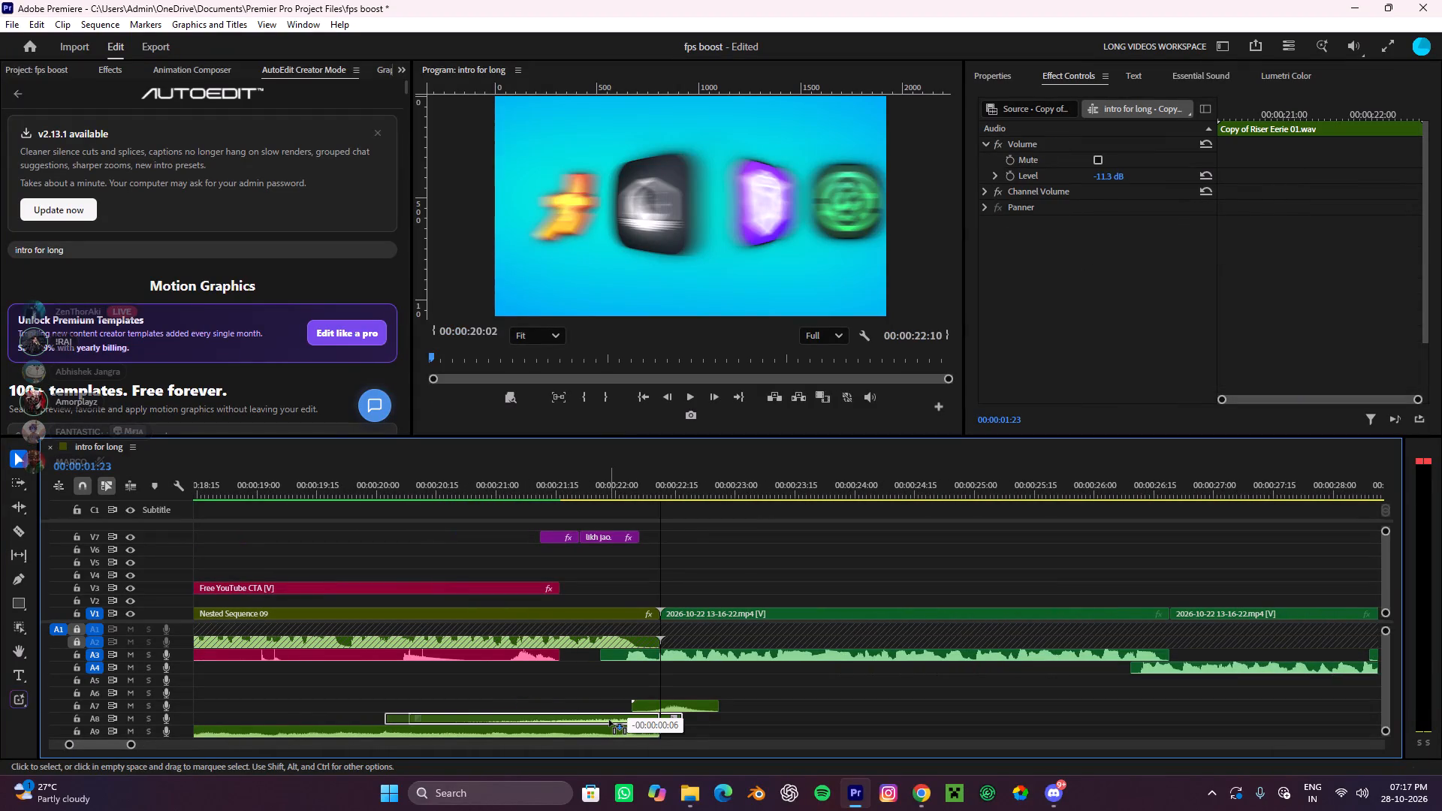
{"action": "left_click_drag", "start_coordinate": [609, 720], "coordinate": [608, 720]}
{"action": "left_click_drag", "start_coordinate": [665, 705], "coordinate": [641, 705]}
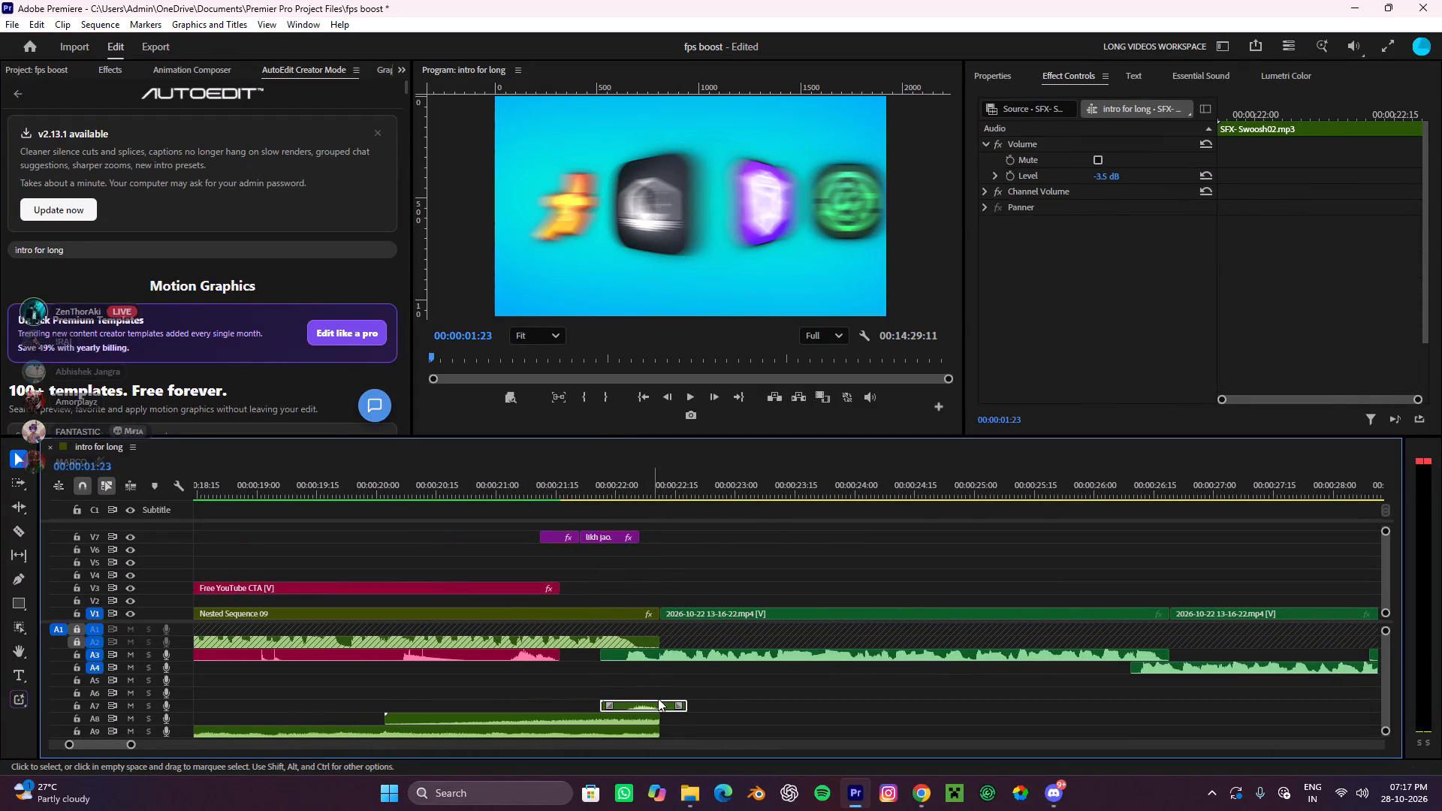
{"action": "left_click_drag", "start_coordinate": [638, 702], "coordinate": [652, 703]}
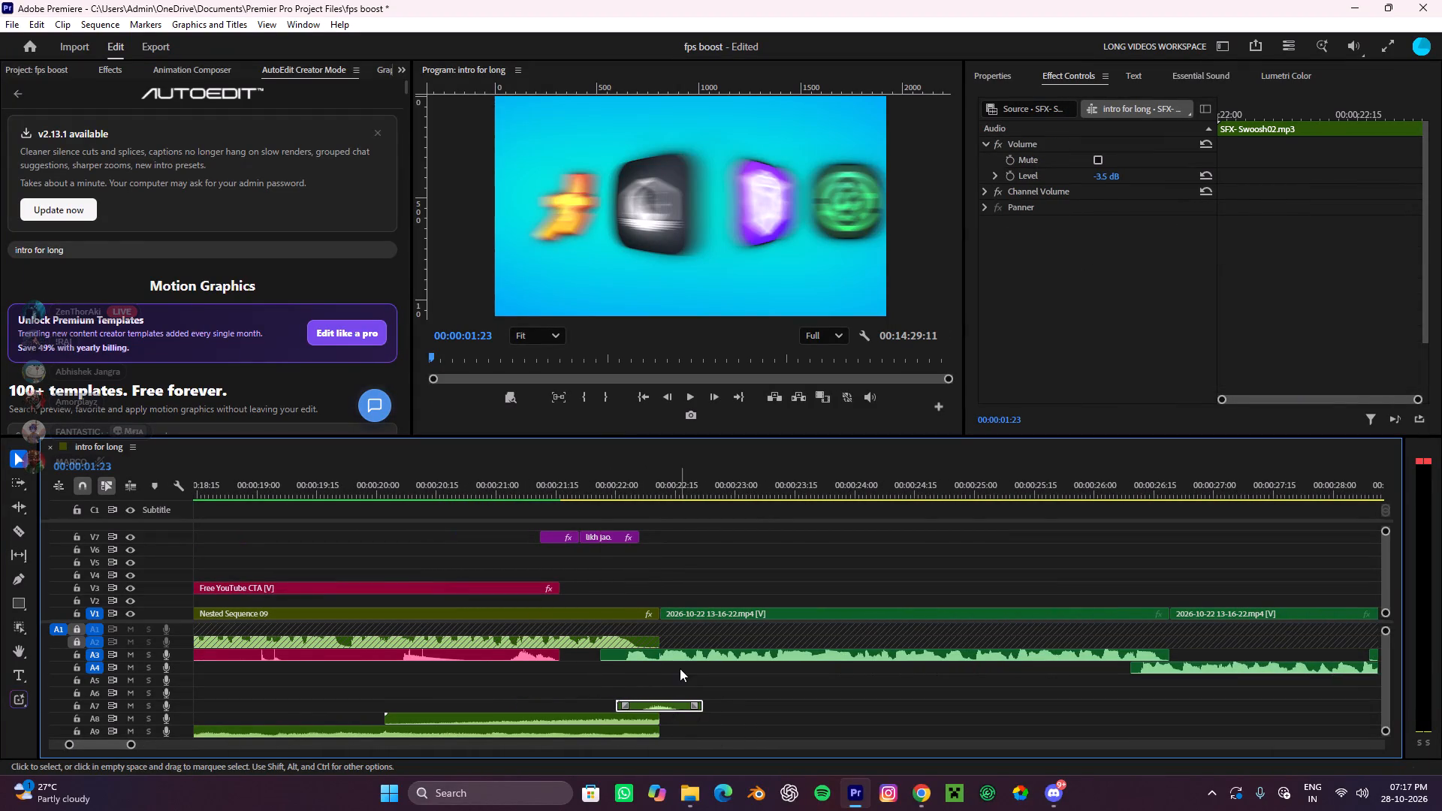
Play the intro's ending from about 00:00:20:02 through the riser and swoosh to check their timing against the cut.
{"action": "scroll", "coordinate": [673, 671], "scroll_direction": "down", "scroll_amount": 9, "text": "alt"}
{"action": "left_click", "coordinate": [557, 497]}
{"action": "key", "text": "space"}
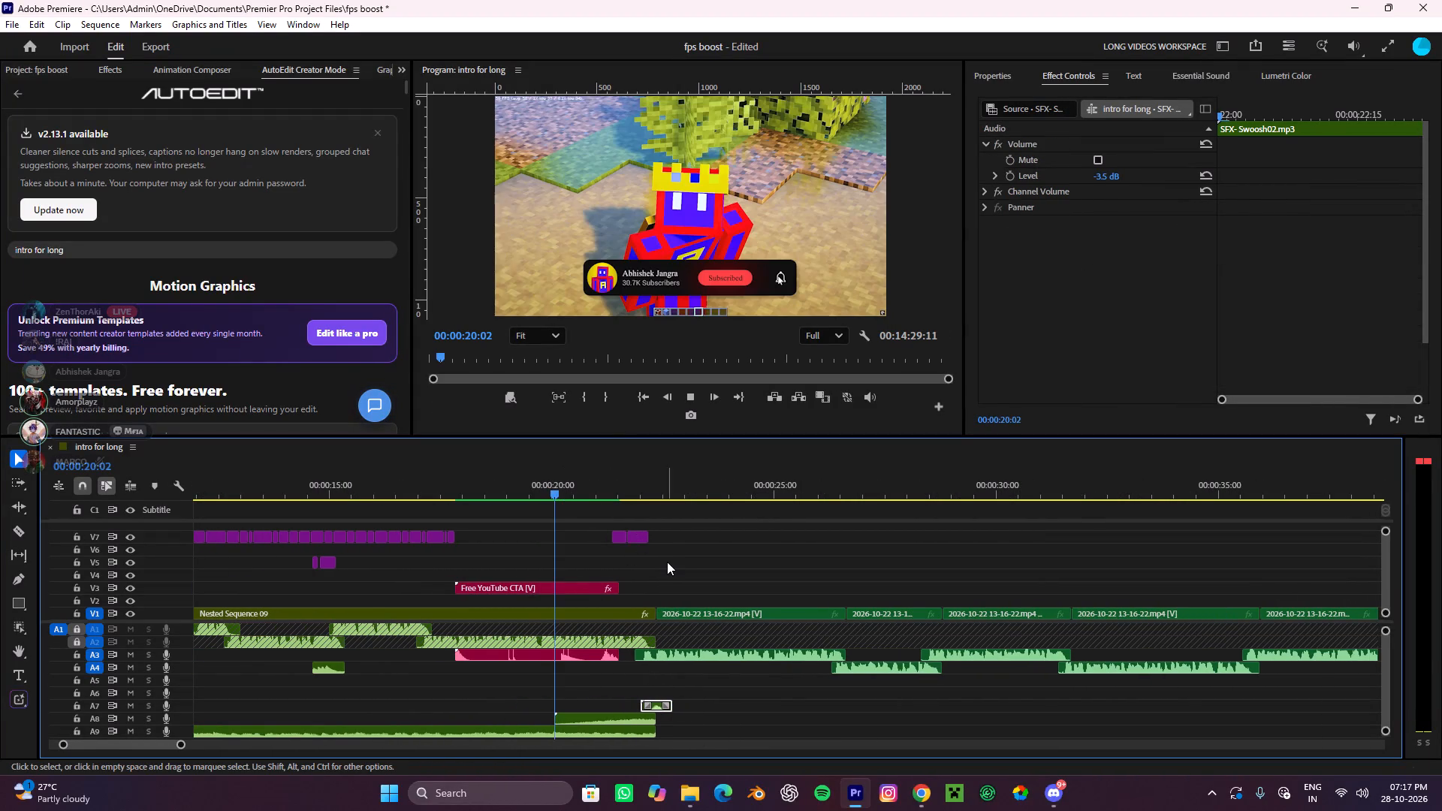
{"action": "scroll", "coordinate": [667, 562], "scroll_direction": "down", "scroll_amount": 12, "text": "alt"}
{"action": "scroll", "coordinate": [635, 617], "scroll_direction": "down", "scroll_amount": 3, "text": "alt"}
{"action": "key", "text": "space"}
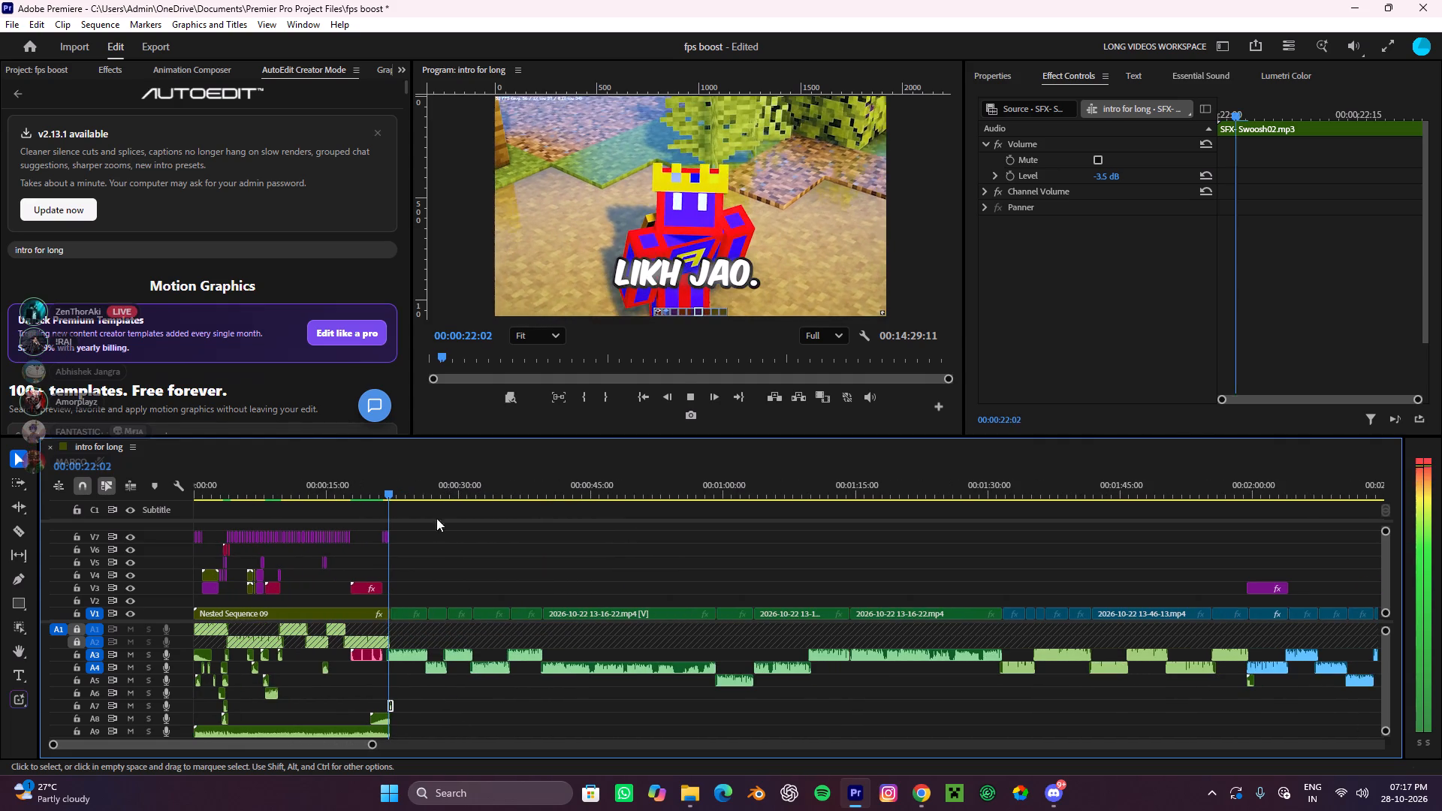
Play the intro from its beginning to about 00:00:15:23 to review the captions, graphics and sound effects together.
{"action": "left_click_drag", "start_coordinate": [402, 472], "coordinate": [0, 427]}
{"action": "key", "text": "space"}
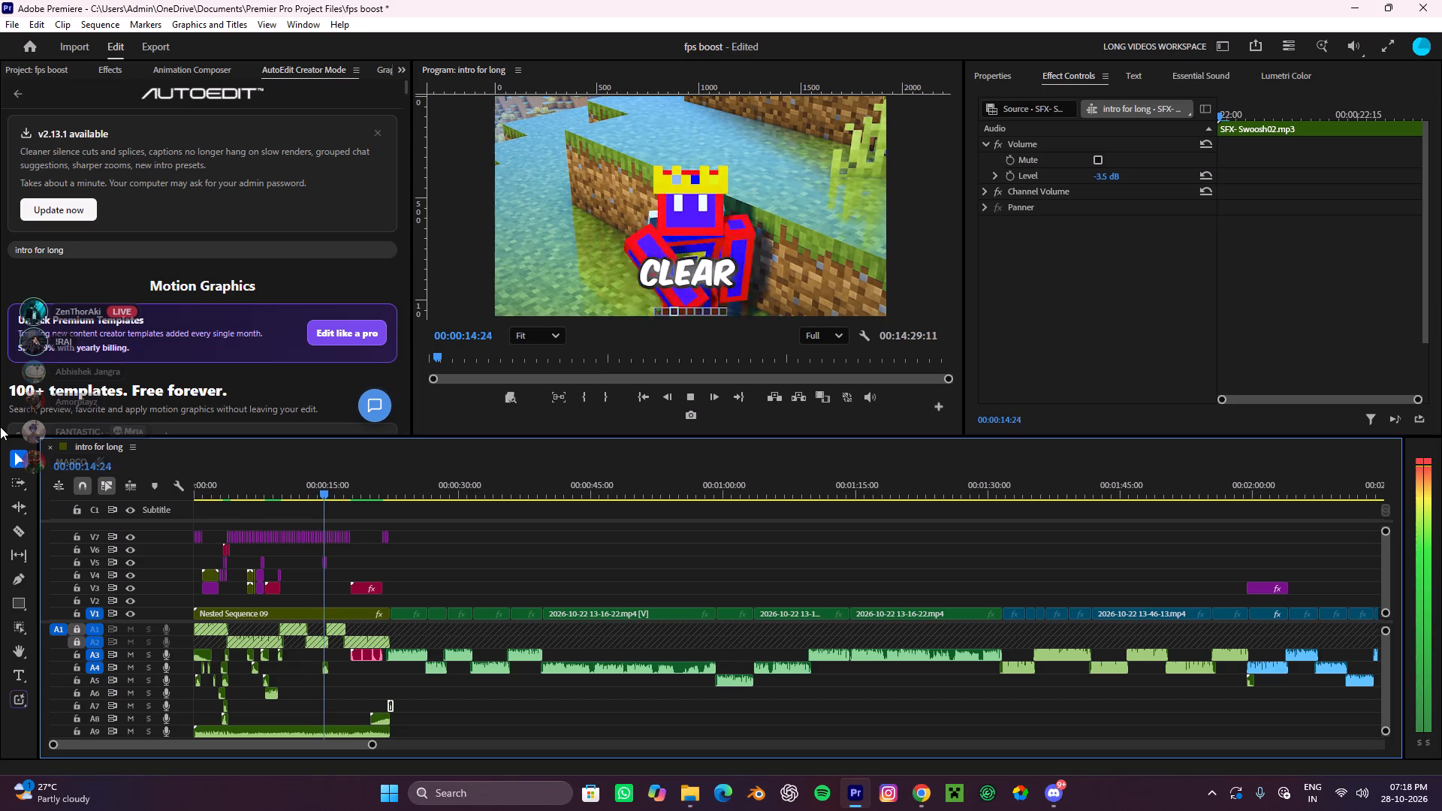
{"action": "key", "text": "space"}
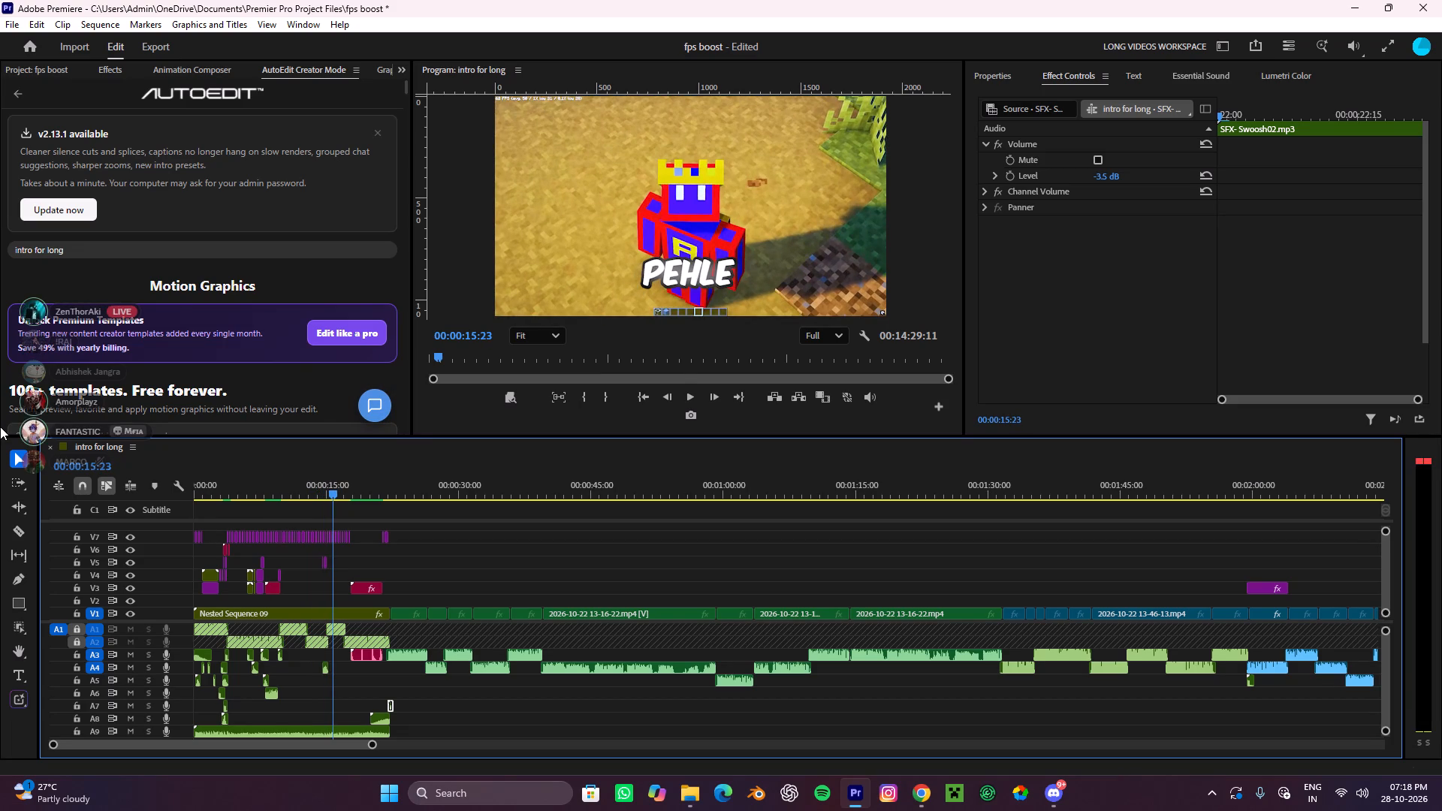
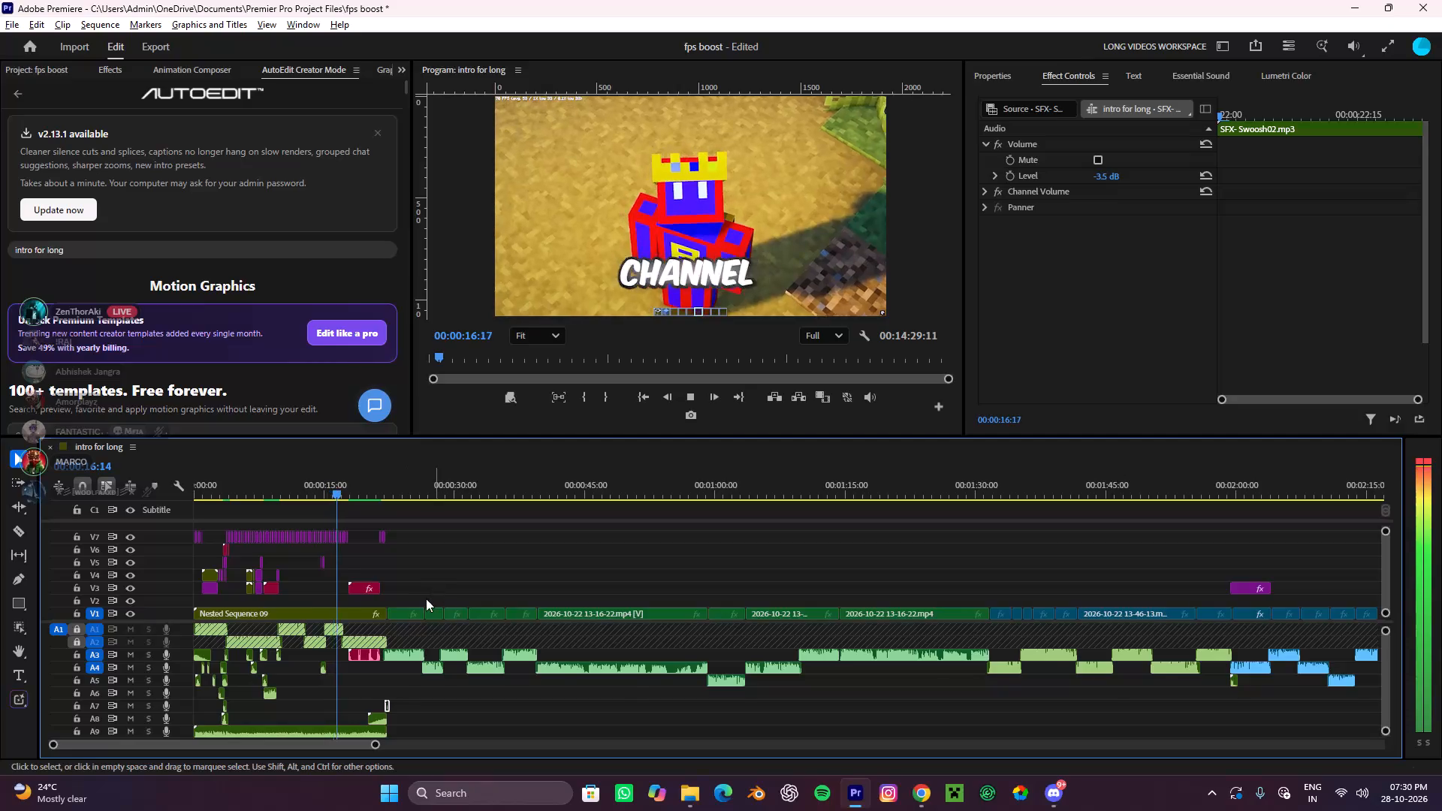
Play the rest of the intro through the subscribe graphic and the Nested Sequence 09 cut, stopping at about 00:00:24:16, to review its ending.
{"action": "scroll", "coordinate": [429, 595], "scroll_direction": "down", "scroll_amount": 4, "text": "alt"}
{"action": "scroll", "coordinate": [409, 614], "scroll_direction": "up", "scroll_amount": 5, "text": "alt"}
{"action": "left_click", "coordinate": [460, 567]}
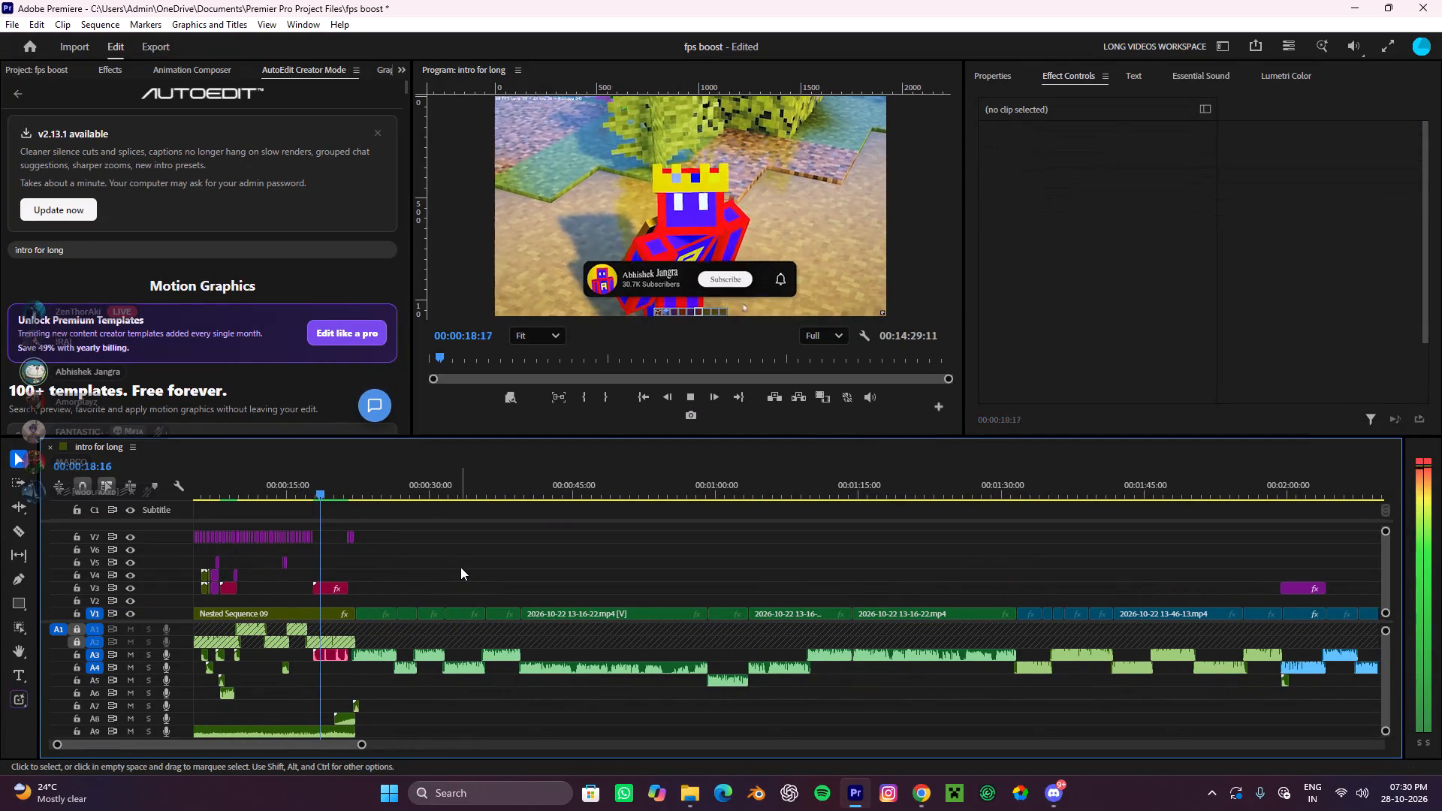
{"action": "scroll", "coordinate": [460, 567], "scroll_direction": "down", "scroll_amount": 4, "text": "alt"}
{"action": "scroll", "coordinate": [411, 599], "scroll_direction": "up", "scroll_amount": 4, "text": "alt"}
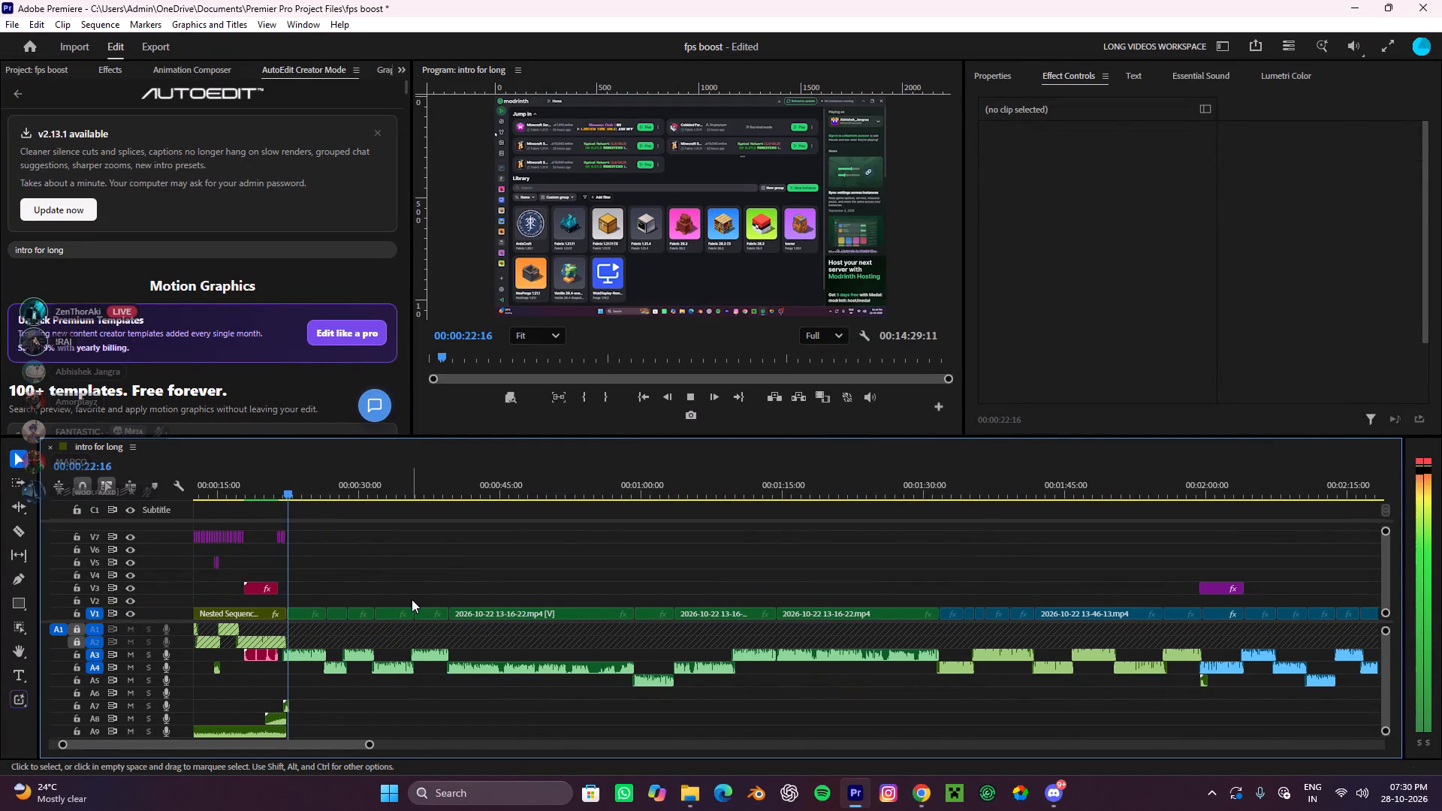
{"action": "scroll", "coordinate": [403, 651], "scroll_direction": "down", "scroll_amount": 3, "text": "alt"}
{"action": "scroll", "coordinate": [403, 651], "scroll_direction": "up", "scroll_amount": 5, "text": "alt"}
{"action": "scroll", "coordinate": [403, 651], "scroll_direction": "up", "scroll_amount": 5}
{"action": "key", "text": "space"}
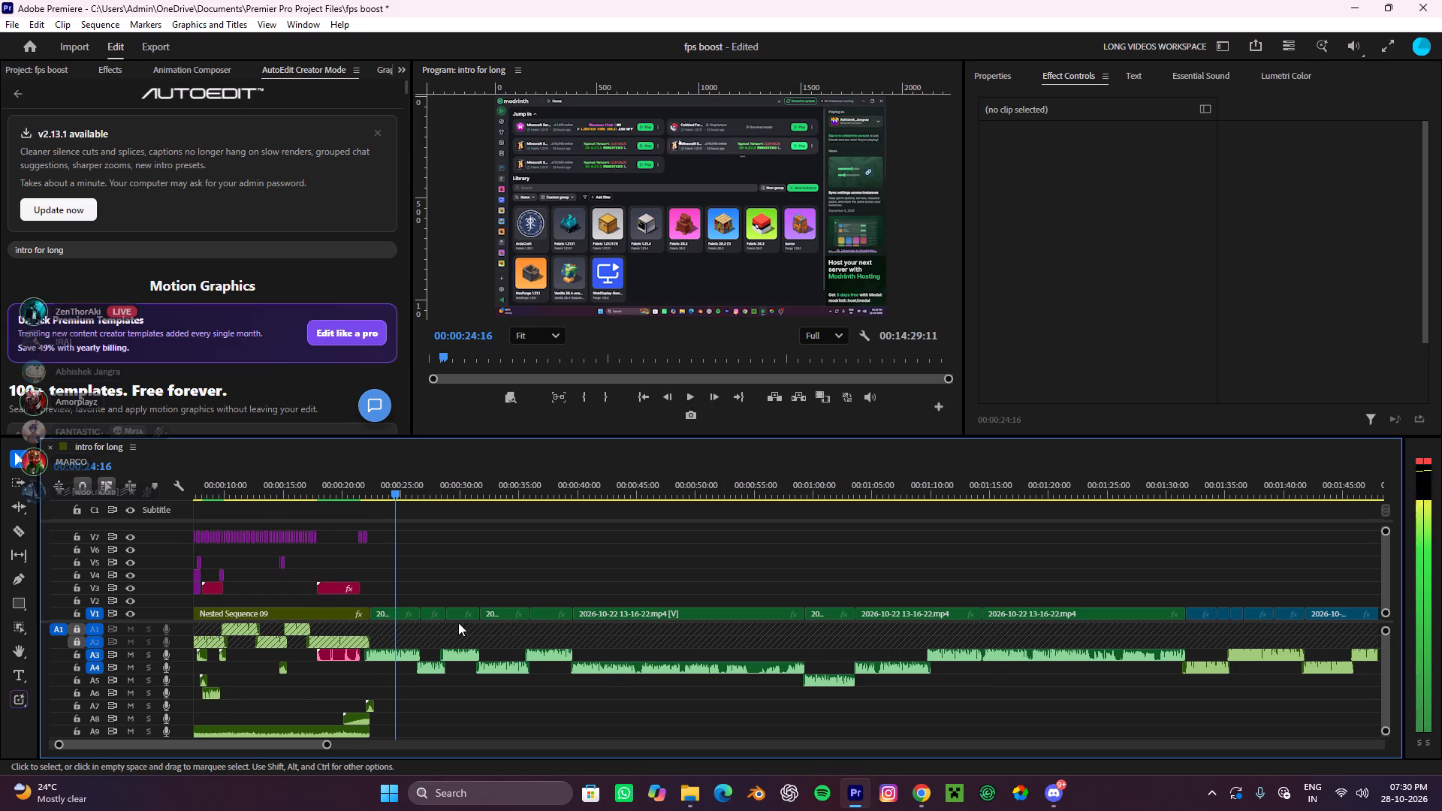
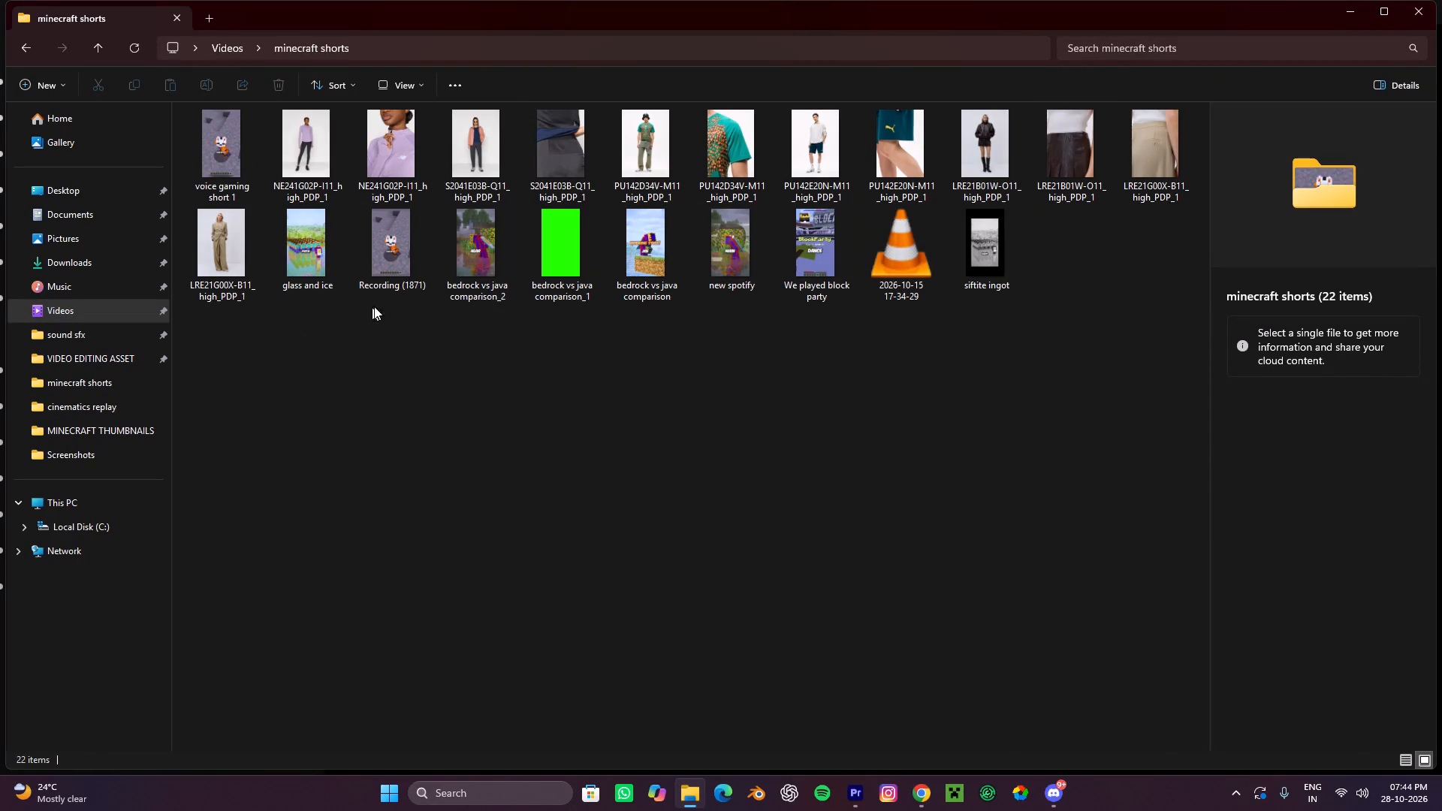
Open the "We played block party" video from the minecraft shorts folder and watch it to about 00:00:24.
{"action": "left_click_drag", "start_coordinate": [835, 351], "coordinate": [820, 294]}
{"action": "left_click_drag", "start_coordinate": [820, 294], "coordinate": [812, 247]}
{"action": "left_click_drag", "start_coordinate": [780, 457], "coordinate": [783, 436]}
{"action": "double_click", "coordinate": [813, 226]}
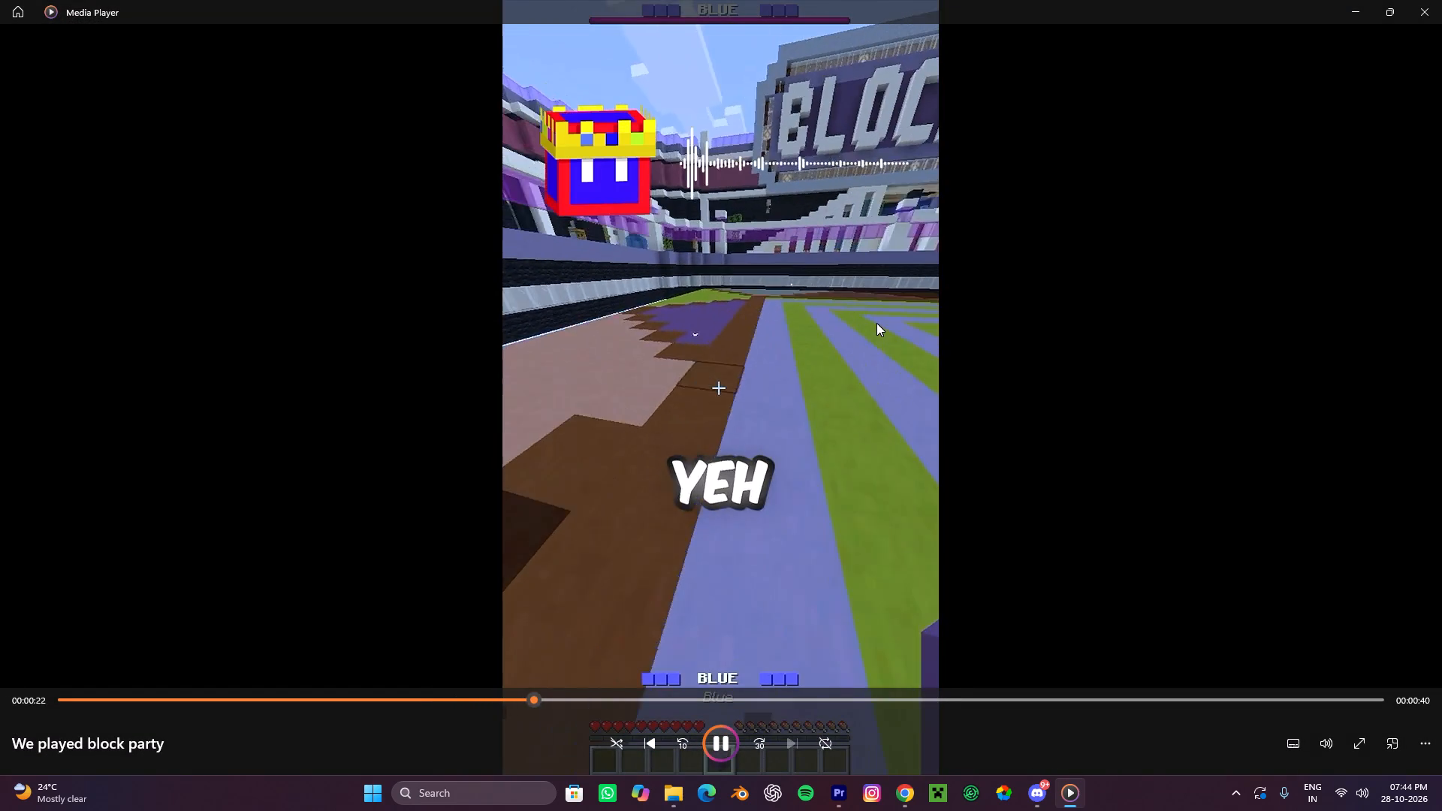
{"action": "left_click", "coordinate": [783, 276]}
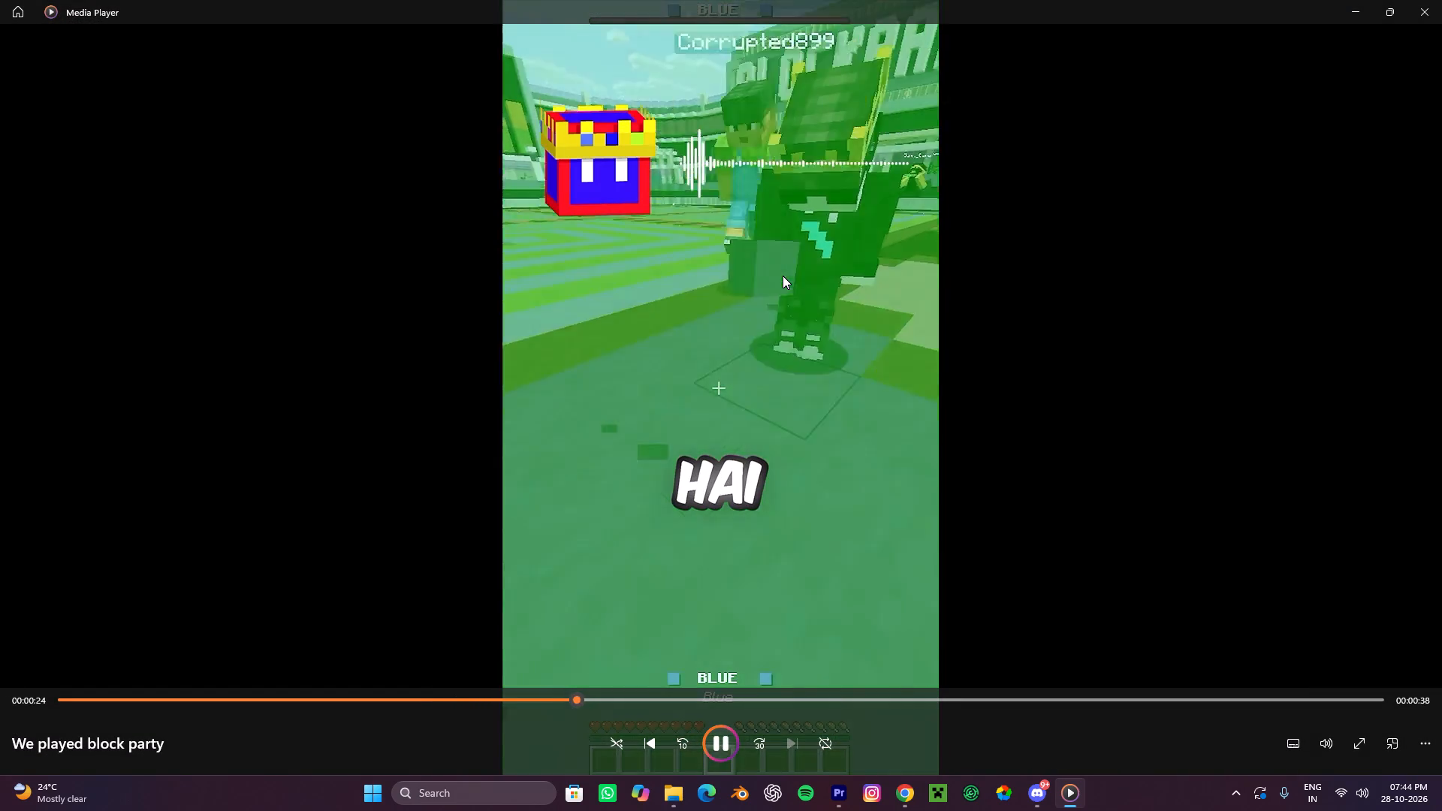
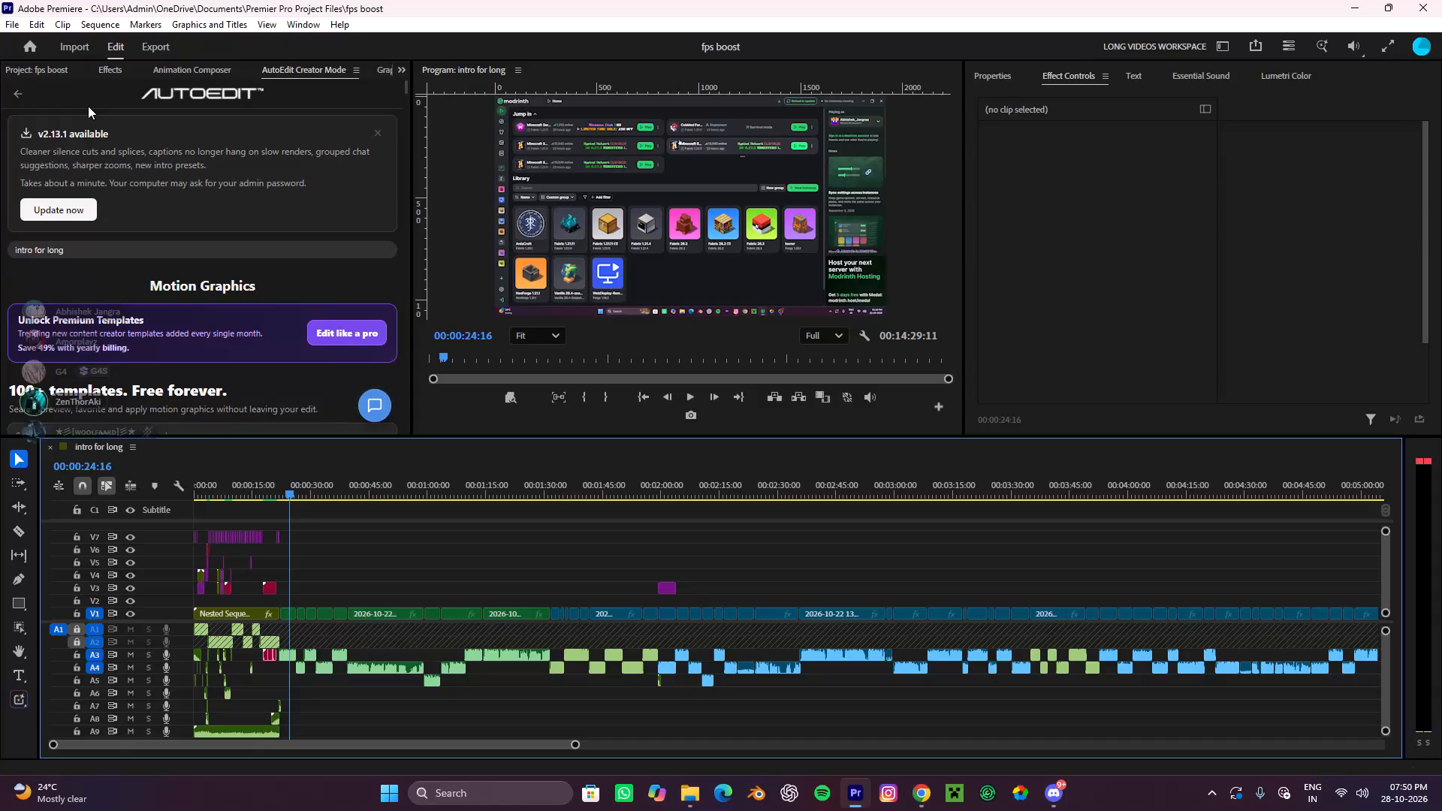
Save the fps boost project in Adobe Premiere and close the application.
{"action": "key", "text": "ctrl+s"}
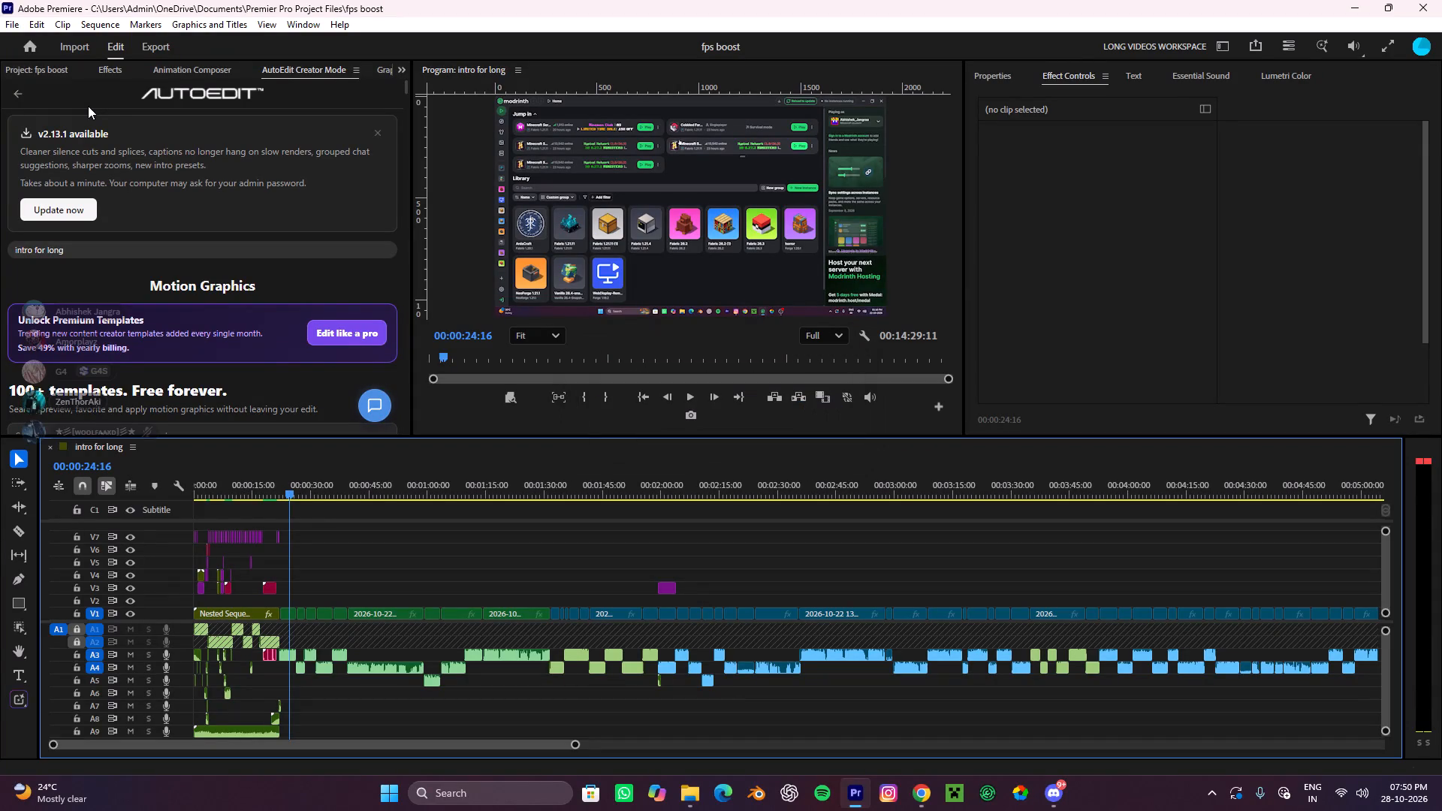
{"action": "left_click", "coordinate": [1441, 0]}
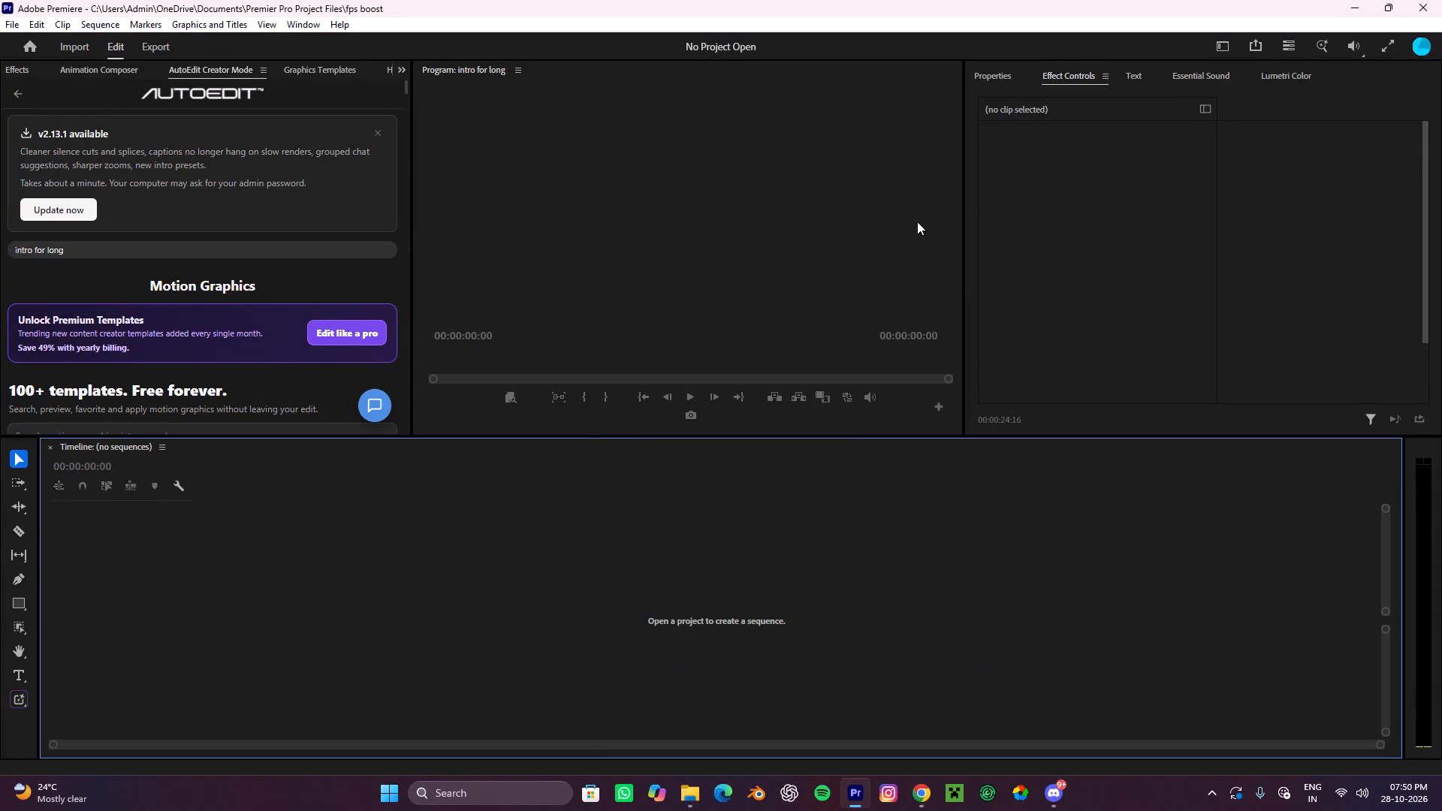